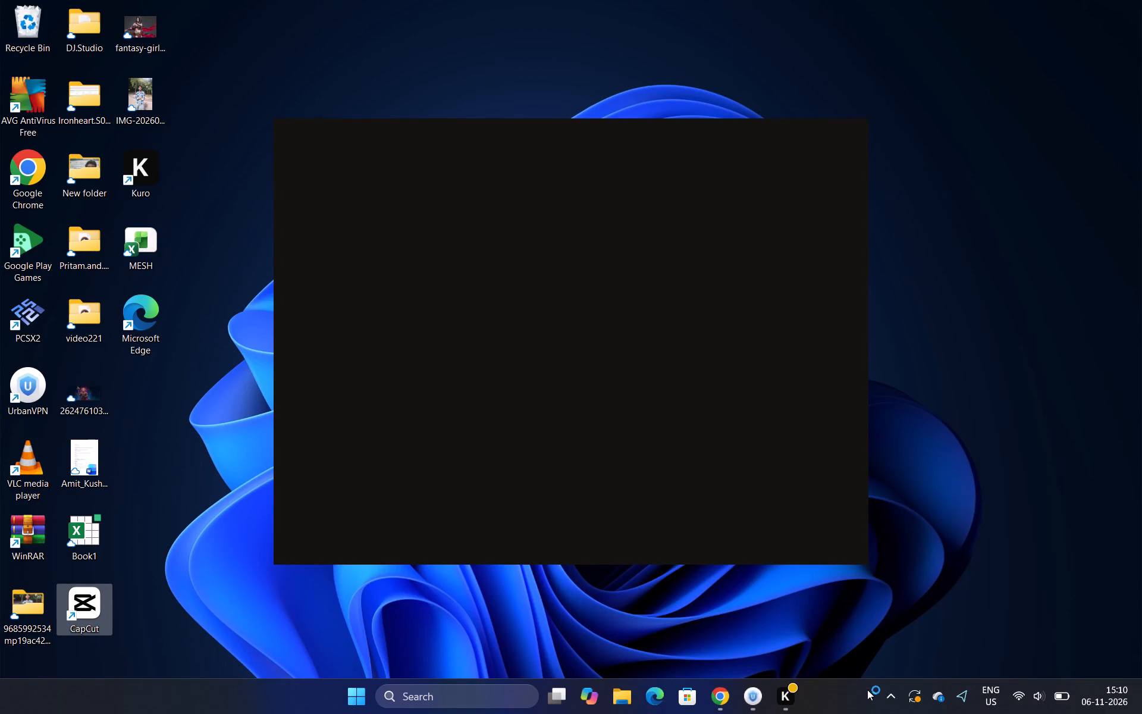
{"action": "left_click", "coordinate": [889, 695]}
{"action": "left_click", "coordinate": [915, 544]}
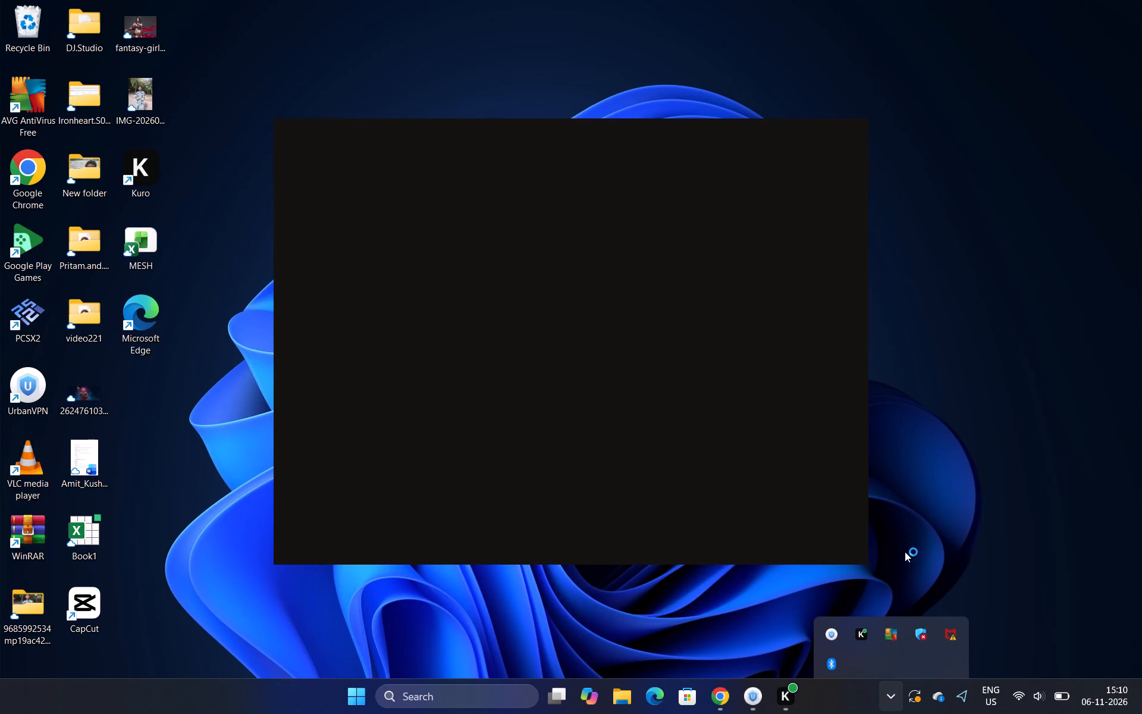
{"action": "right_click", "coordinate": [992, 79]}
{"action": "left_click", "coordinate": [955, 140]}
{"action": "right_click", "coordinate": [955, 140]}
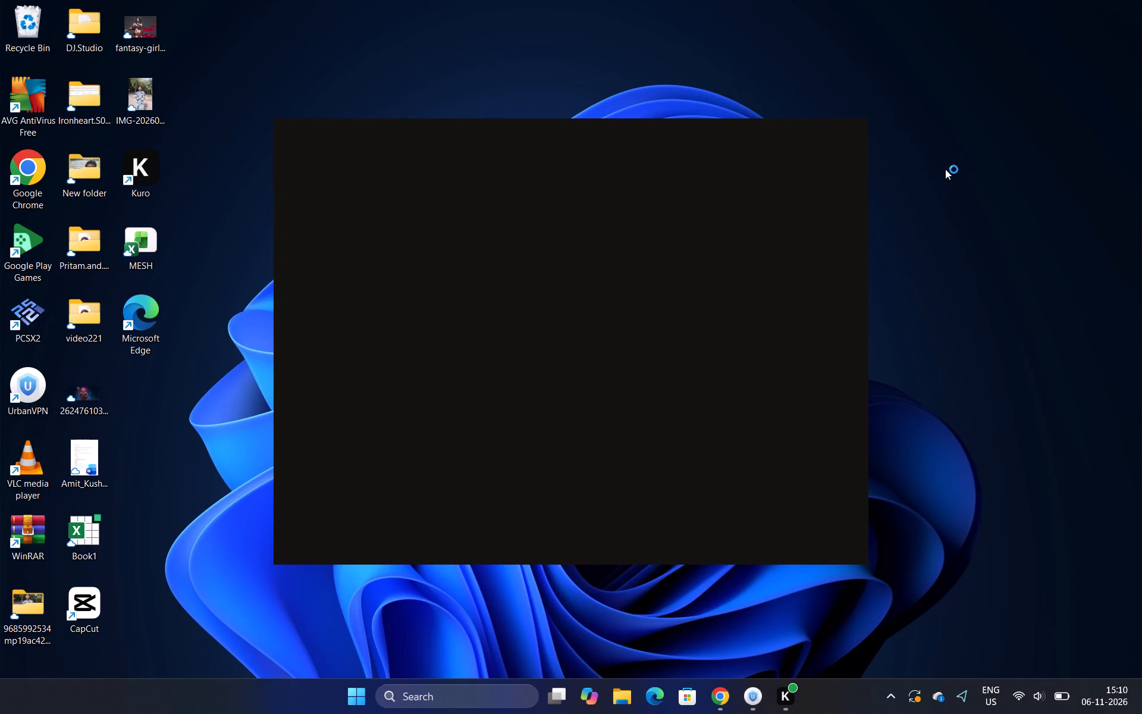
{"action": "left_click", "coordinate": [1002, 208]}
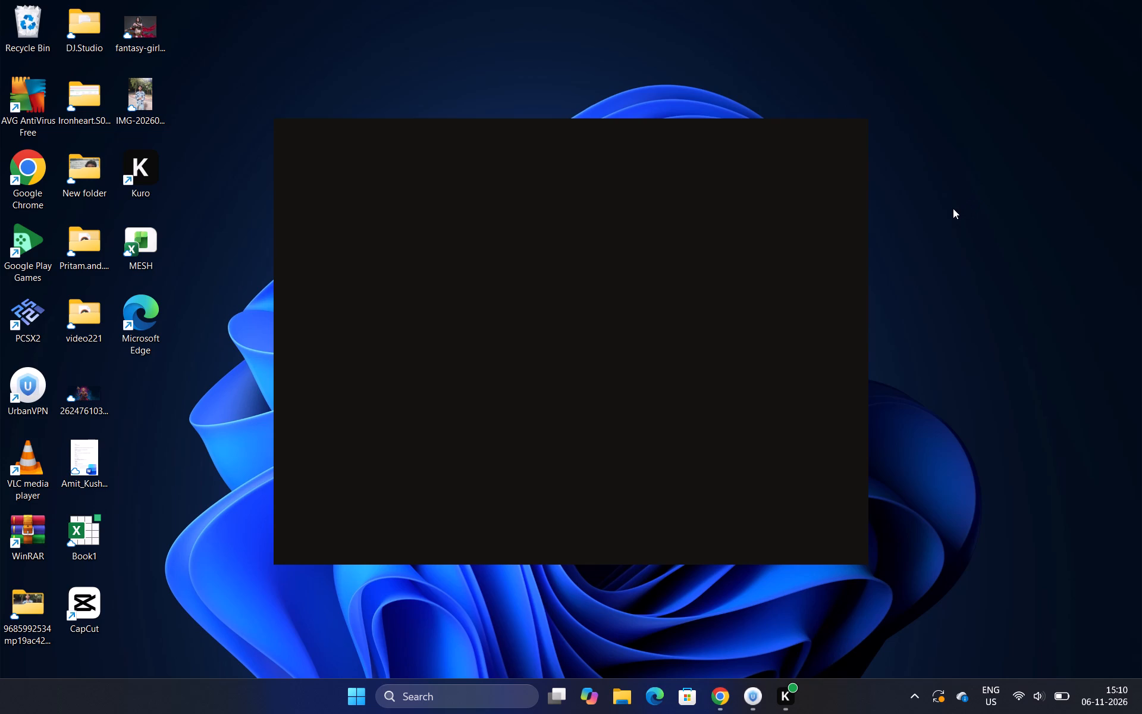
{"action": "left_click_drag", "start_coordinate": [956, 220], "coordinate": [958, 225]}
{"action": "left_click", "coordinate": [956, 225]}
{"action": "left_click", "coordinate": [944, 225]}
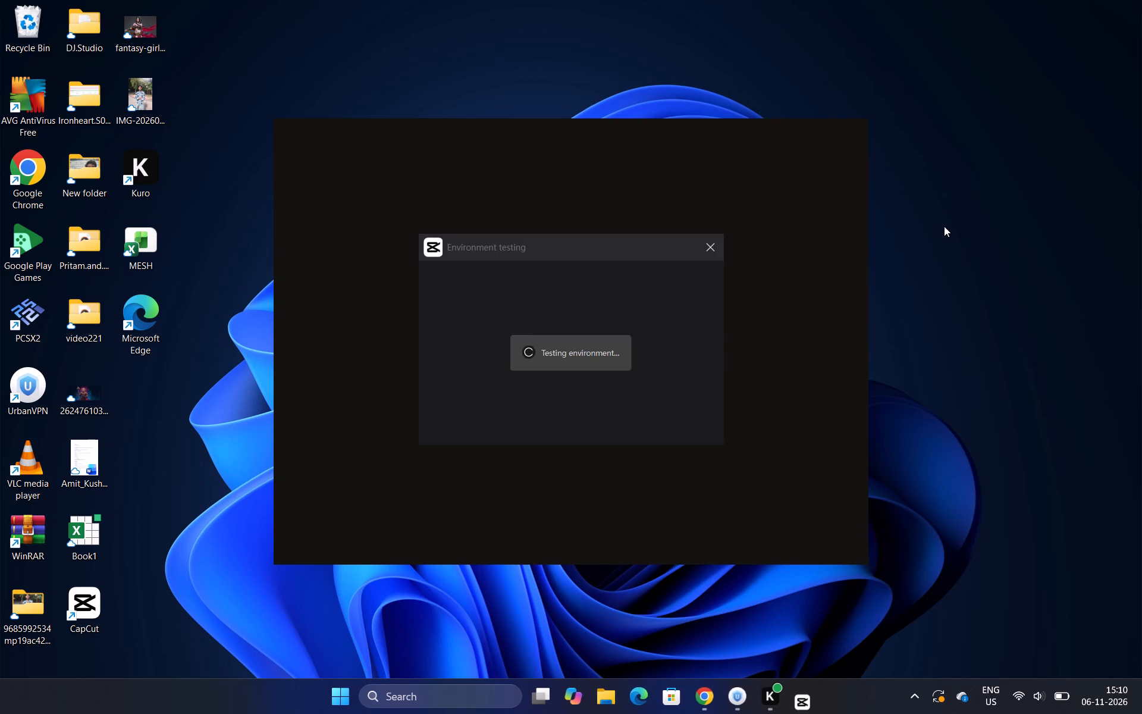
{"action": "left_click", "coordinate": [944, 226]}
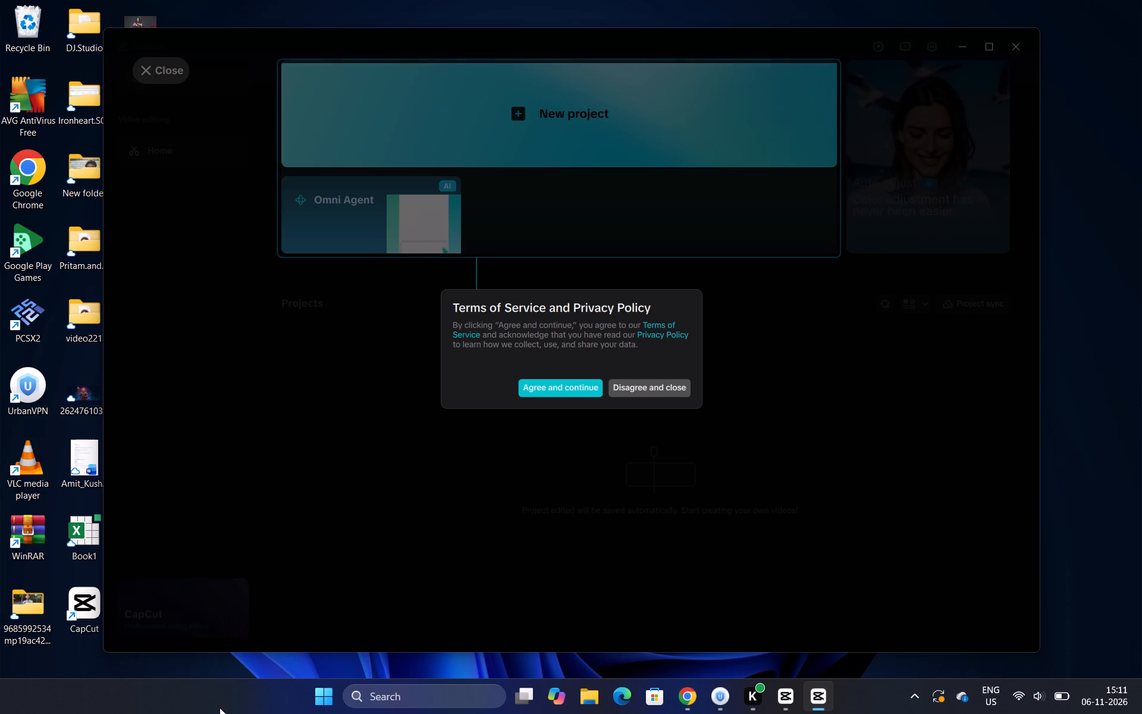
Agree to the Terms of Service and Privacy Policy.
{"action": "left_click", "coordinate": [547, 389]}
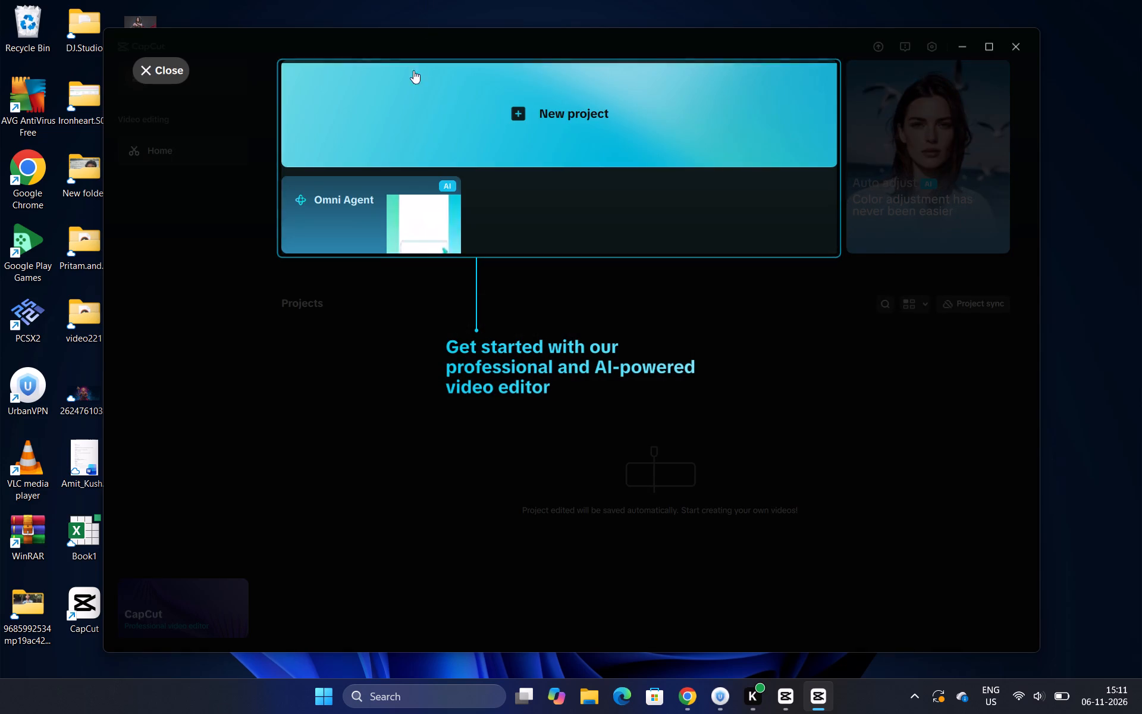
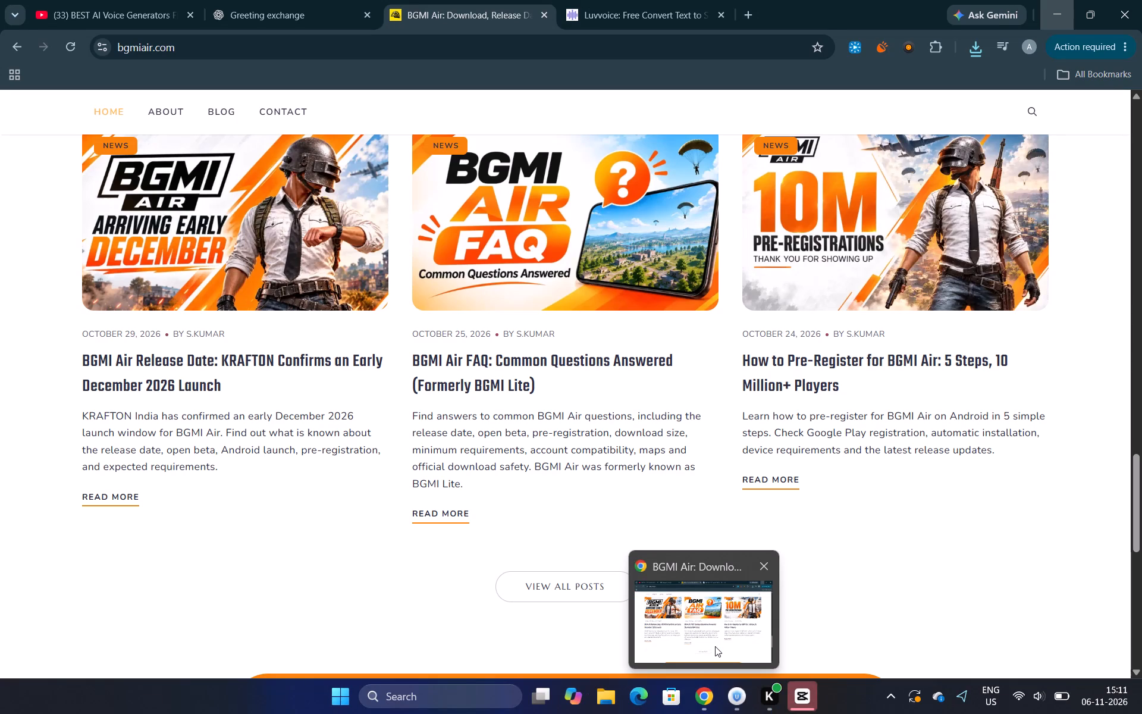
Switch to Chrome and save the "BGMI Air Launch Date December 10" article image from bgmiair.com to the Downloads folder.
{"action": "left_click", "coordinate": [715, 646]}
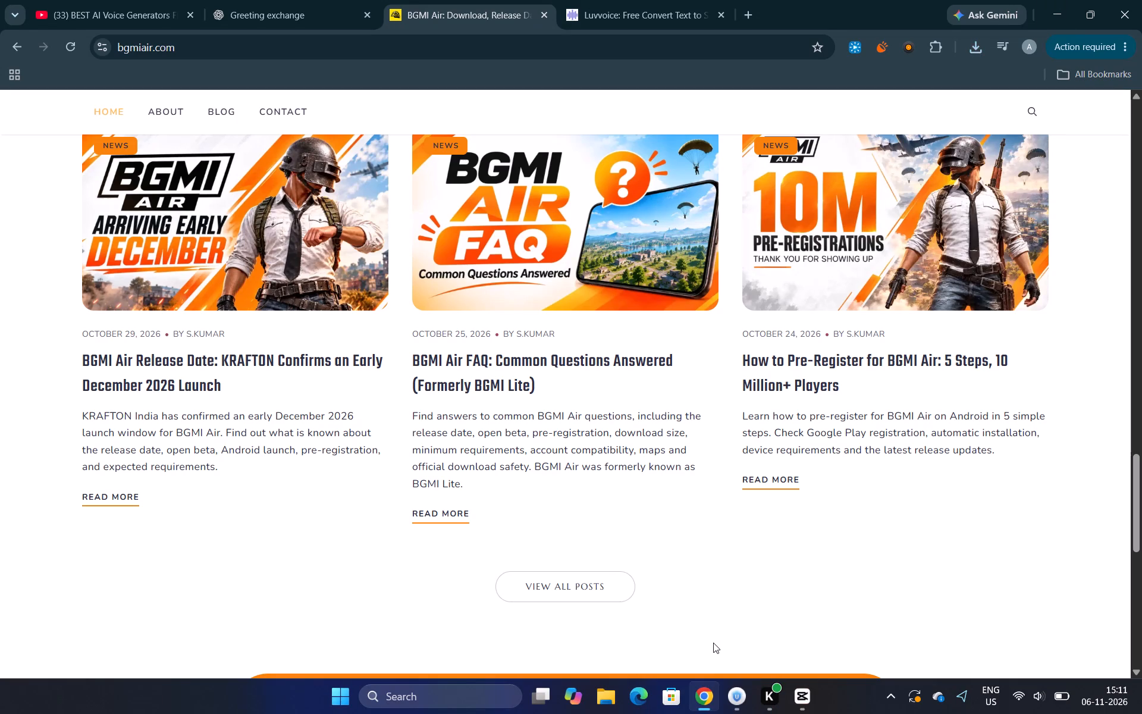
{"action": "scroll", "coordinate": [308, 459], "scroll_direction": "up", "scroll_amount": 4}
{"action": "scroll", "coordinate": [514, 374], "scroll_direction": "up", "scroll_amount": 4}
{"action": "right_click", "coordinate": [341, 412]}
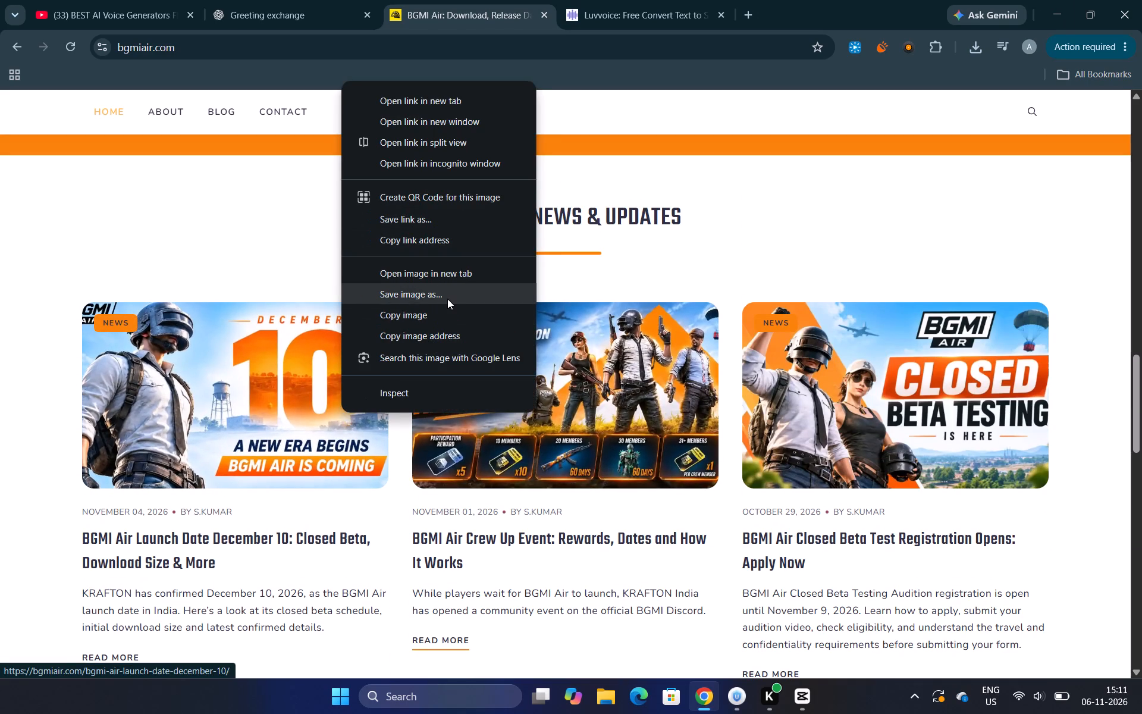
{"action": "left_click", "coordinate": [447, 299]}
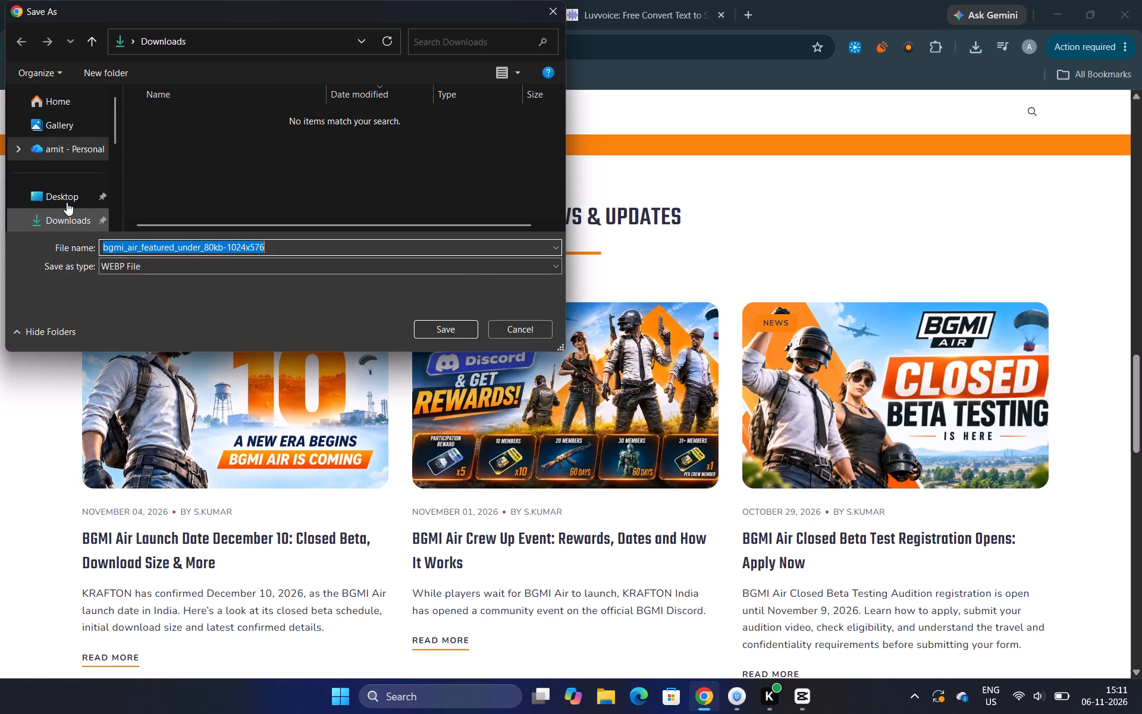
{"action": "left_click", "coordinate": [68, 213]}
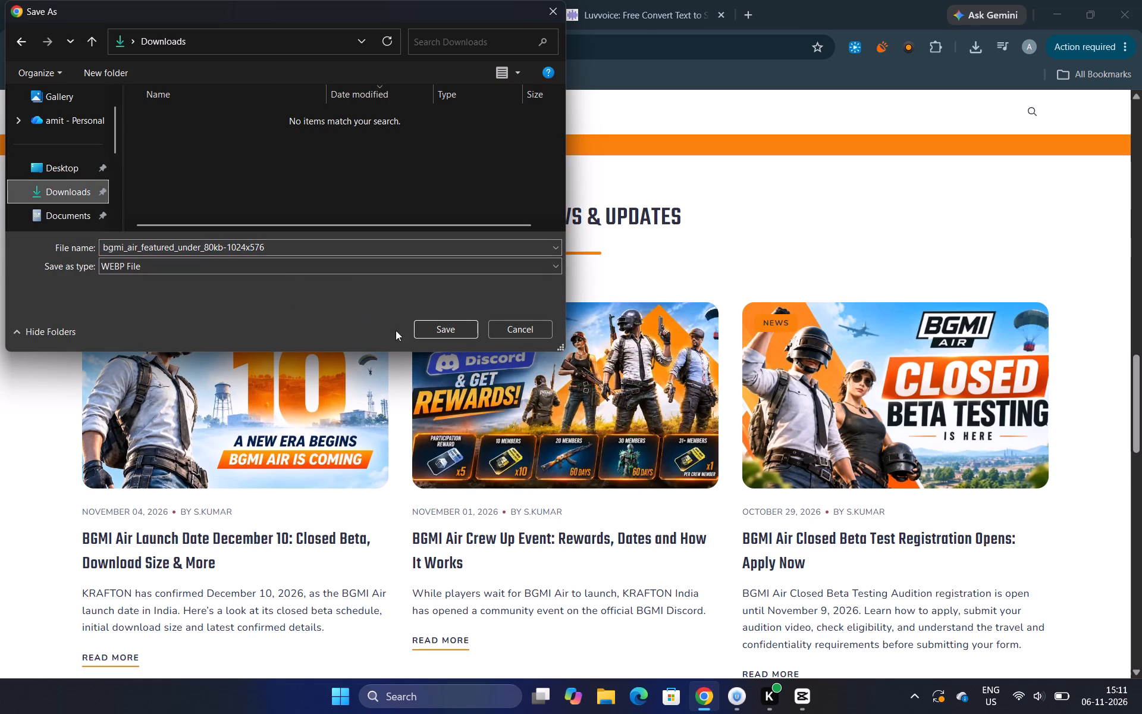
{"action": "left_click", "coordinate": [460, 317]}
{"action": "left_click", "coordinate": [460, 327]}
Save the "BGMI Air Crew Up Event" article image with the Discord rewards to the Downloads folder.
{"action": "right_click", "coordinate": [520, 347]}
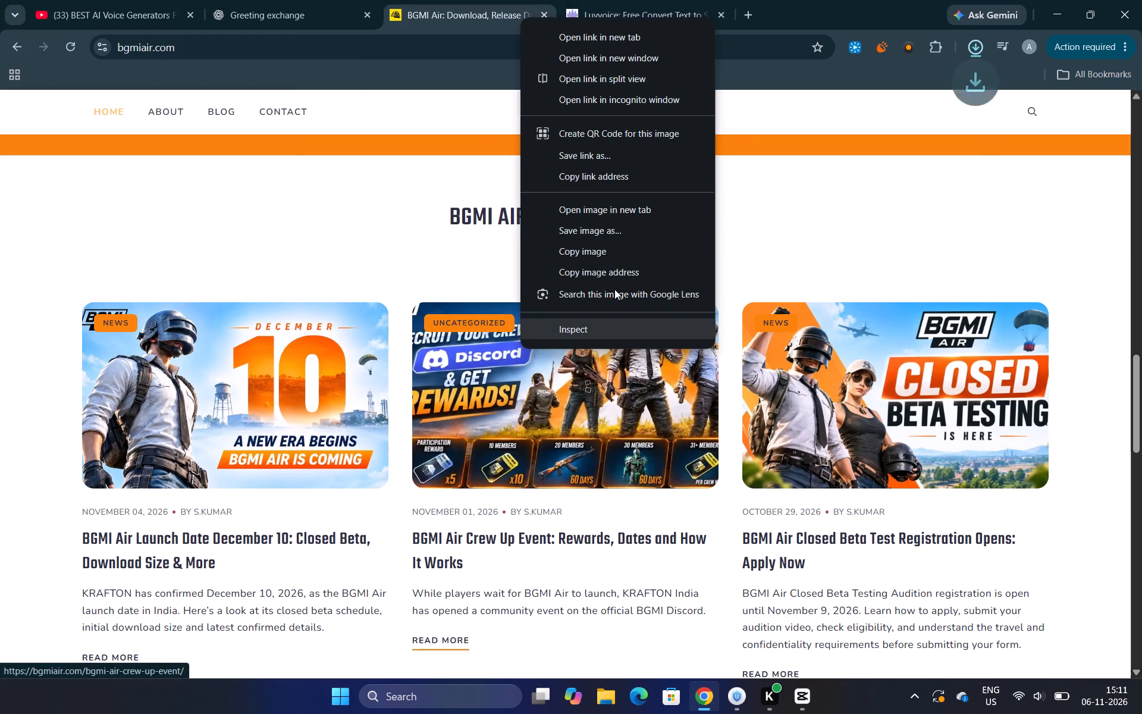
{"action": "left_click", "coordinate": [605, 235]}
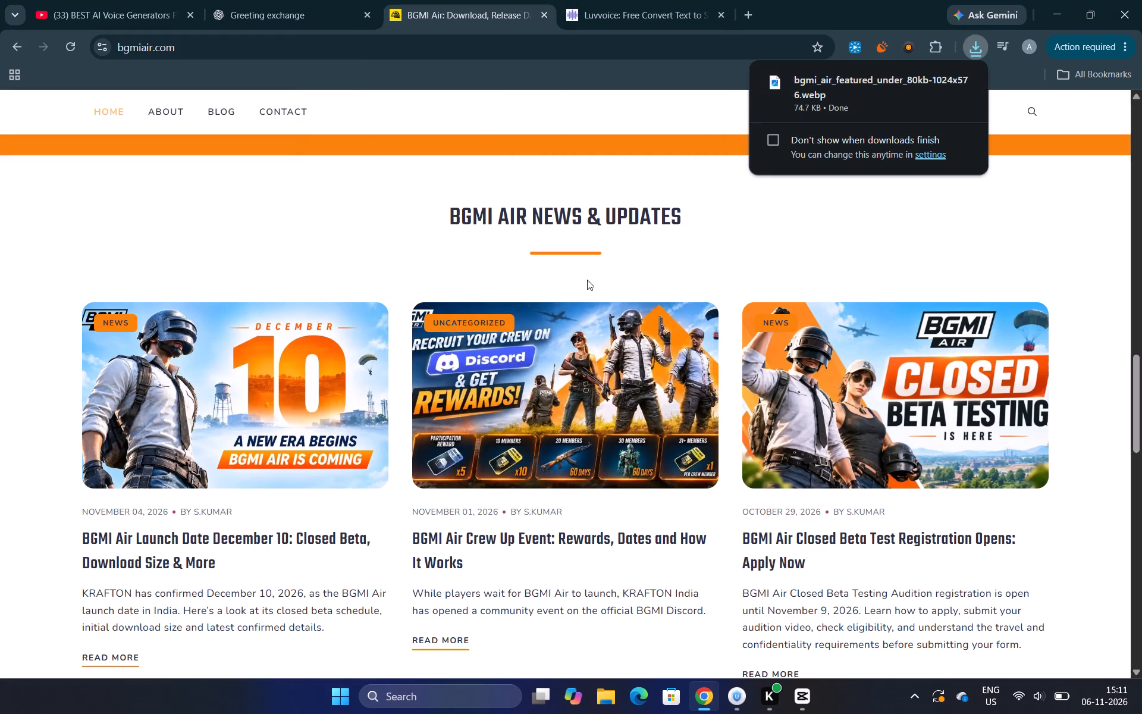
{"action": "left_click", "coordinate": [435, 327]}
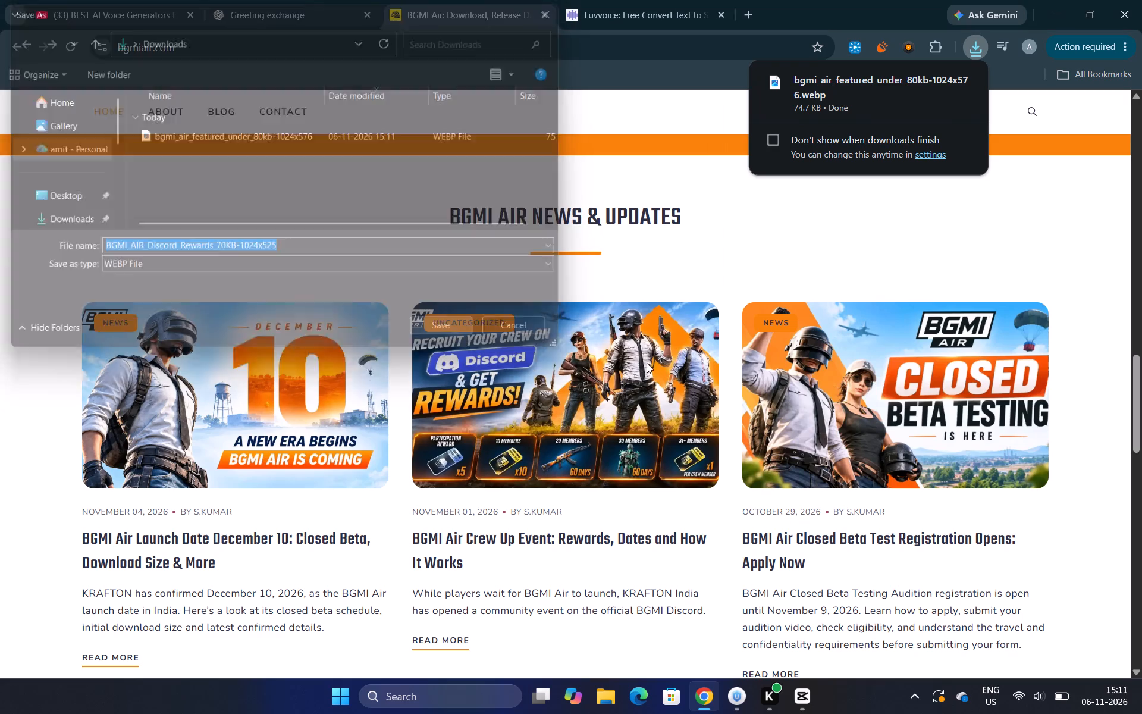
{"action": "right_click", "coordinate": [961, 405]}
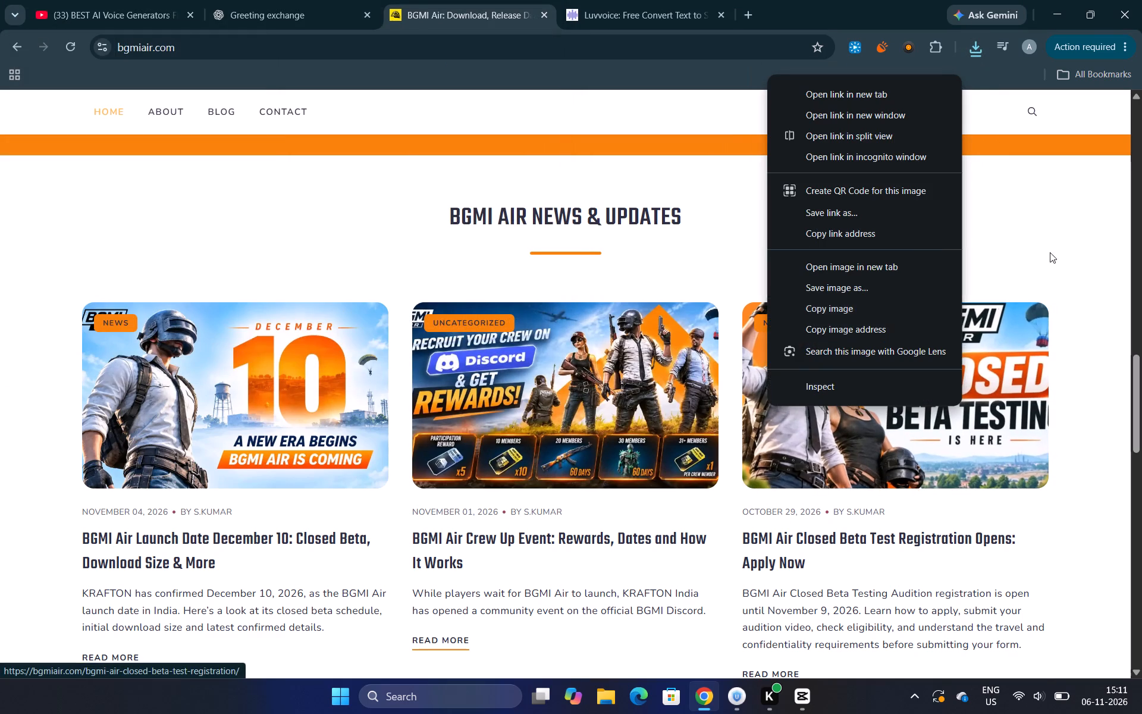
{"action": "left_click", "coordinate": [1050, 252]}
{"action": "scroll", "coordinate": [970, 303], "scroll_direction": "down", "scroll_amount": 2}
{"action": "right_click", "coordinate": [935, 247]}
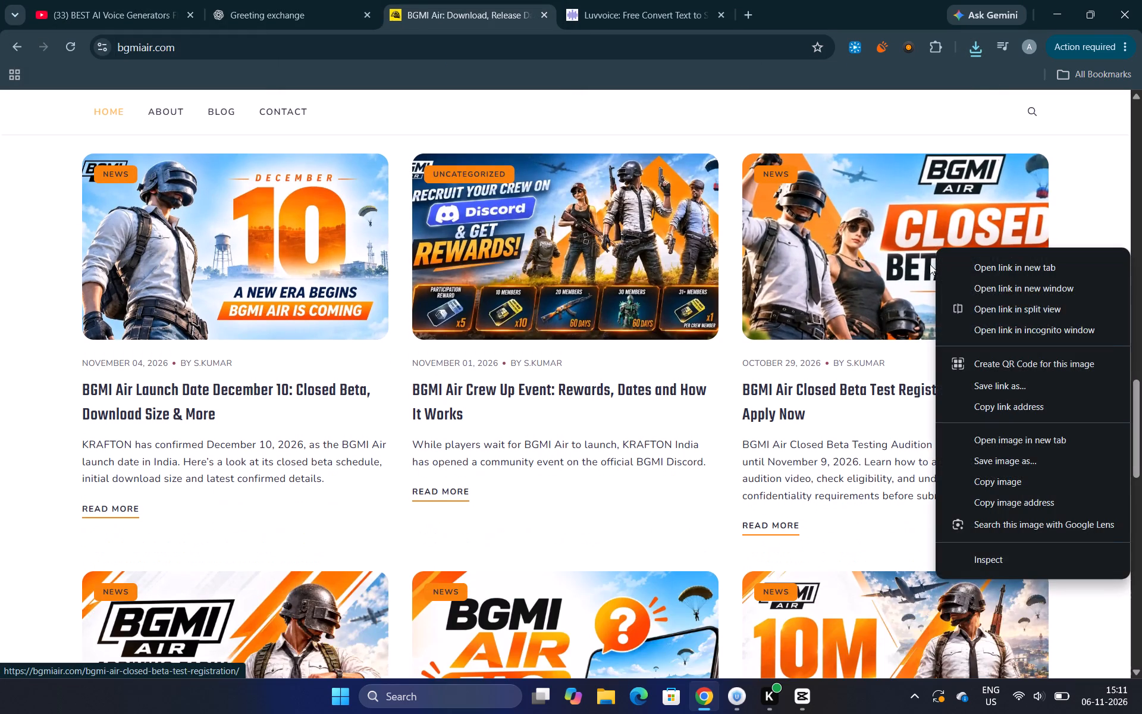
Save the "BGMI Air Release Date" article image reading "Arriving Early December" to the Downloads folder.
{"action": "scroll", "coordinate": [465, 427], "scroll_direction": "down", "scroll_amount": 3}
{"action": "right_click", "coordinate": [299, 409]}
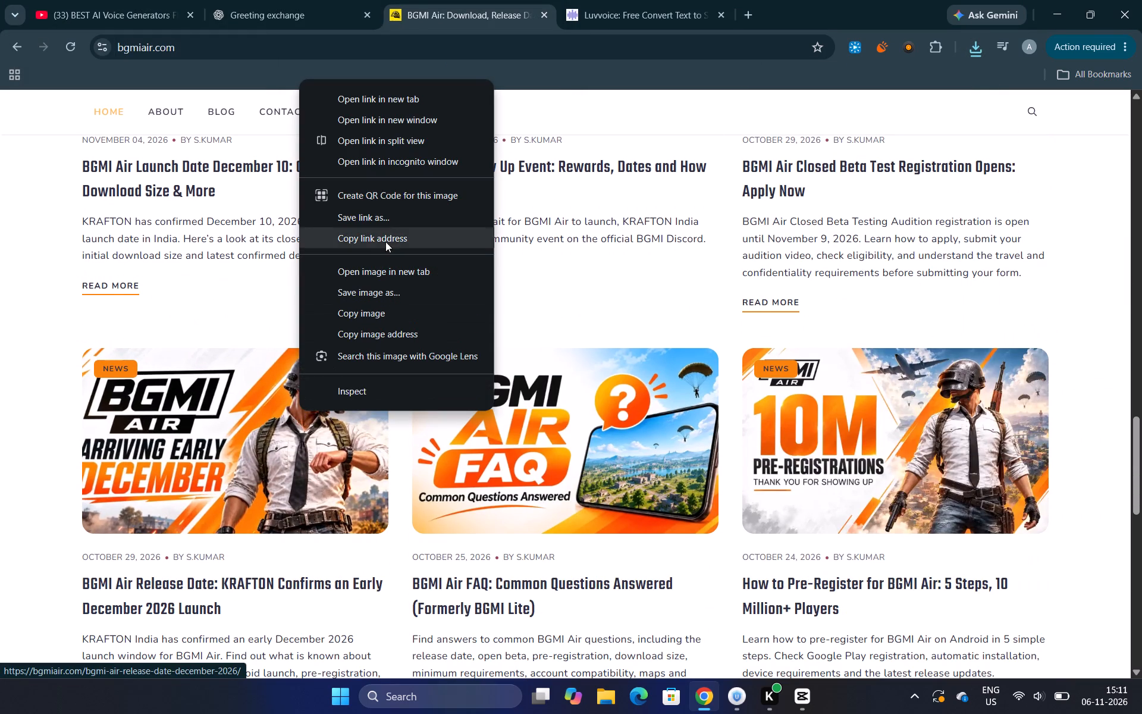
{"action": "left_click", "coordinate": [380, 295]}
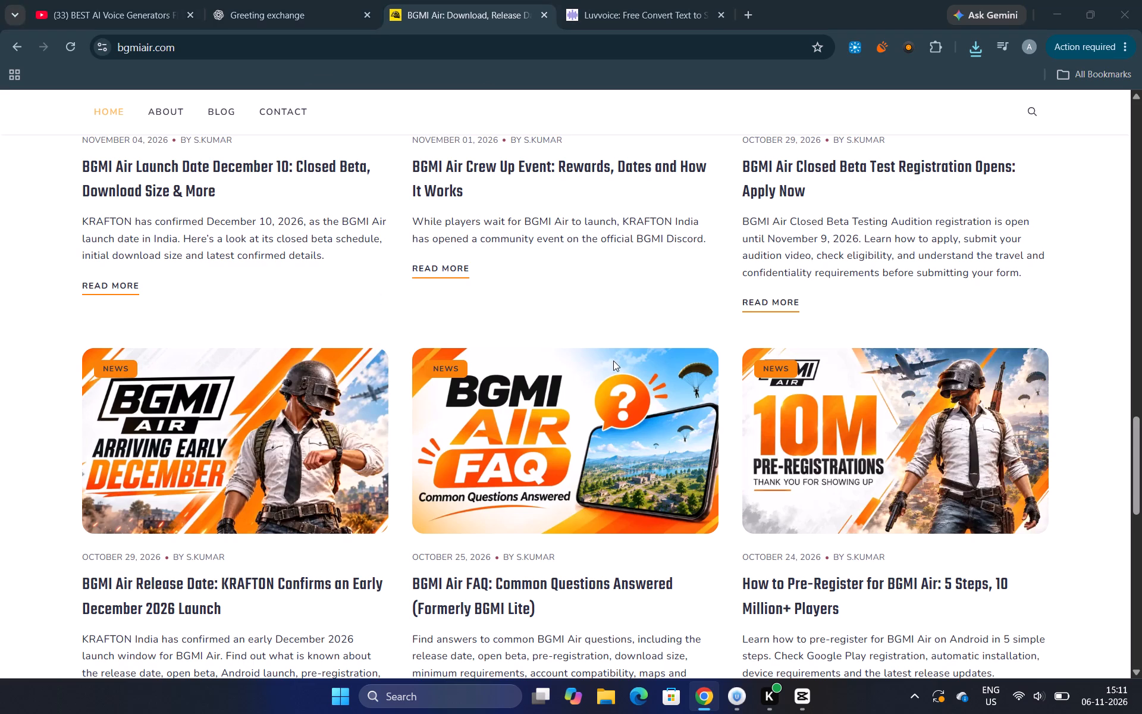
{"action": "key", "text": "Return"}
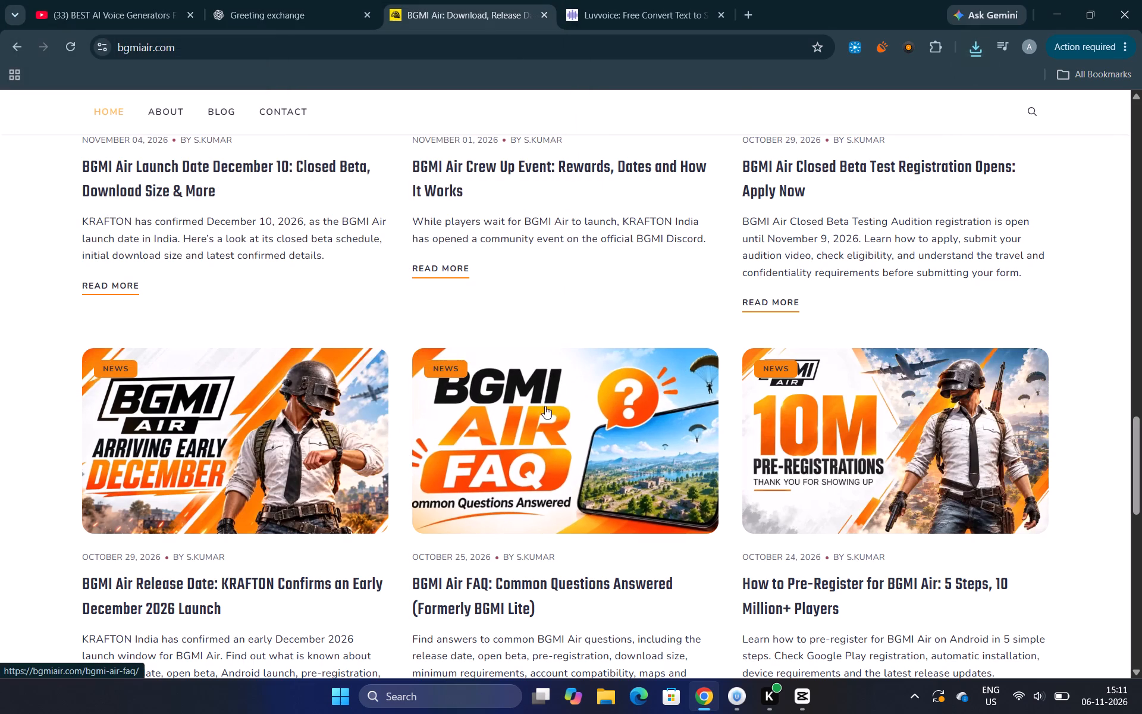
Save the "BGMI Air FAQ: Common Questions Answered" article image to the Downloads folder.
{"action": "right_click", "coordinate": [545, 409]}
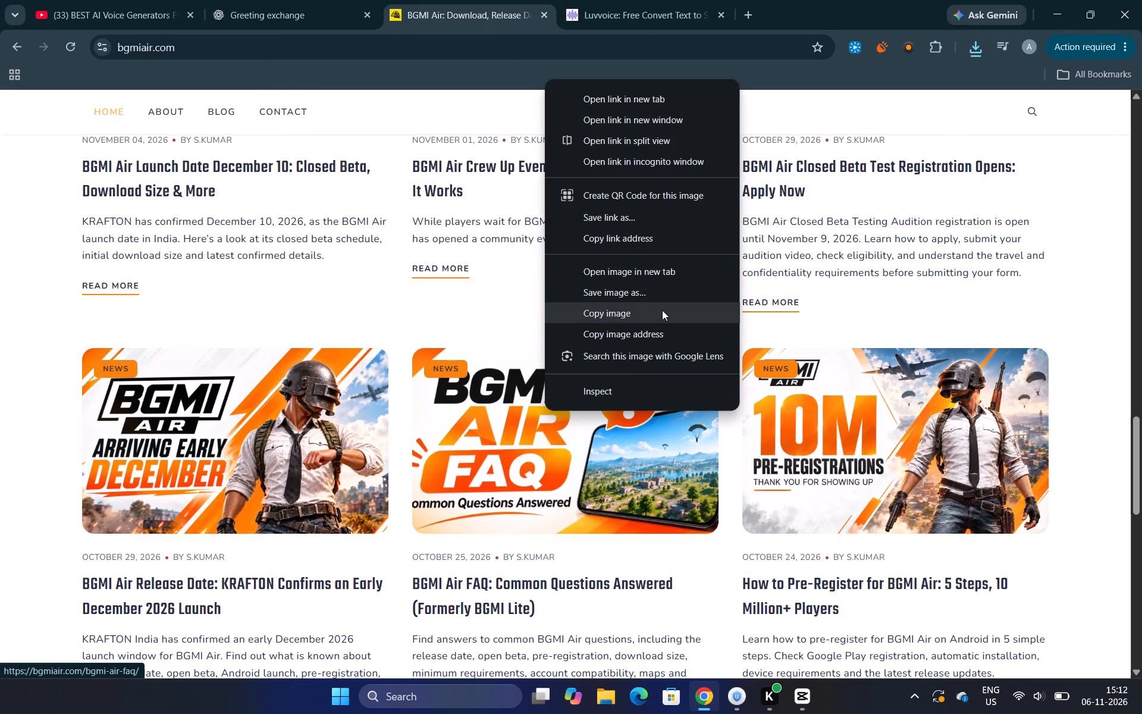
{"action": "left_click", "coordinate": [663, 296]}
{"action": "key", "text": "Return"}
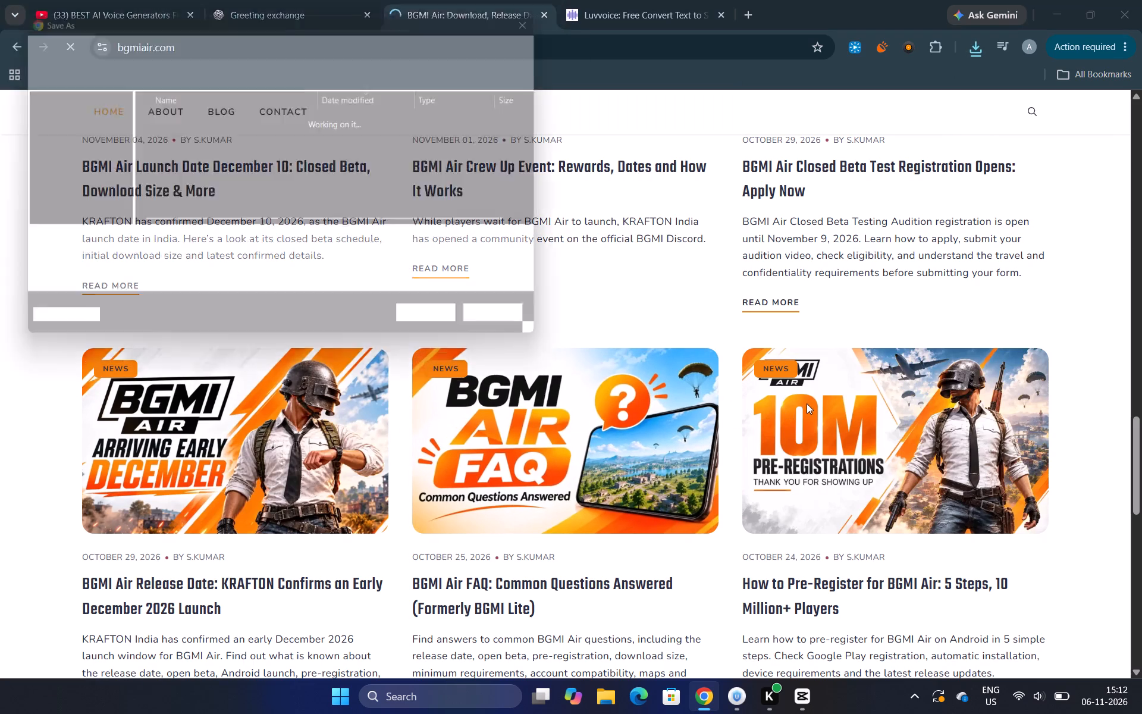
{"action": "right_click", "coordinate": [807, 403]}
{"action": "left_click", "coordinate": [445, 330]}
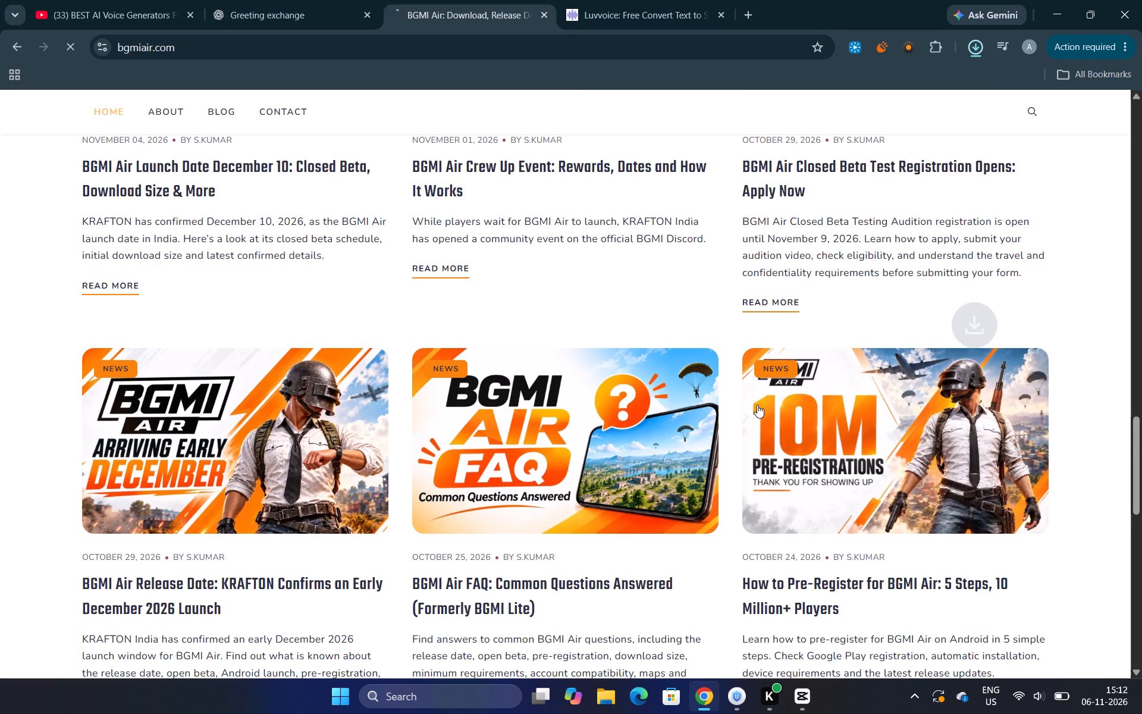
Save the "10M Pre-Registrations" image of the pre-registration article to the Downloads folder.
{"action": "right_click", "coordinate": [769, 397]}
{"action": "left_click", "coordinate": [833, 278]}
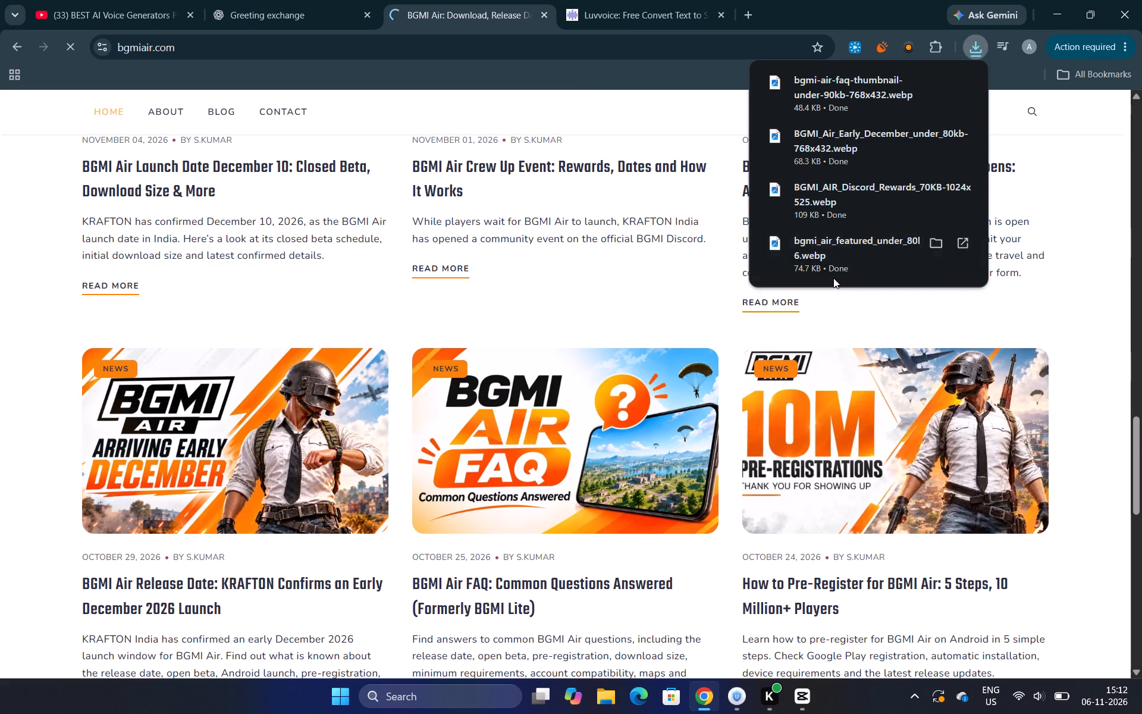
{"action": "key", "text": "Return"}
{"action": "key", "text": "Return"}
Look over the rest of the BGMI Air home page, from the news section up to the top banner.
{"action": "scroll", "coordinate": [586, 340], "scroll_direction": "down", "scroll_amount": 2}
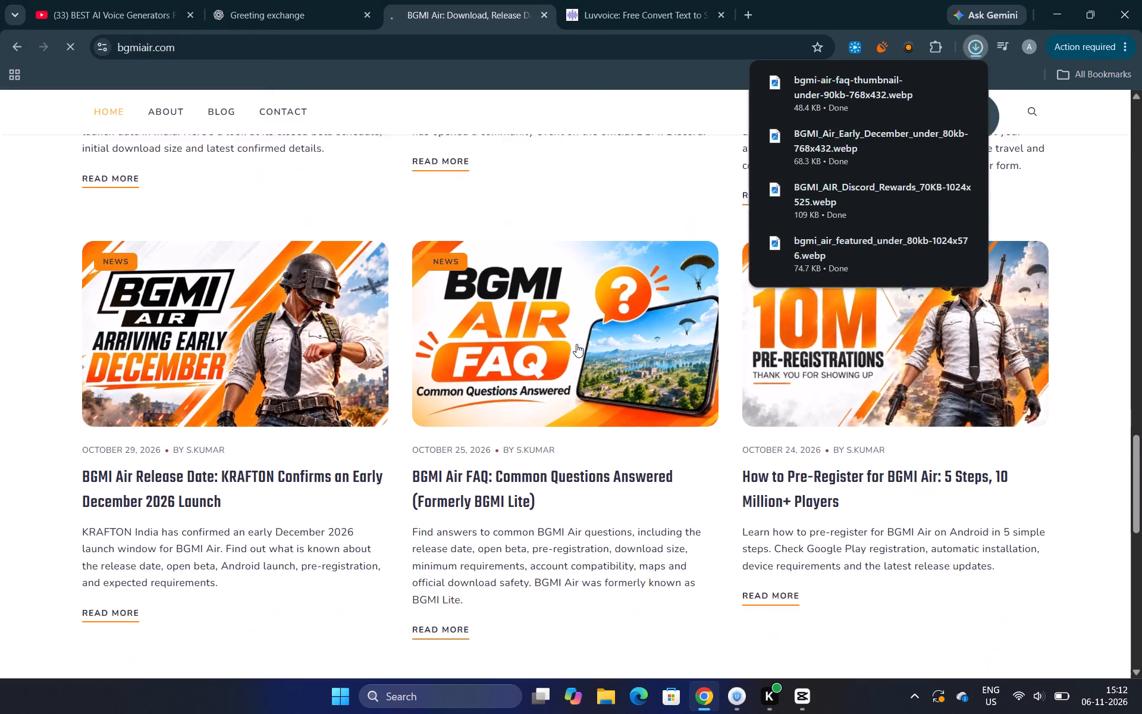
{"action": "scroll", "coordinate": [554, 346], "scroll_direction": "down", "scroll_amount": 3}
{"action": "scroll", "coordinate": [521, 345], "scroll_direction": "up", "scroll_amount": 11}
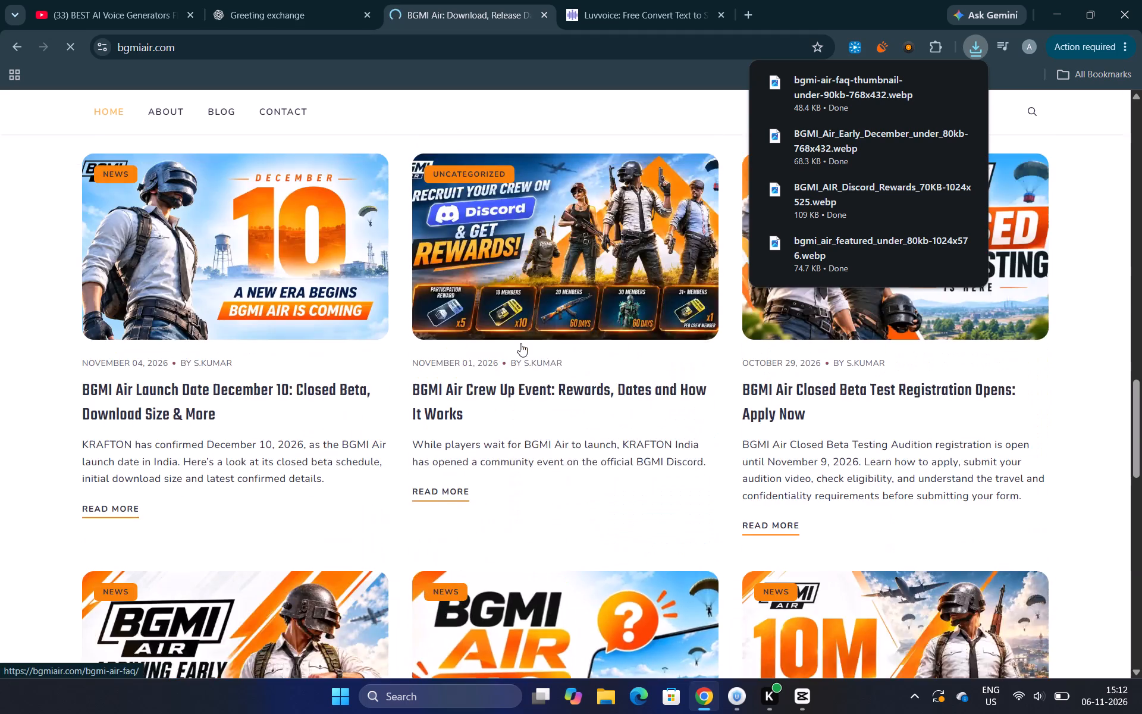
{"action": "scroll", "coordinate": [520, 343], "scroll_direction": "up", "scroll_amount": 5}
{"action": "scroll", "coordinate": [465, 334], "scroll_direction": "up", "scroll_amount": 3}
{"action": "scroll", "coordinate": [381, 411], "scroll_direction": "down", "scroll_amount": 1}
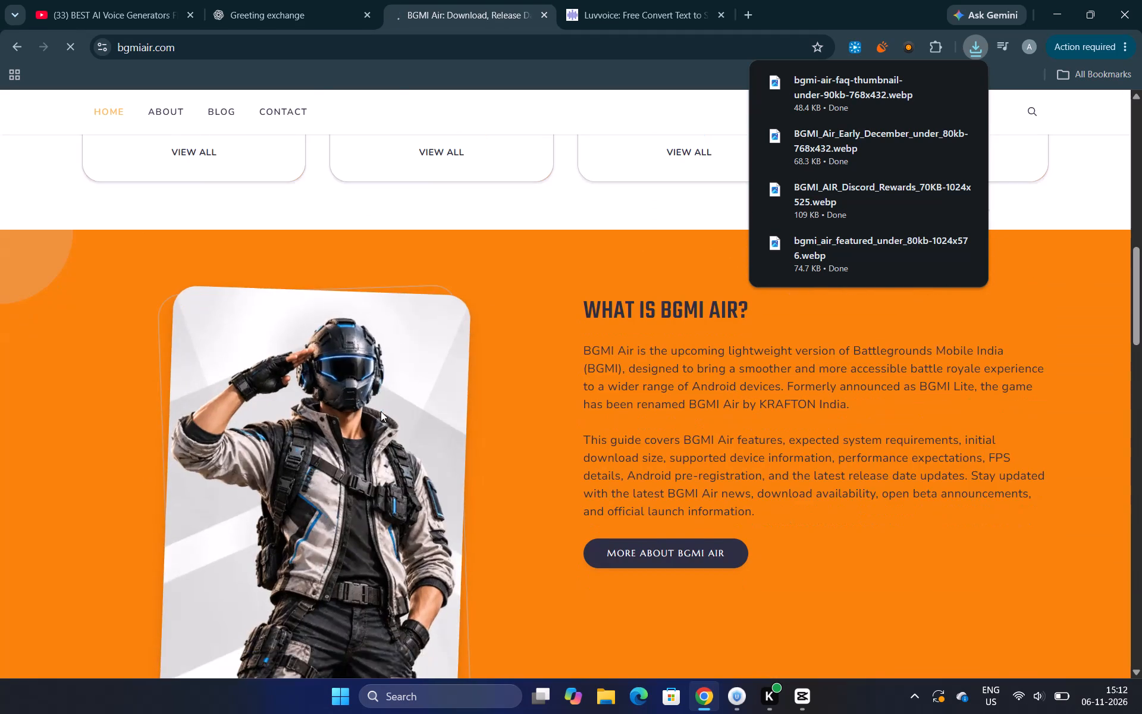
{"action": "scroll", "coordinate": [381, 411], "scroll_direction": "up", "scroll_amount": 19}
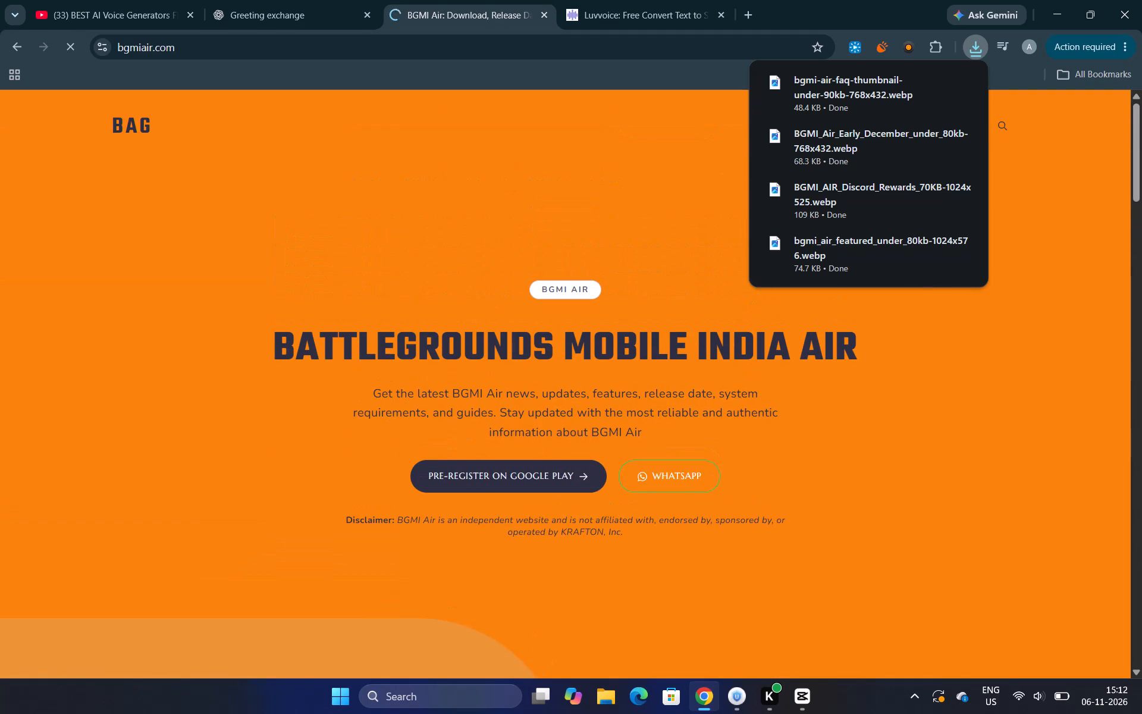
{"action": "scroll", "coordinate": [381, 410], "scroll_direction": "up", "scroll_amount": 1}
{"action": "left_click", "coordinate": [553, 193]}
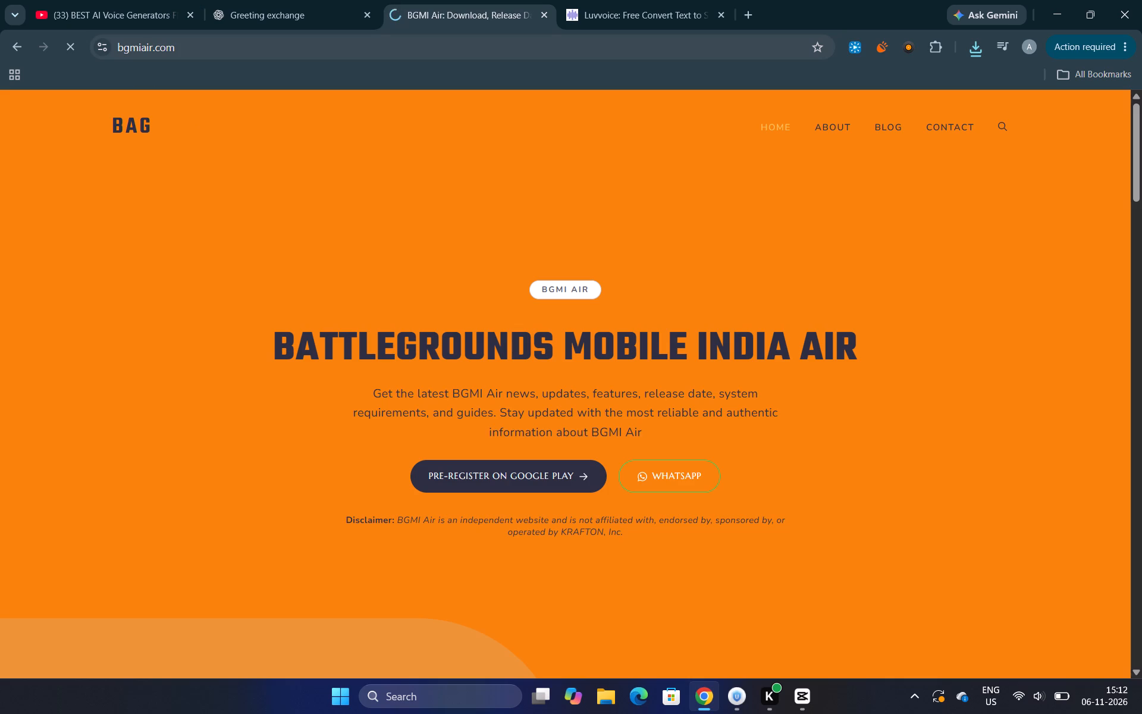
Go back to the Google results for "bgmi air" and open the swag.gg release date and pre-register result.
{"action": "left_click", "coordinate": [20, 50]}
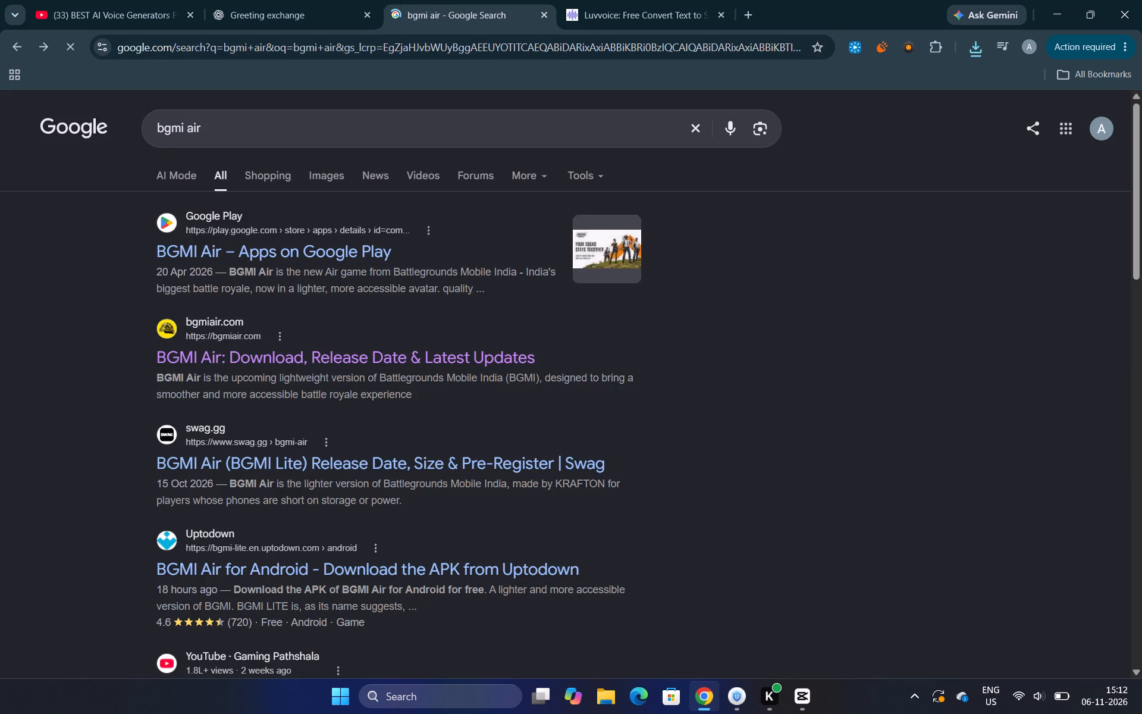
{"action": "scroll", "coordinate": [259, 402], "scroll_direction": "up", "scroll_amount": 3}
{"action": "left_click", "coordinate": [255, 449]}
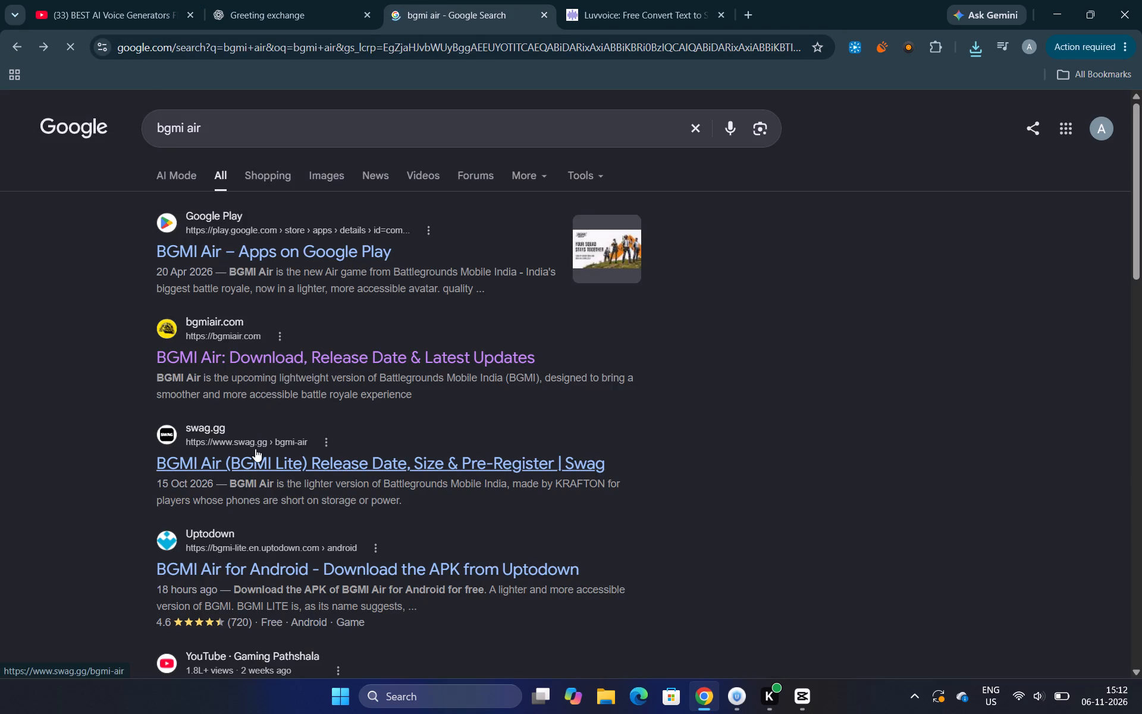
{"action": "left_click", "coordinate": [263, 468]}
{"action": "scroll", "coordinate": [370, 446], "scroll_direction": "down", "scroll_amount": 6}
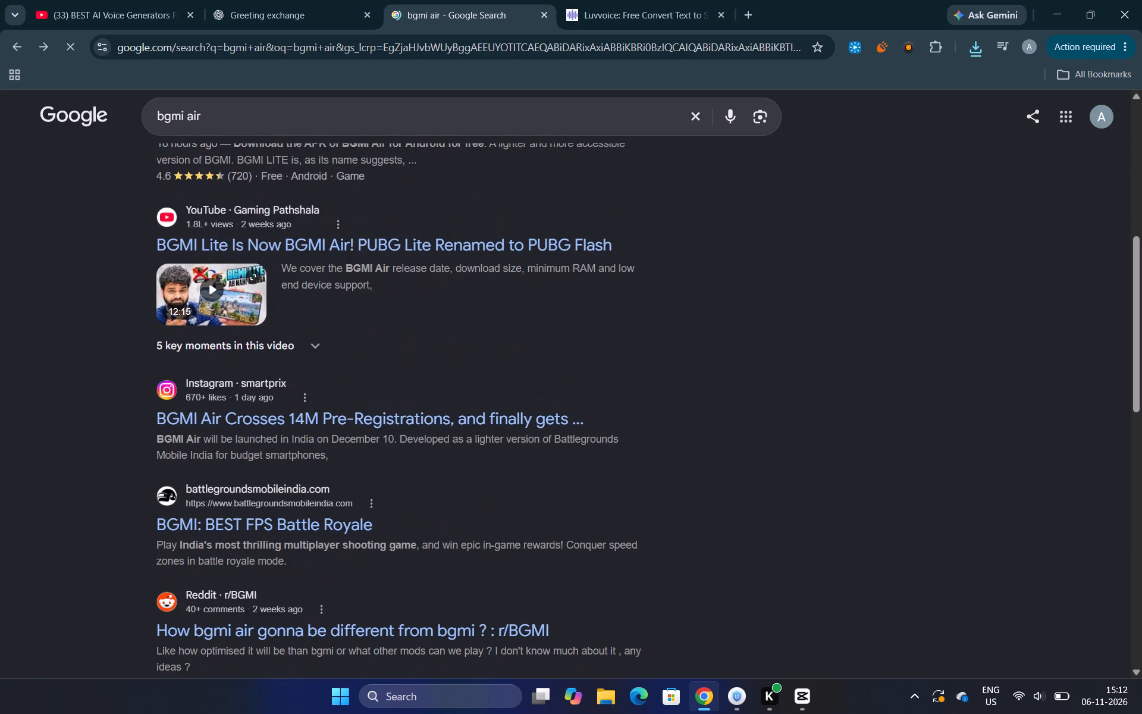
{"action": "scroll", "coordinate": [372, 440], "scroll_direction": "up", "scroll_amount": 4}
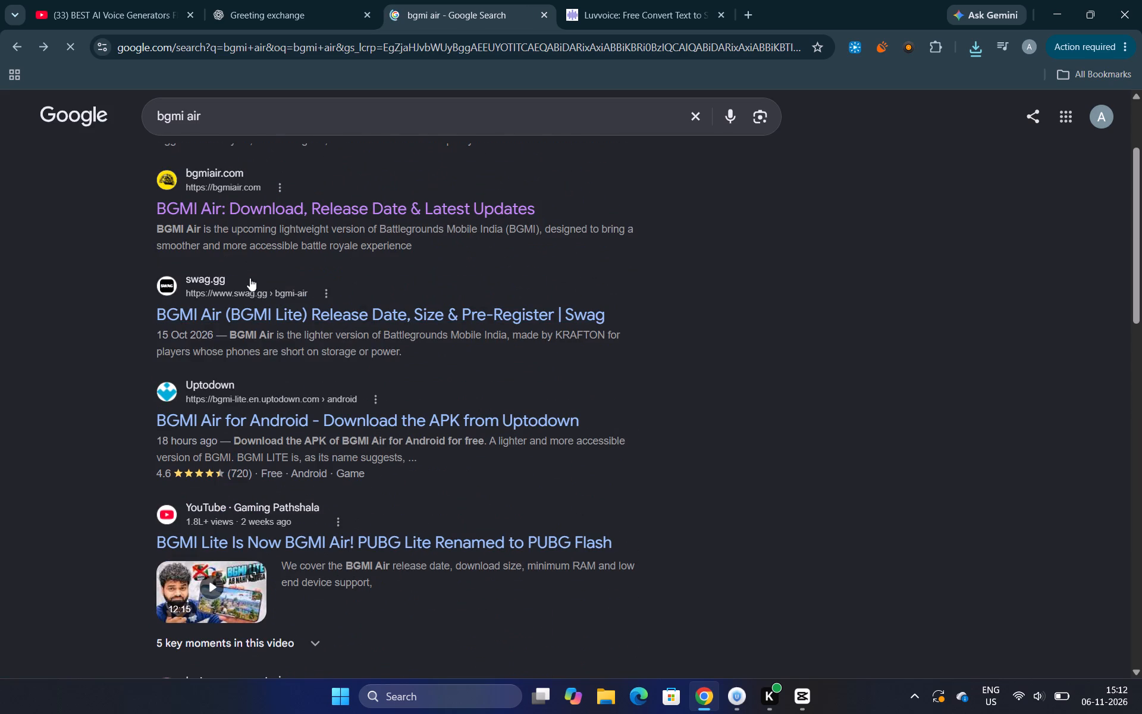
{"action": "left_click", "coordinate": [224, 315]}
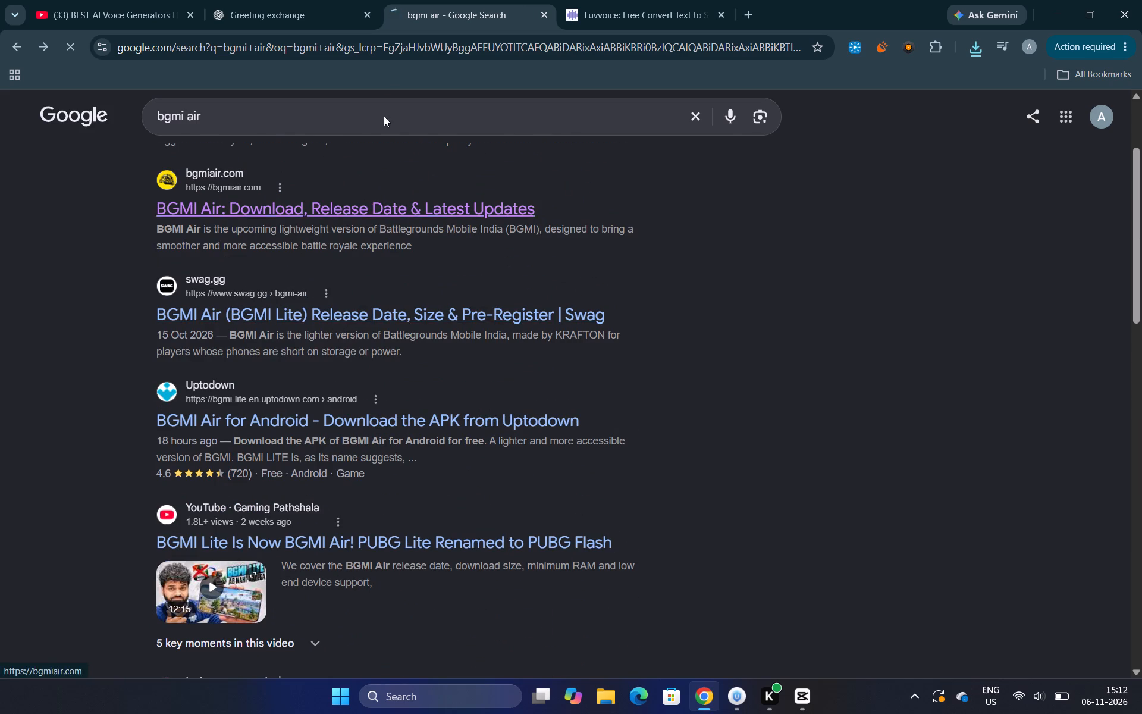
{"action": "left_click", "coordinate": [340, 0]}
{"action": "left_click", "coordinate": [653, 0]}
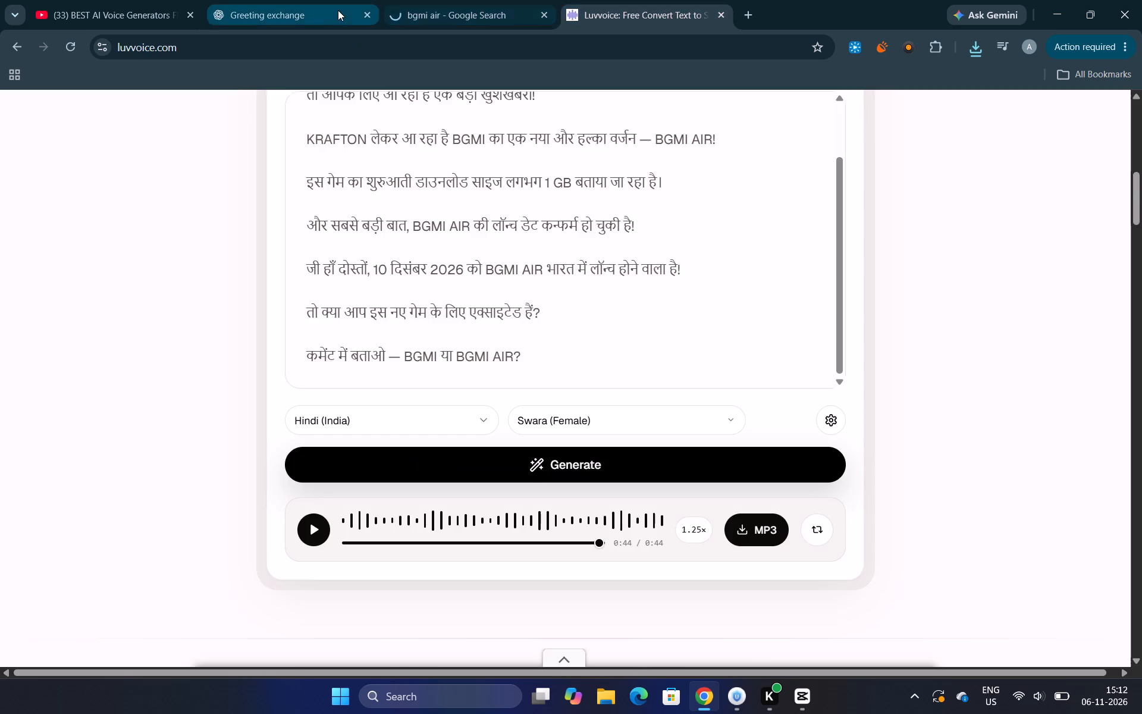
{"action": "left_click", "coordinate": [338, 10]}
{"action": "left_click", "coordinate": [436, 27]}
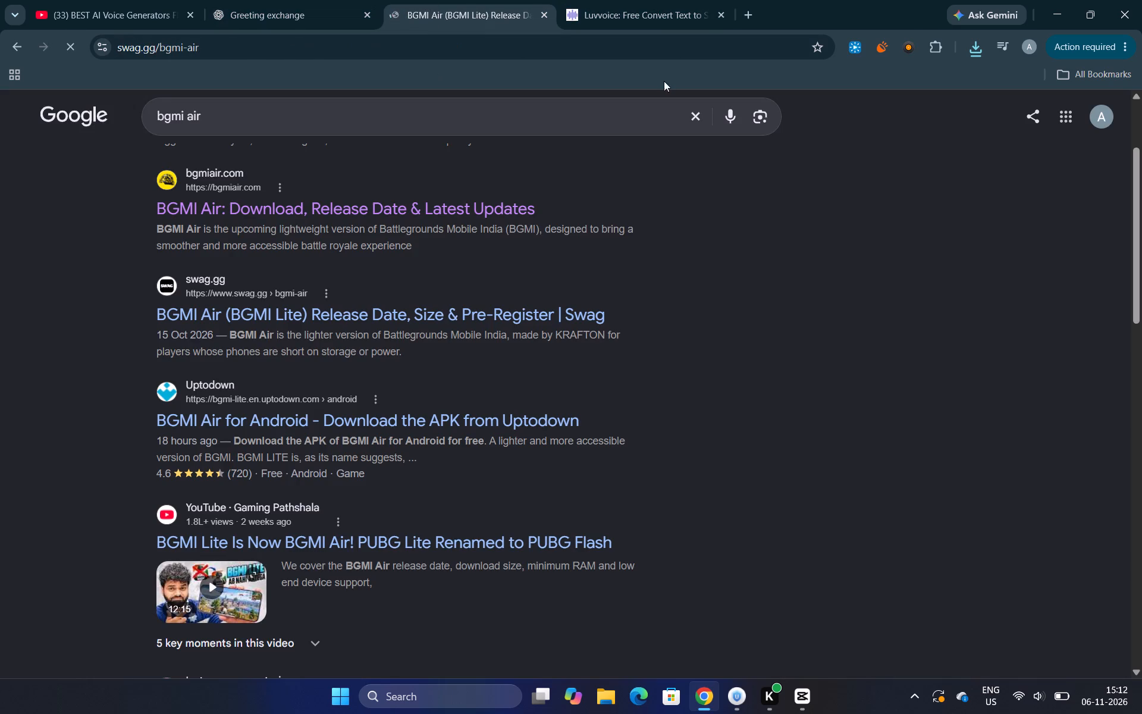
Return to CapCut and import the five BGMI Air WEBP images from the Downloads folder into project 1106.
{"action": "left_click", "coordinate": [1061, 0]}
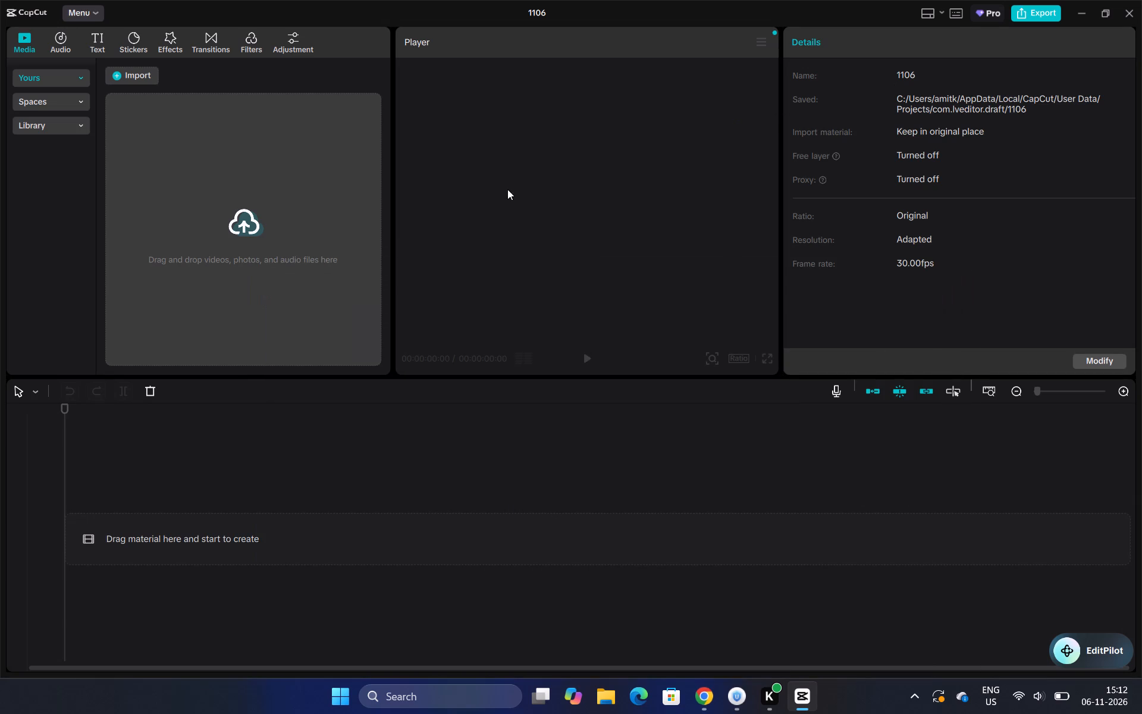
{"action": "left_click", "coordinate": [215, 218]}
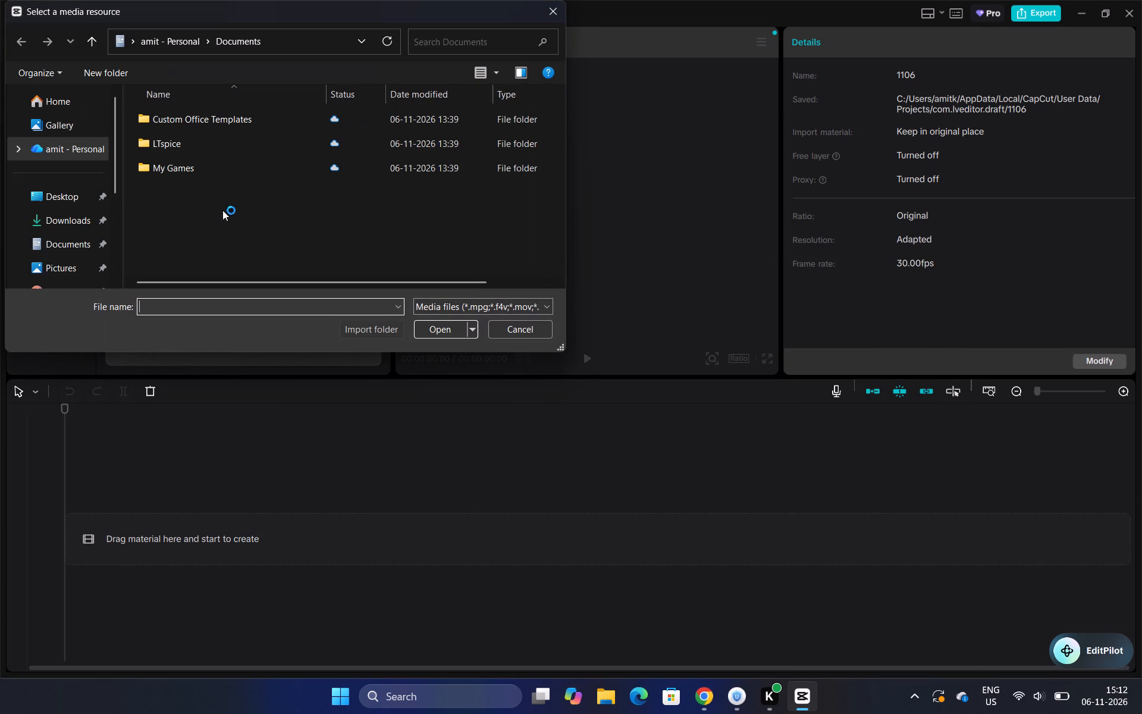
{"action": "left_click", "coordinate": [53, 217]}
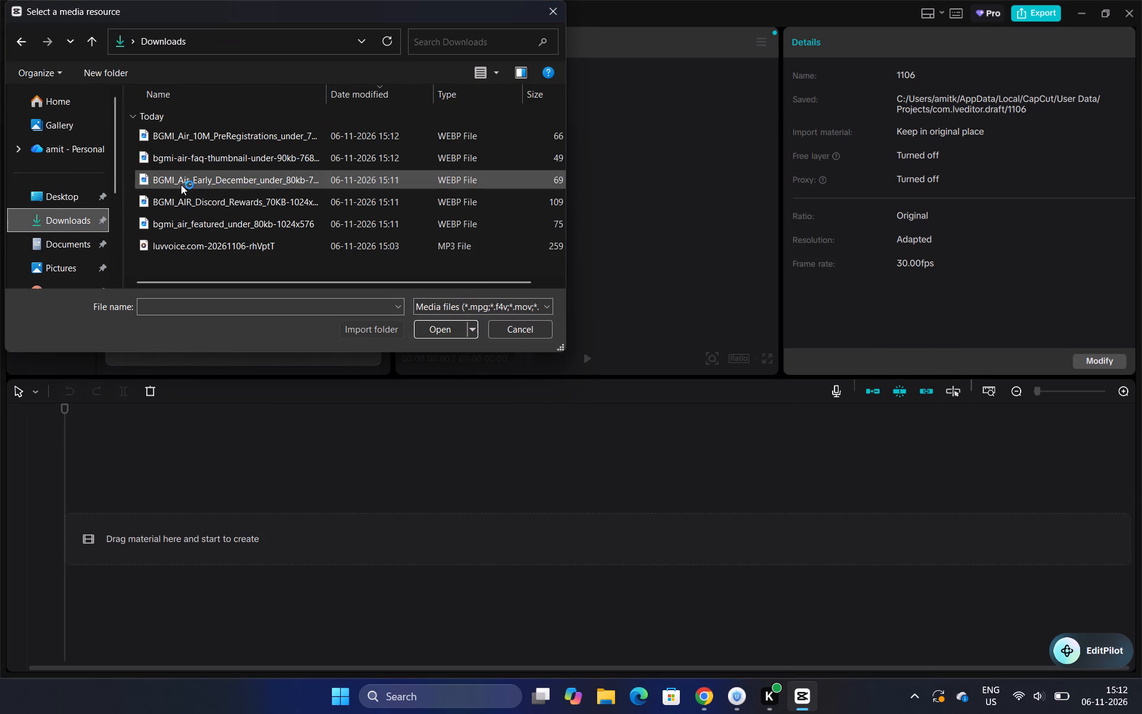
{"action": "left_click_drag", "start_coordinate": [133, 127], "coordinate": [169, 222]}
{"action": "left_click", "coordinate": [434, 334]}
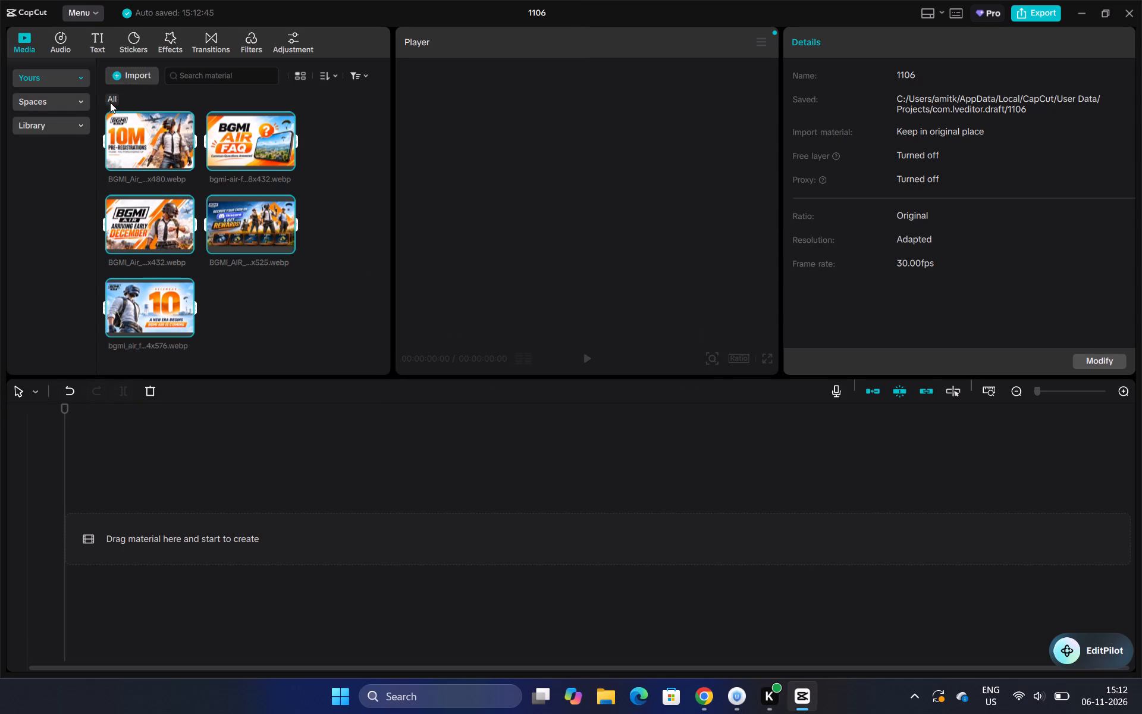
Import the luvvoice.com MP3 voiceover from the Downloads folder into the project media.
{"action": "left_click", "coordinate": [121, 79]}
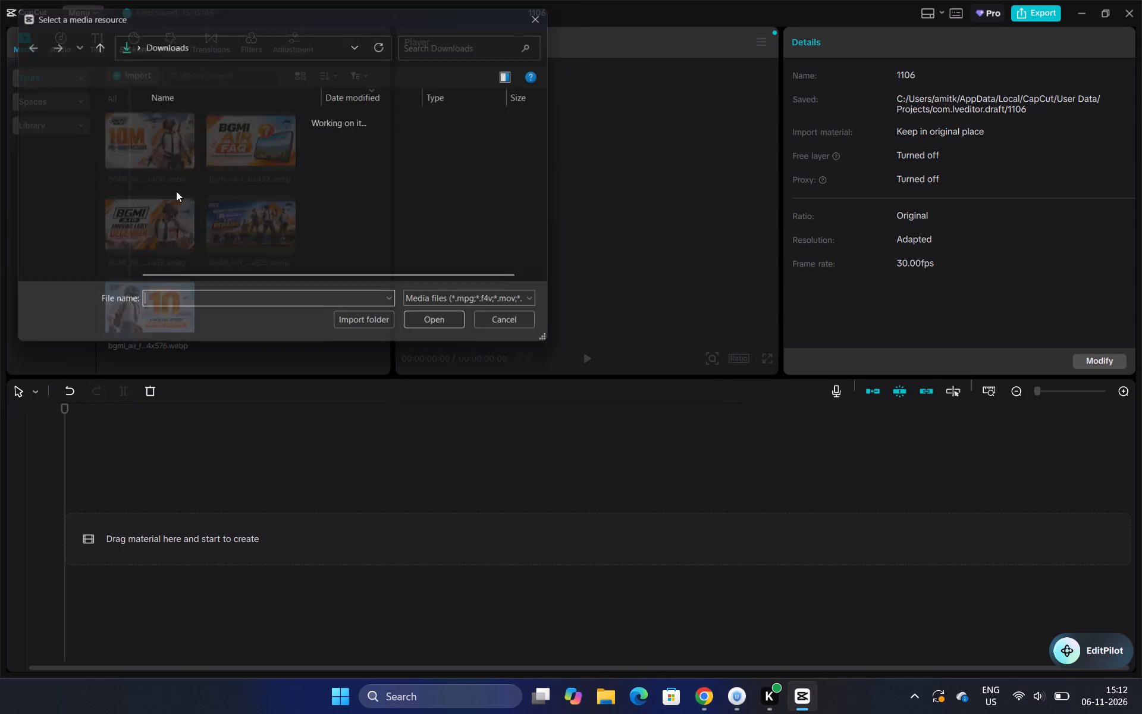
{"action": "left_click_drag", "start_coordinate": [210, 251], "coordinate": [226, 524]}
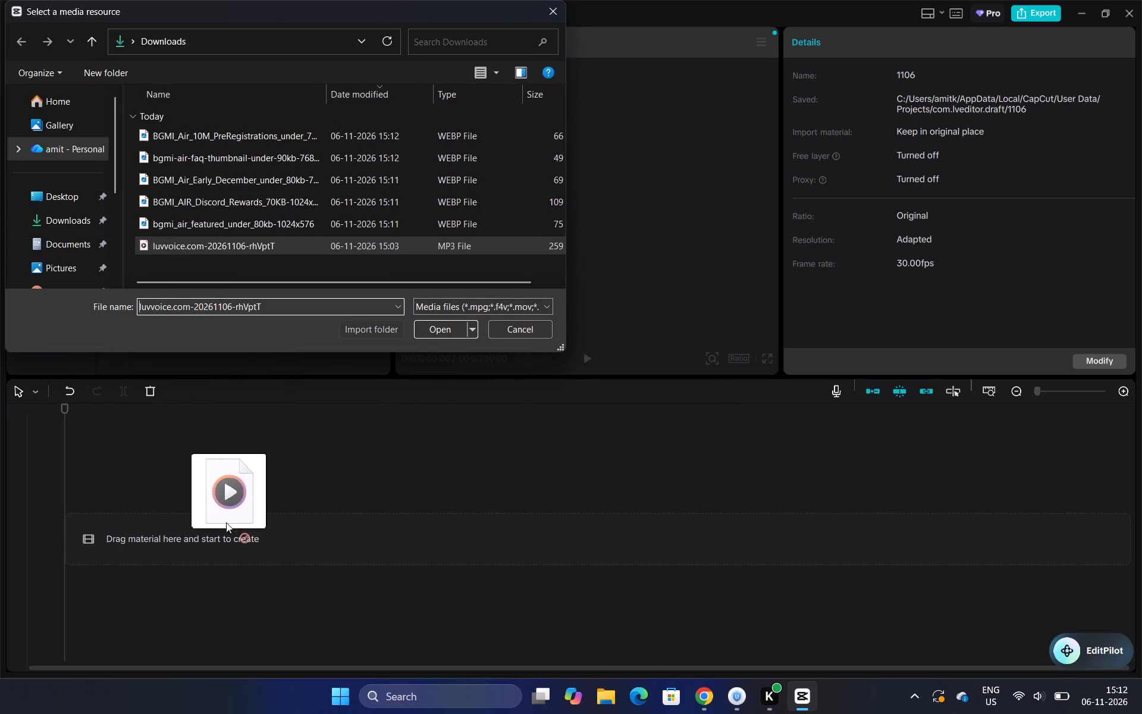
{"action": "left_click_drag", "start_coordinate": [319, 18], "coordinate": [702, 6]}
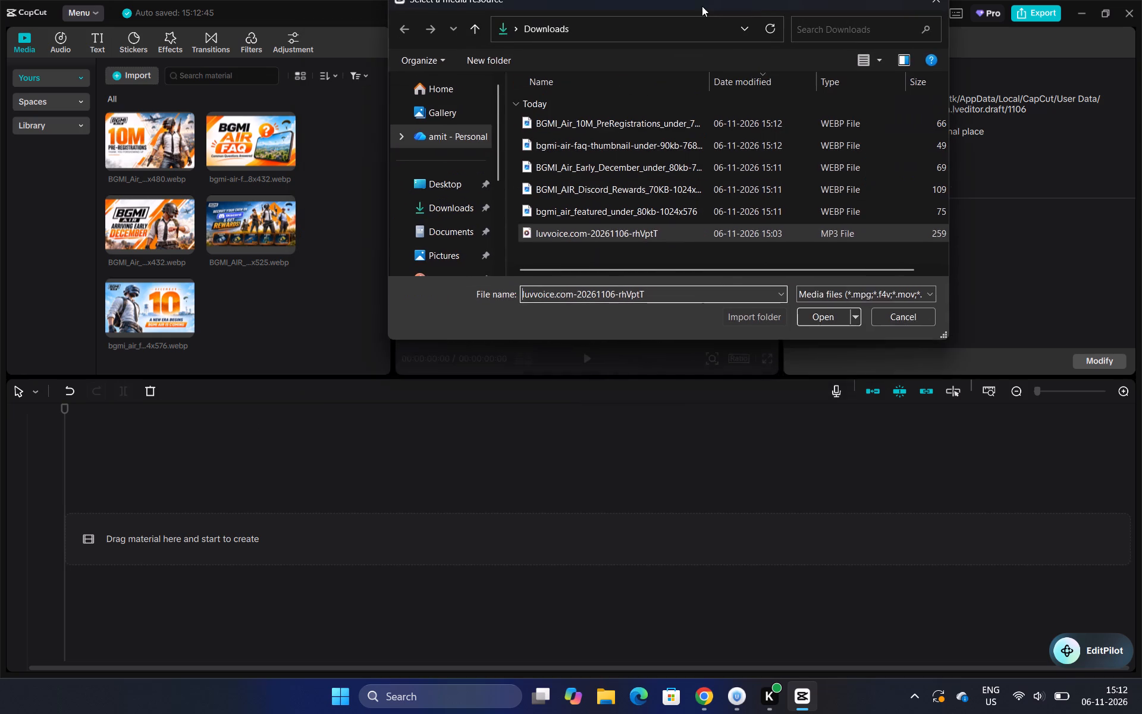
{"action": "left_click_drag", "start_coordinate": [702, 6], "coordinate": [706, 6]}
{"action": "left_click_drag", "start_coordinate": [583, 252], "coordinate": [230, 294]}
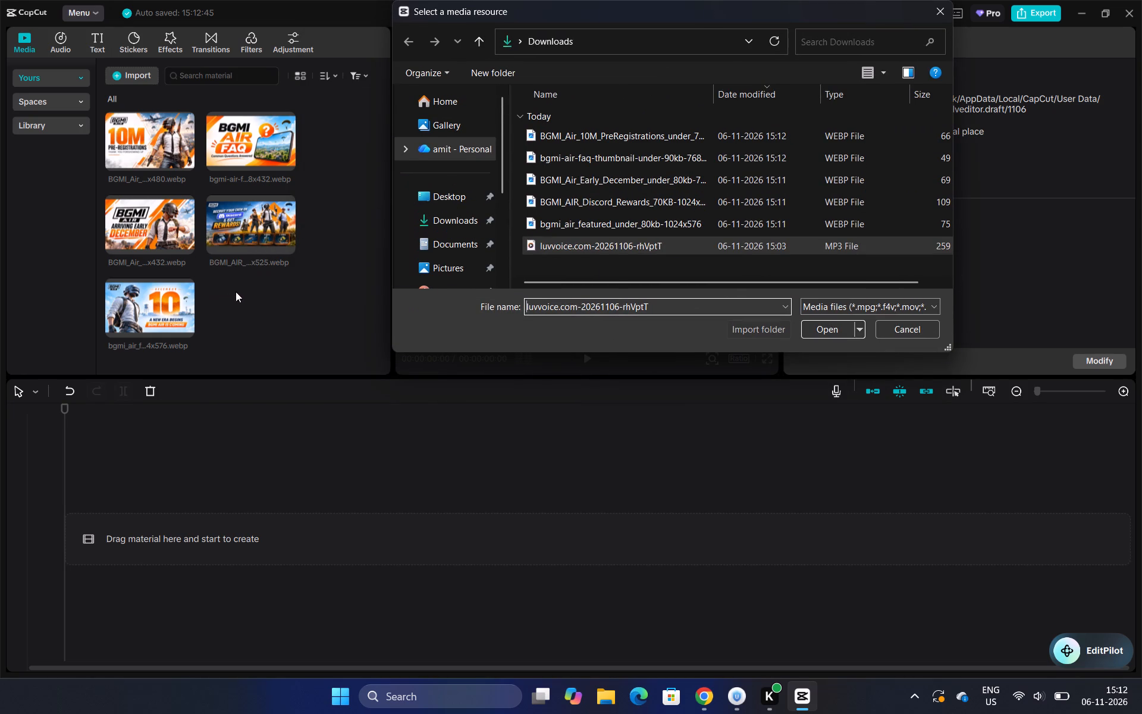
{"action": "left_click_drag", "start_coordinate": [566, 240], "coordinate": [258, 248]}
{"action": "left_click", "coordinate": [835, 331]}
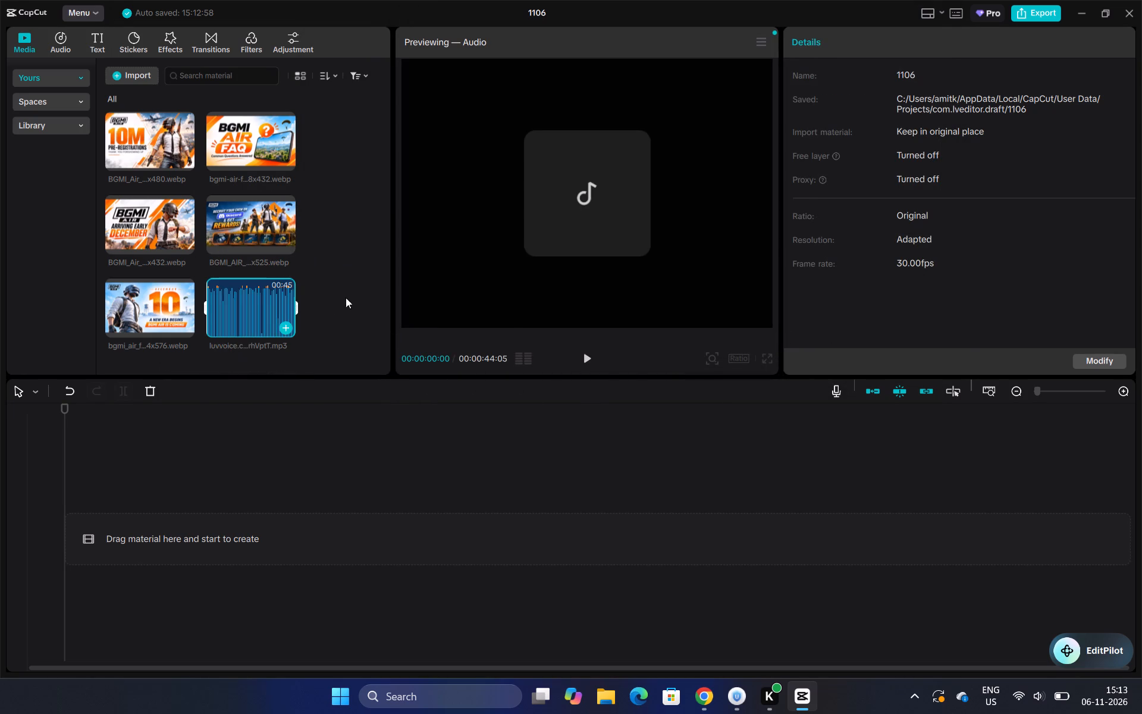
Place the Early December, Discord Rewards and December 10 images on the timeline together with the Luvvoice voiceover.
{"action": "left_click_drag", "start_coordinate": [369, 297], "coordinate": [109, 134]}
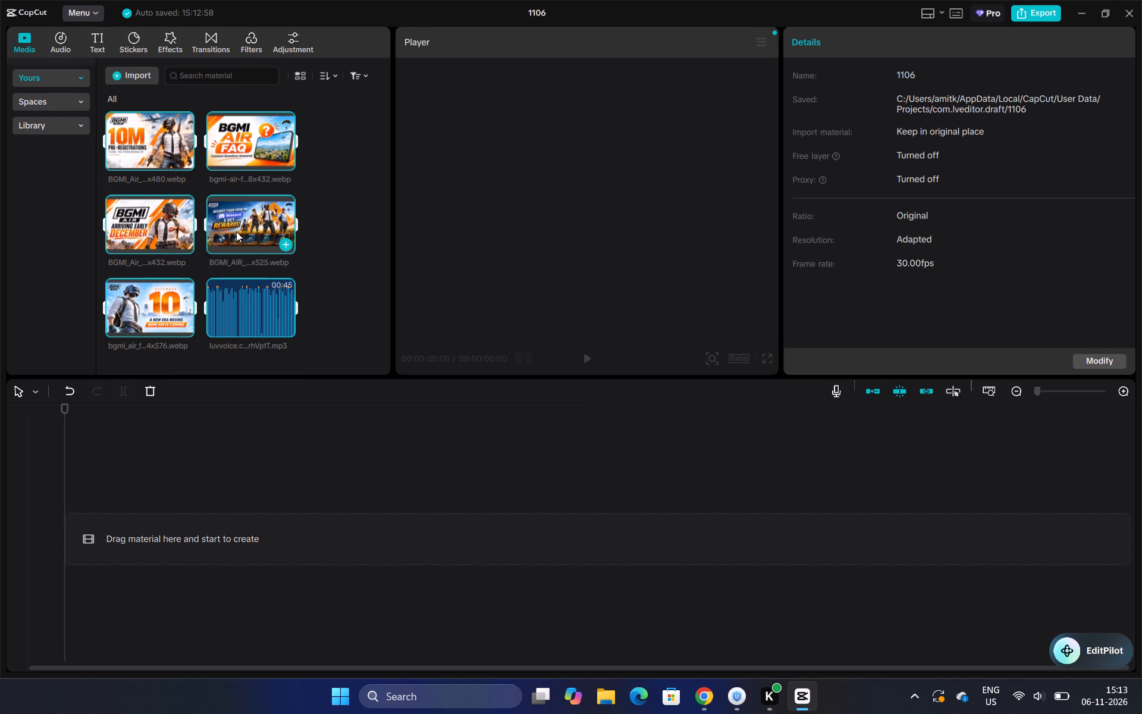
{"action": "key", "text": "Return"}
{"action": "left_click_drag", "start_coordinate": [313, 115], "coordinate": [145, 334]}
{"action": "left_click_drag", "start_coordinate": [166, 174], "coordinate": [227, 469]}
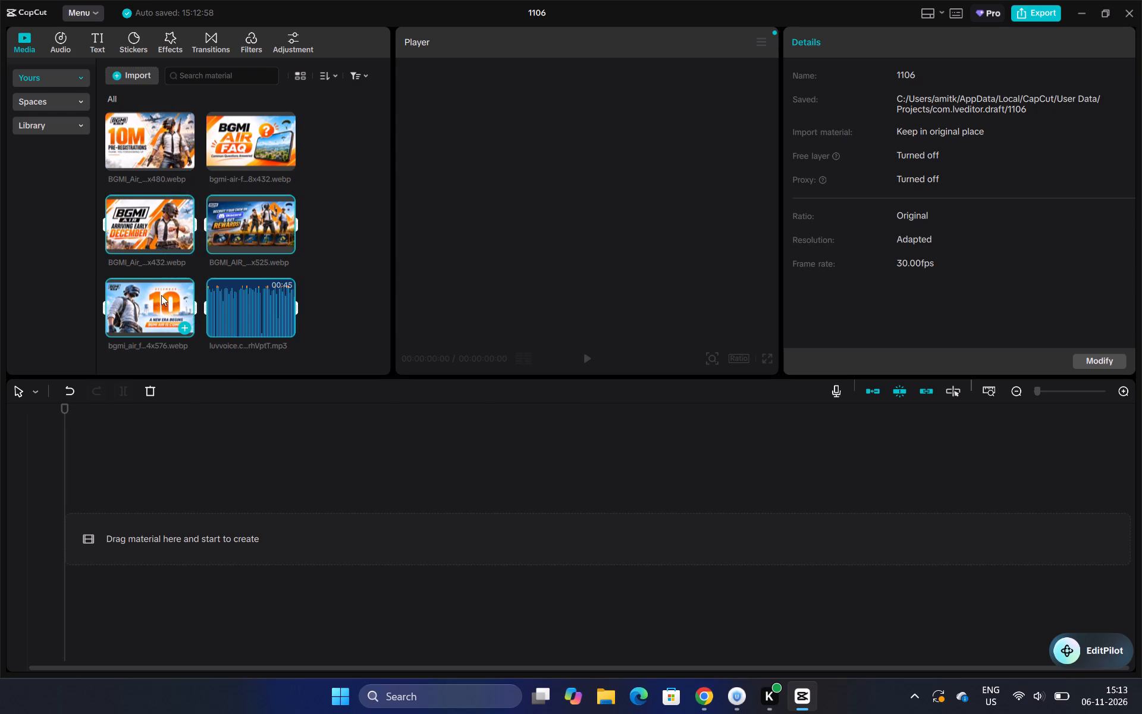
{"action": "left_click_drag", "start_coordinate": [161, 298], "coordinate": [167, 441]}
{"action": "left_click_drag", "start_coordinate": [174, 235], "coordinate": [244, 453]}
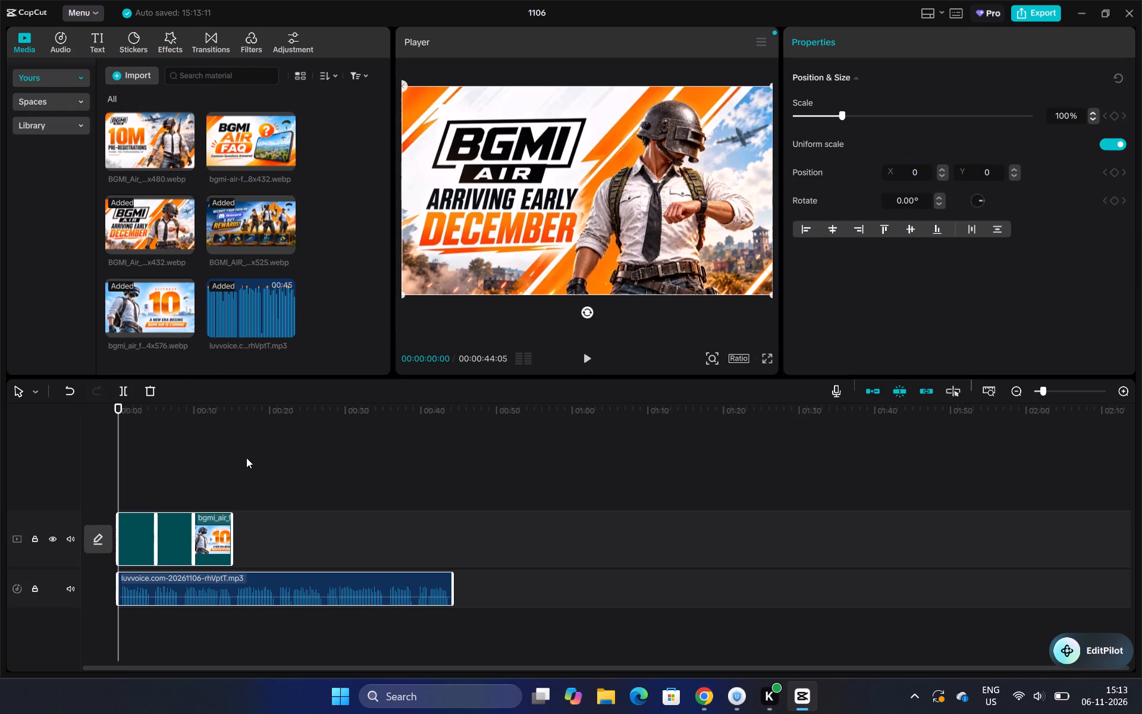
Preview the opening of the timeline with the voiceover, exiting the introductory walkthrough along the way.
{"action": "key", "text": "space"}
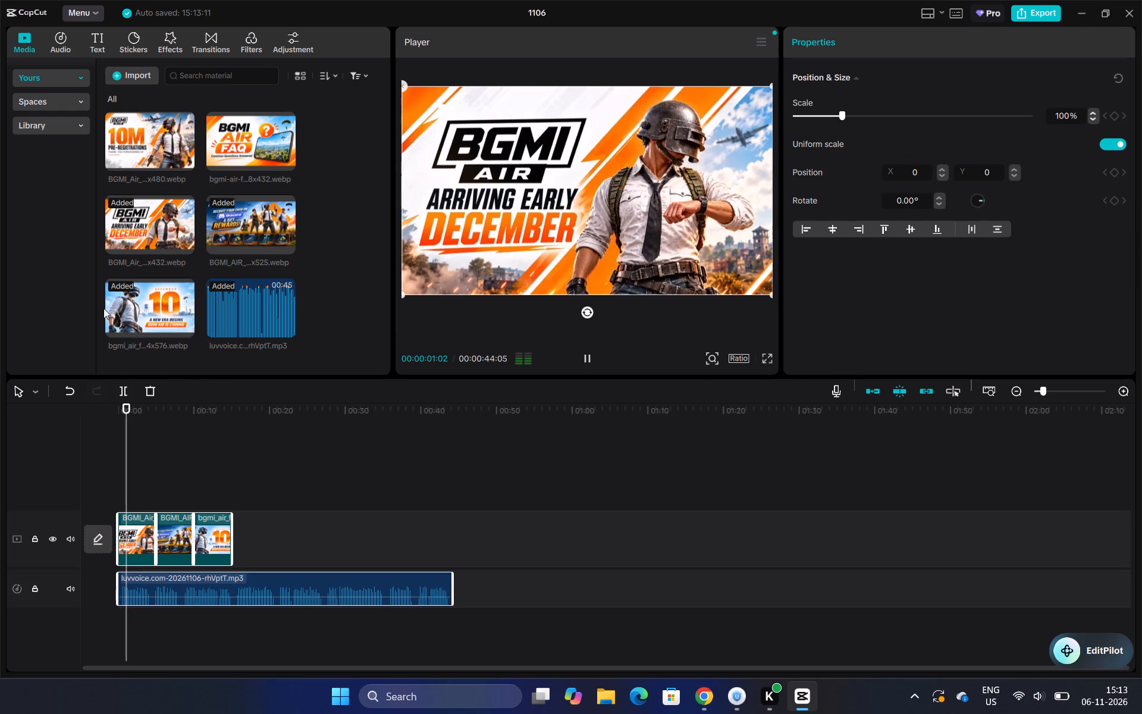
{"action": "left_click", "coordinate": [366, 132]}
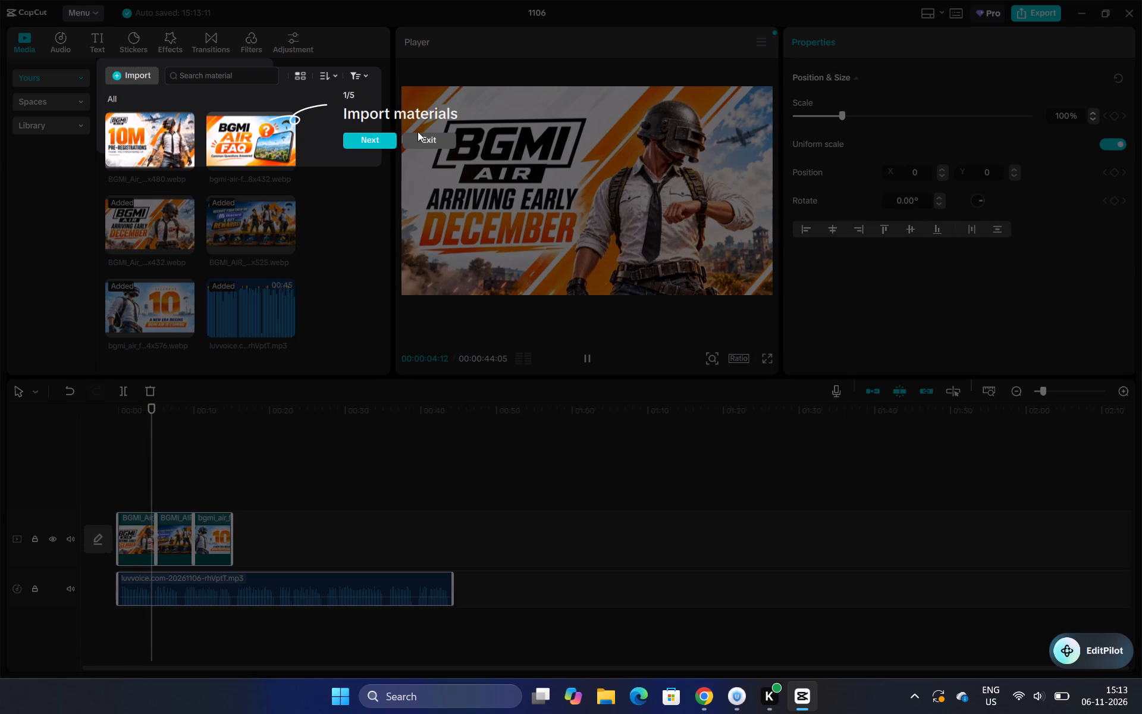
{"action": "left_click", "coordinate": [438, 154]}
{"action": "left_click", "coordinate": [435, 140]}
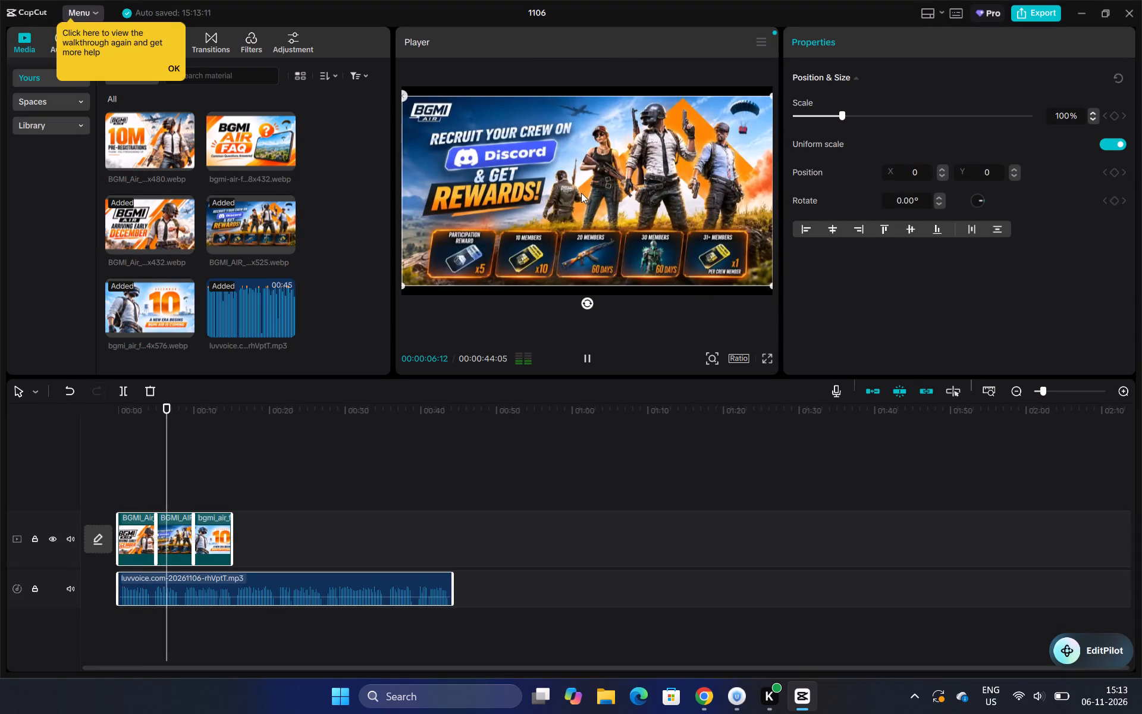
{"action": "left_click", "coordinate": [538, 145]}
{"action": "key", "text": "space"}
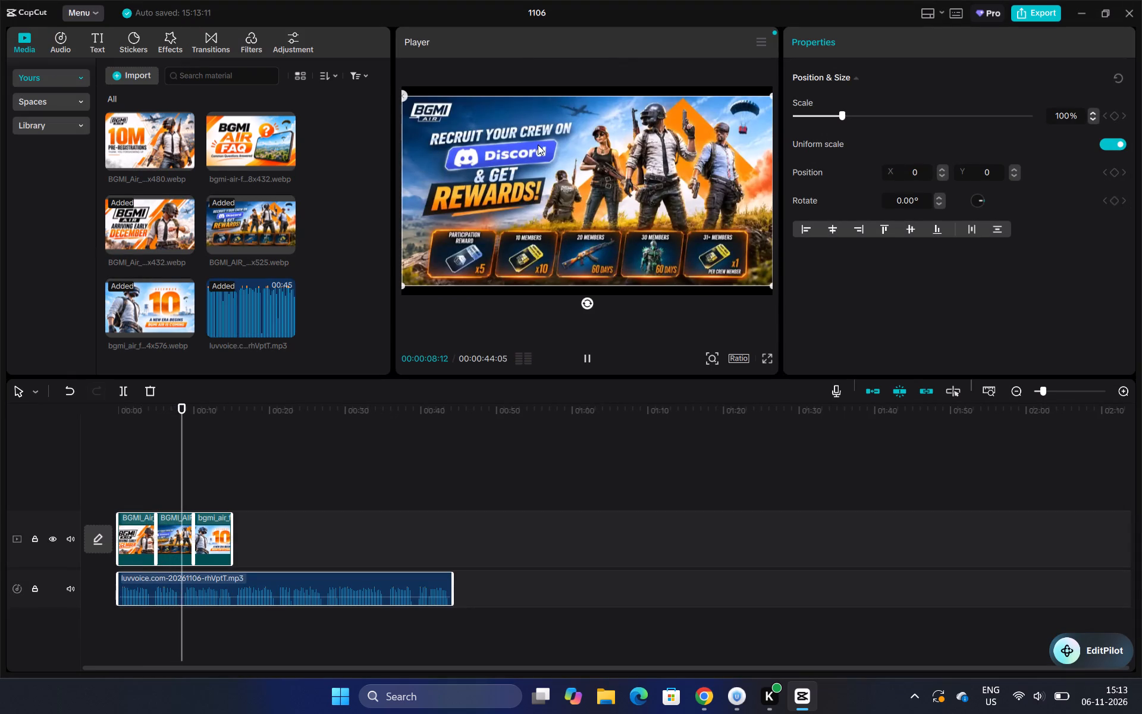
Set the video's aspect ratio to 9:16, play it briefly, and clear the clip selection.
{"action": "left_click", "coordinate": [745, 360]}
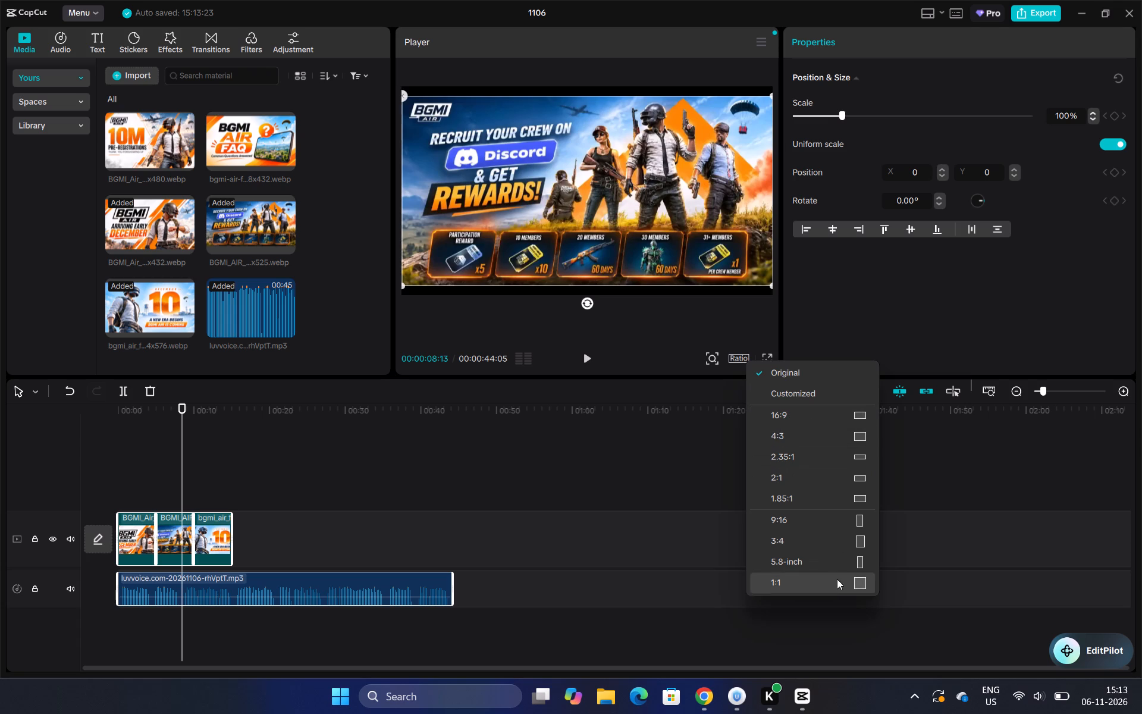
{"action": "left_click", "coordinate": [834, 518]}
{"action": "key", "text": "space"}
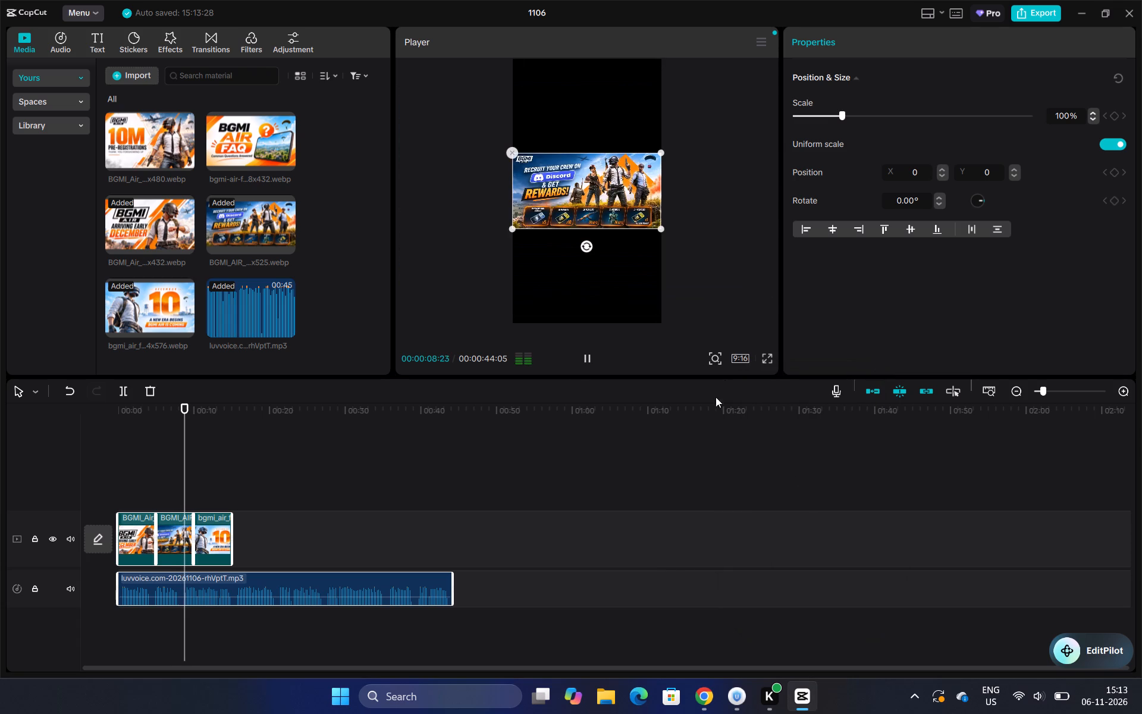
{"action": "left_click", "coordinate": [597, 199]}
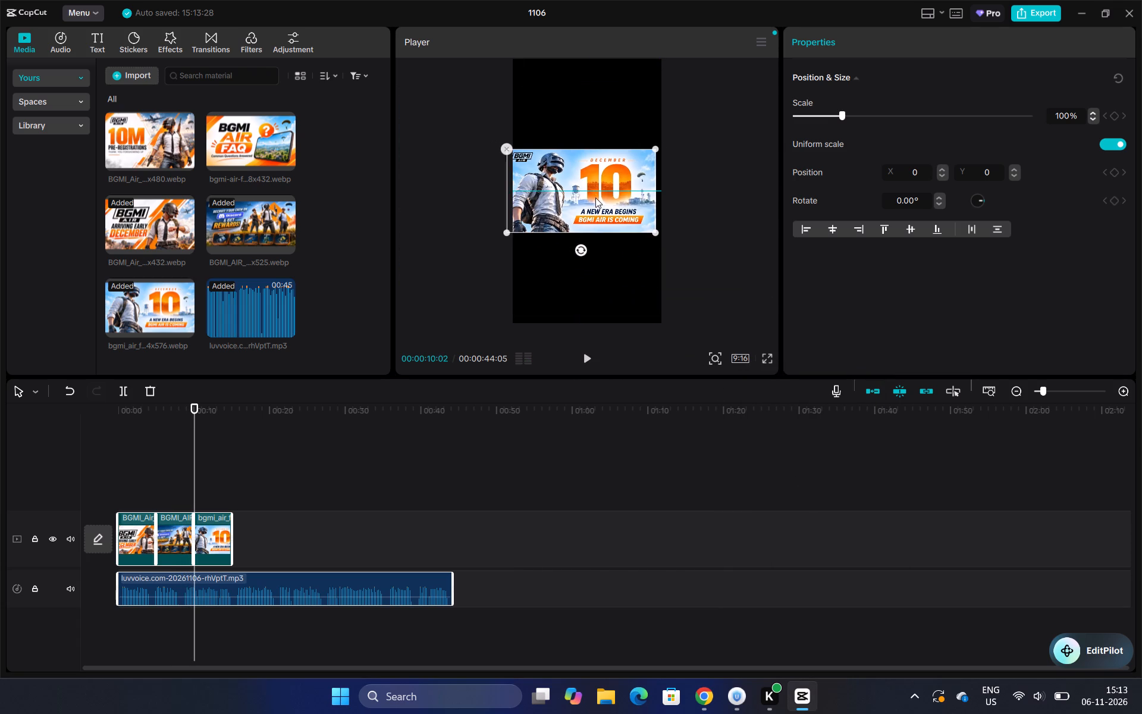
{"action": "left_click", "coordinate": [709, 230]}
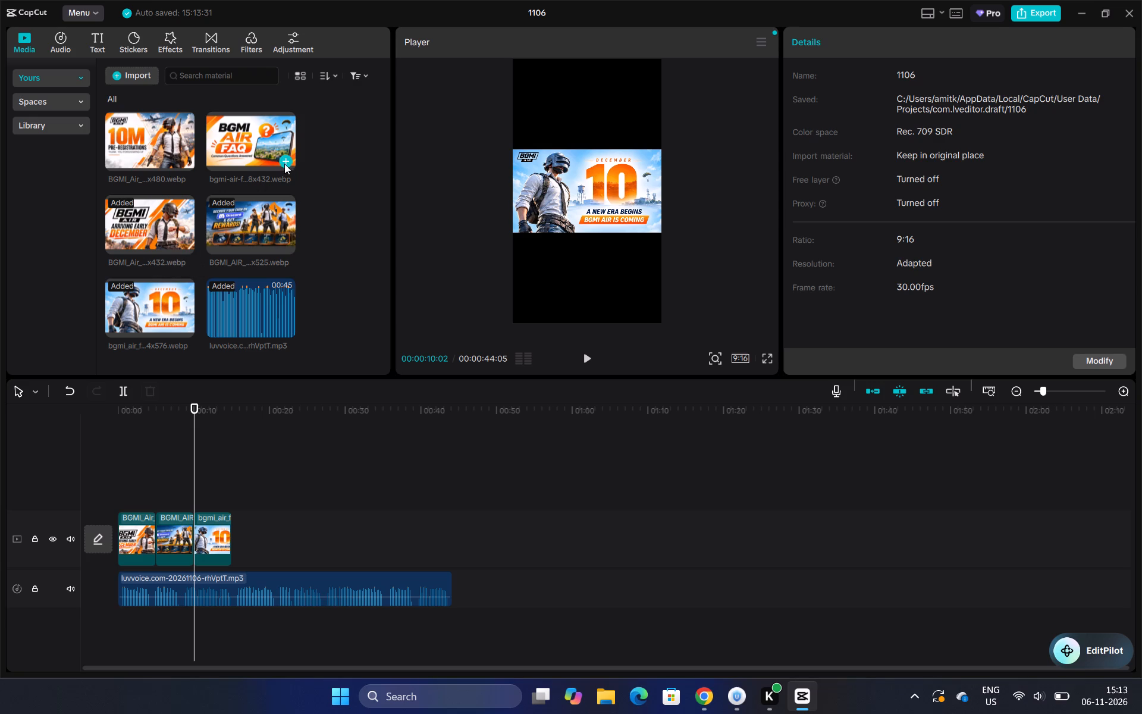
Add the BGMI Air FAQ and 10M Pre-Registrations images at the 10-second playhead, and return the playhead to the timeline start.
{"action": "left_click", "coordinate": [284, 163]}
{"action": "left_click", "coordinate": [186, 164]}
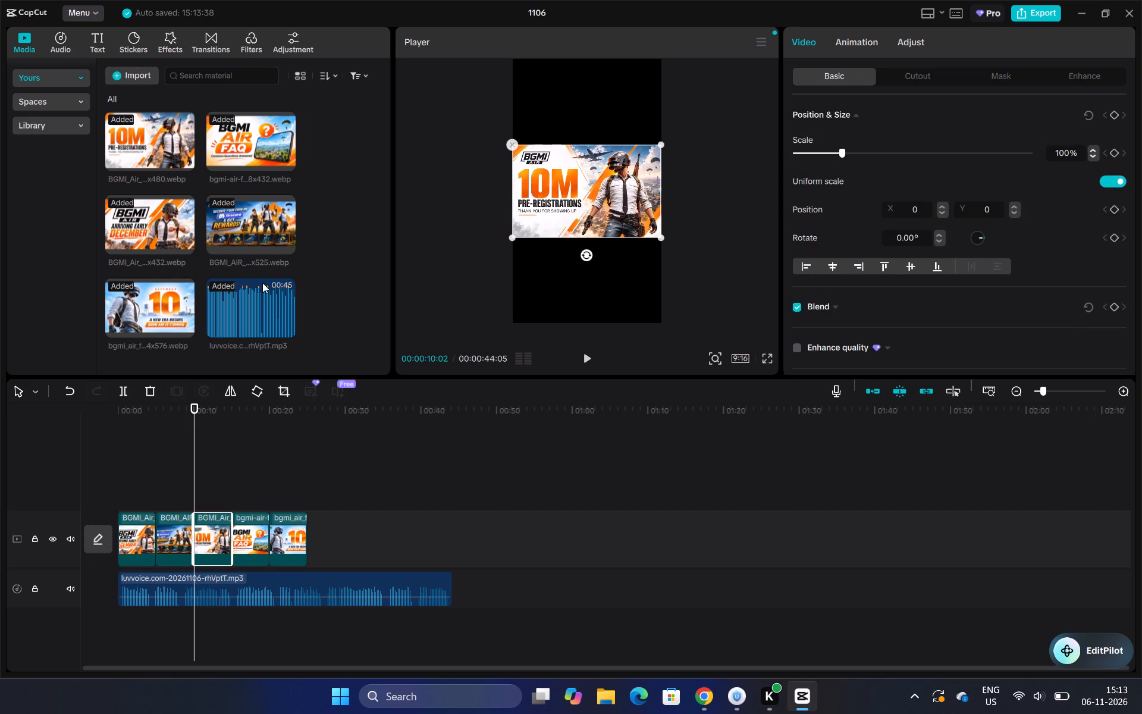
{"action": "left_click", "coordinate": [125, 471]}
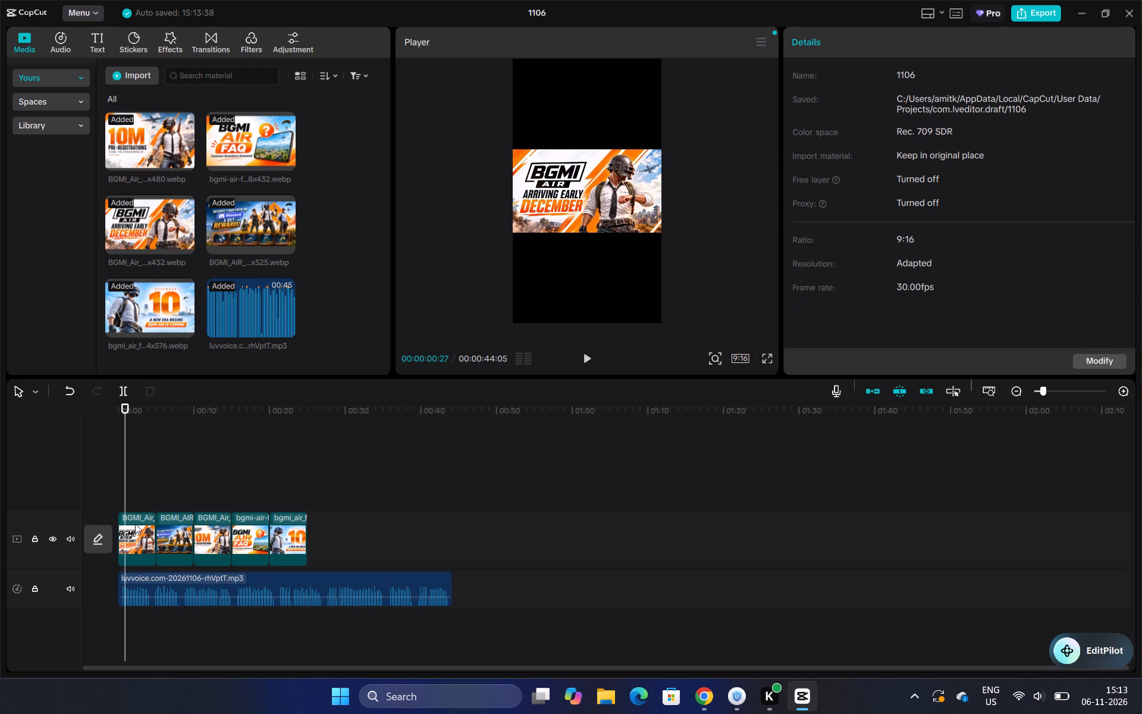
{"action": "left_click", "coordinate": [119, 490]}
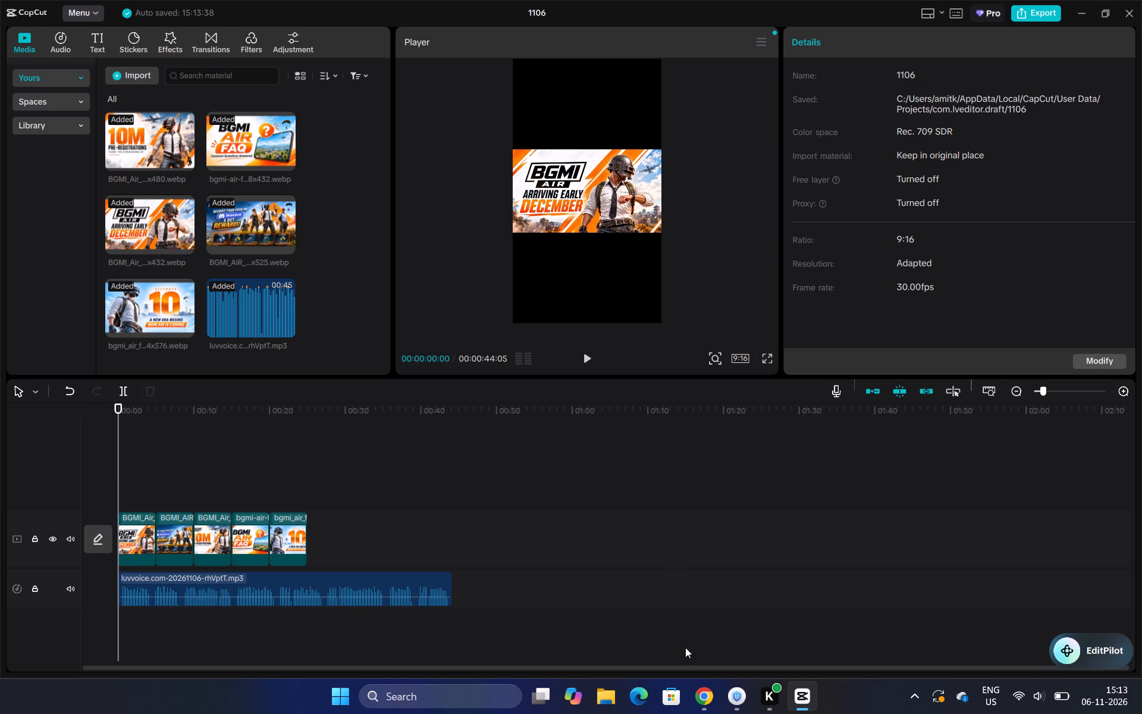
Switch to Chrome and look over the banner and key facts on the swag.gg BGMI Air page.
{"action": "left_click", "coordinate": [706, 700]}
{"action": "left_click", "coordinate": [281, 0]}
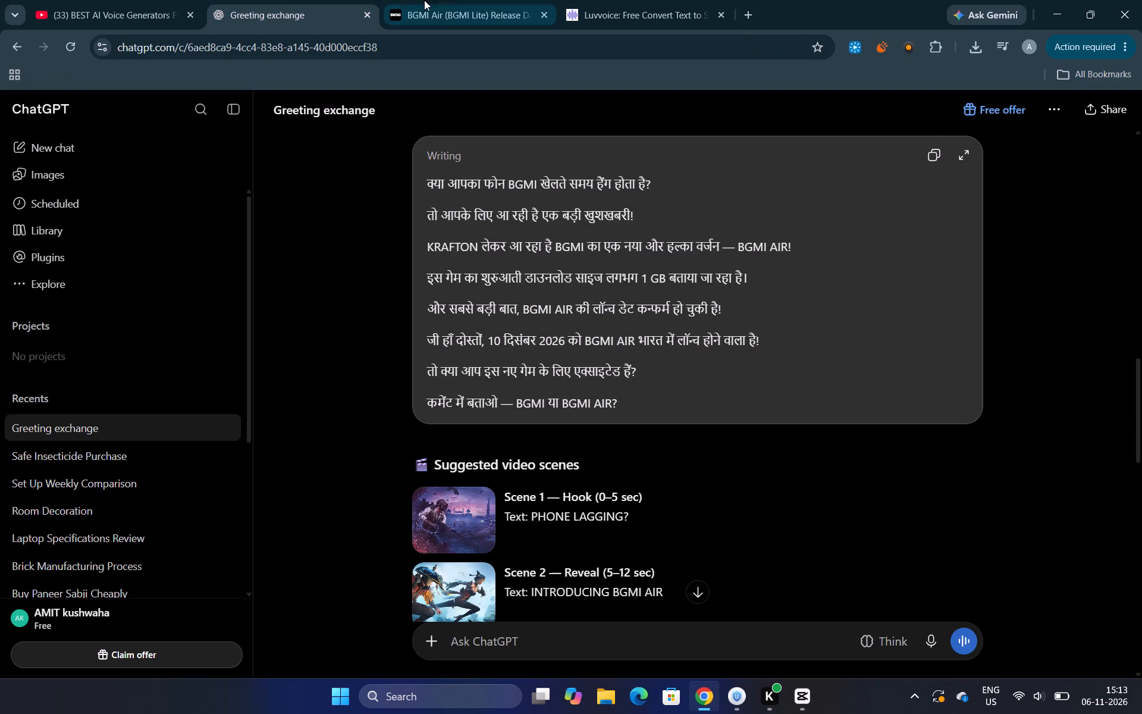
{"action": "left_click", "coordinate": [426, 1]}
{"action": "scroll", "coordinate": [454, 413], "scroll_direction": "down", "scroll_amount": 5}
{"action": "scroll", "coordinate": [463, 419], "scroll_direction": "up", "scroll_amount": 1}
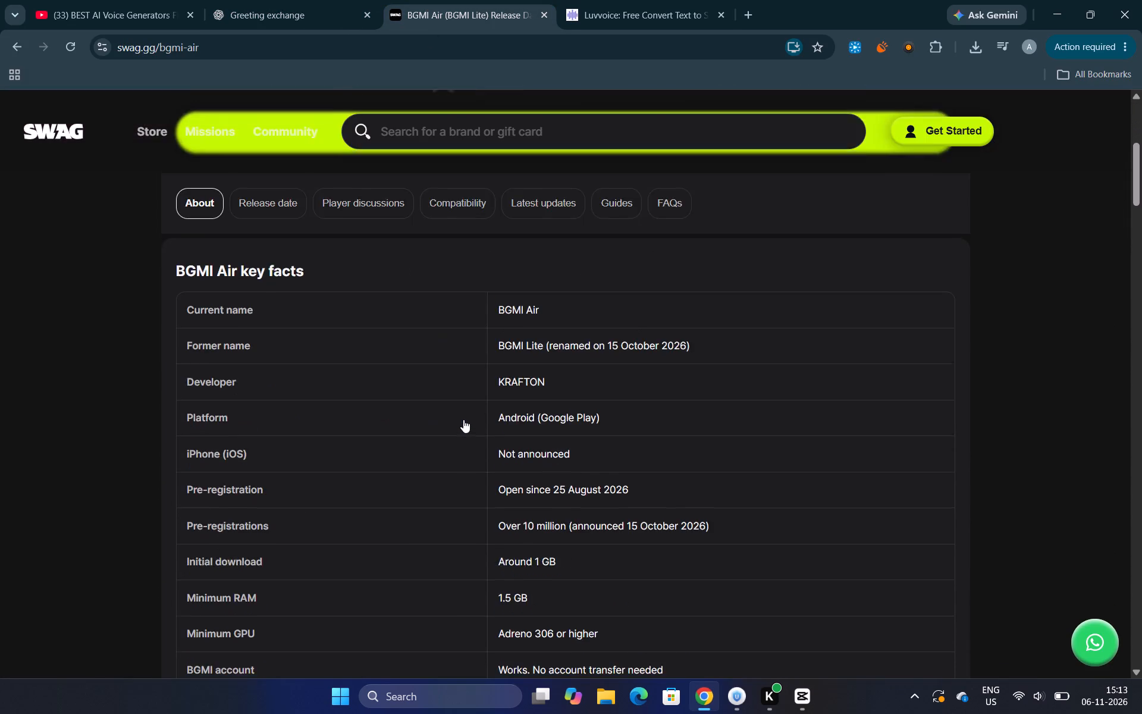
{"action": "scroll", "coordinate": [463, 419], "scroll_direction": "up", "scroll_amount": 3}
{"action": "left_click", "coordinate": [69, 434]}
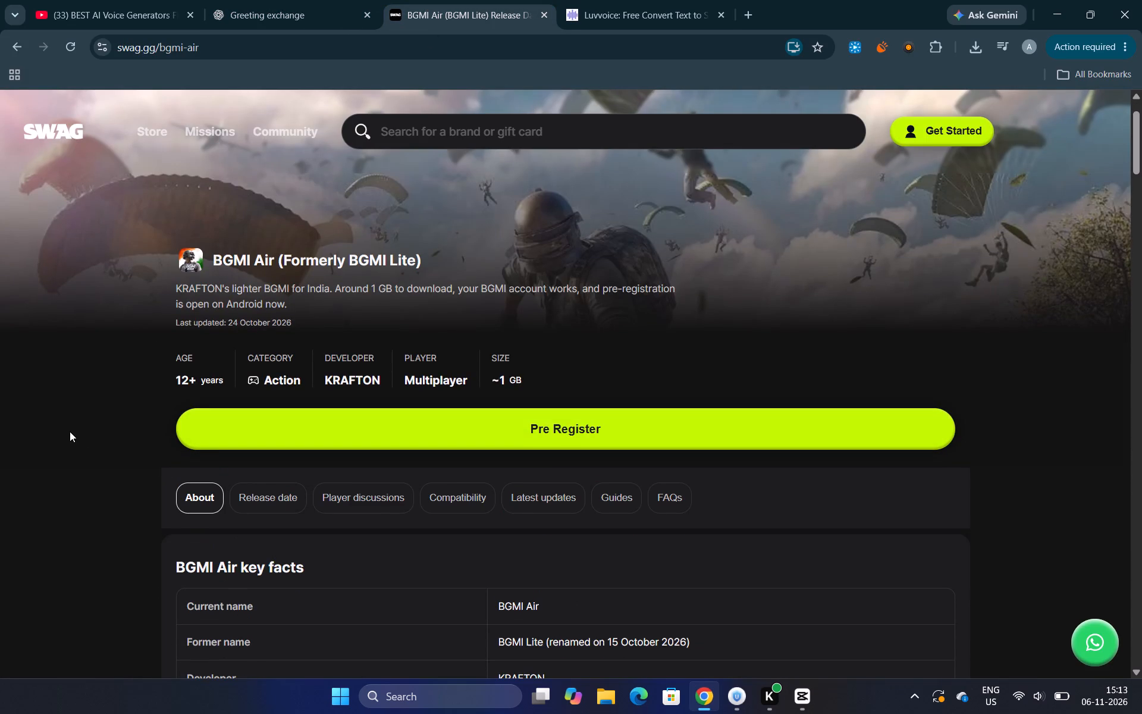
Save the "BGMI Air FAQ: 15 answers" guide image to the Downloads folder as hero-overlay.
{"action": "scroll", "coordinate": [451, 379], "scroll_direction": "down", "scroll_amount": 16}
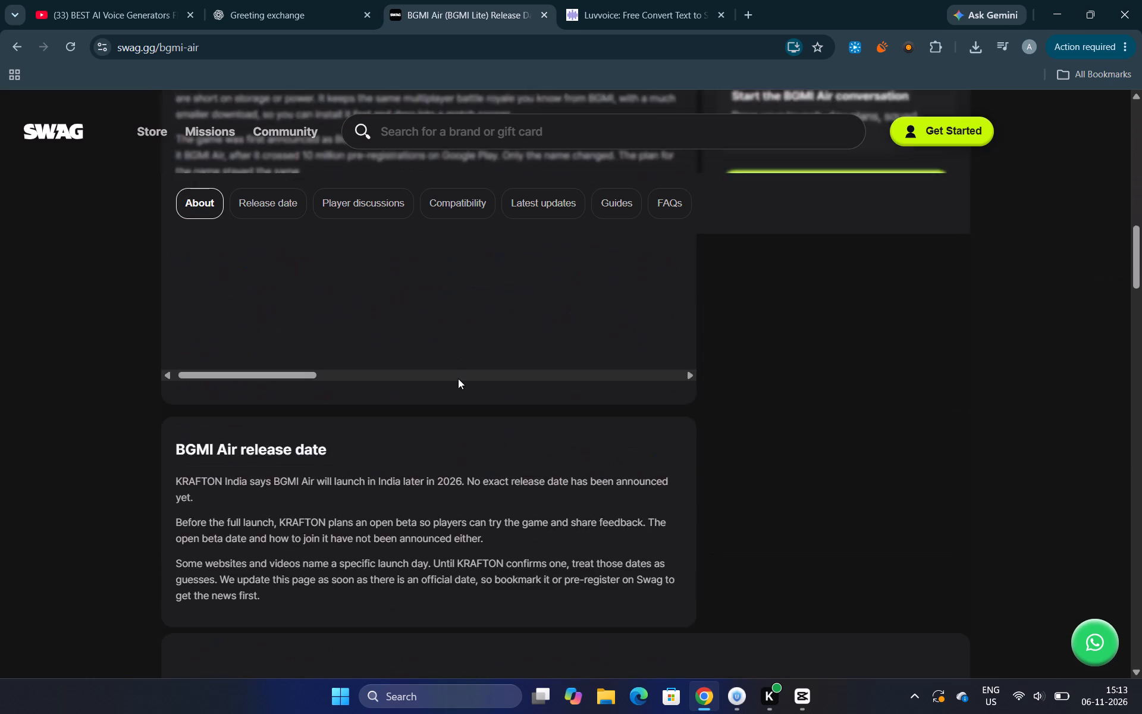
{"action": "scroll", "coordinate": [458, 378], "scroll_direction": "down", "scroll_amount": 18}
{"action": "scroll", "coordinate": [233, 211], "scroll_direction": "down", "scroll_amount": 3}
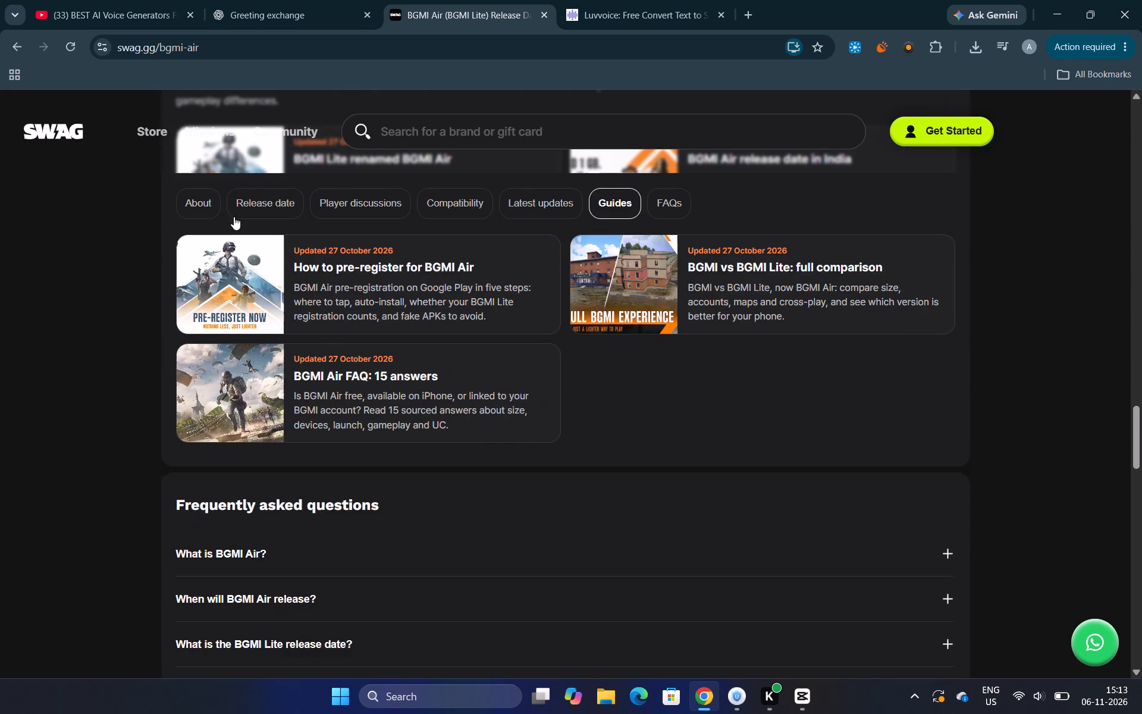
{"action": "right_click", "coordinate": [240, 364]}
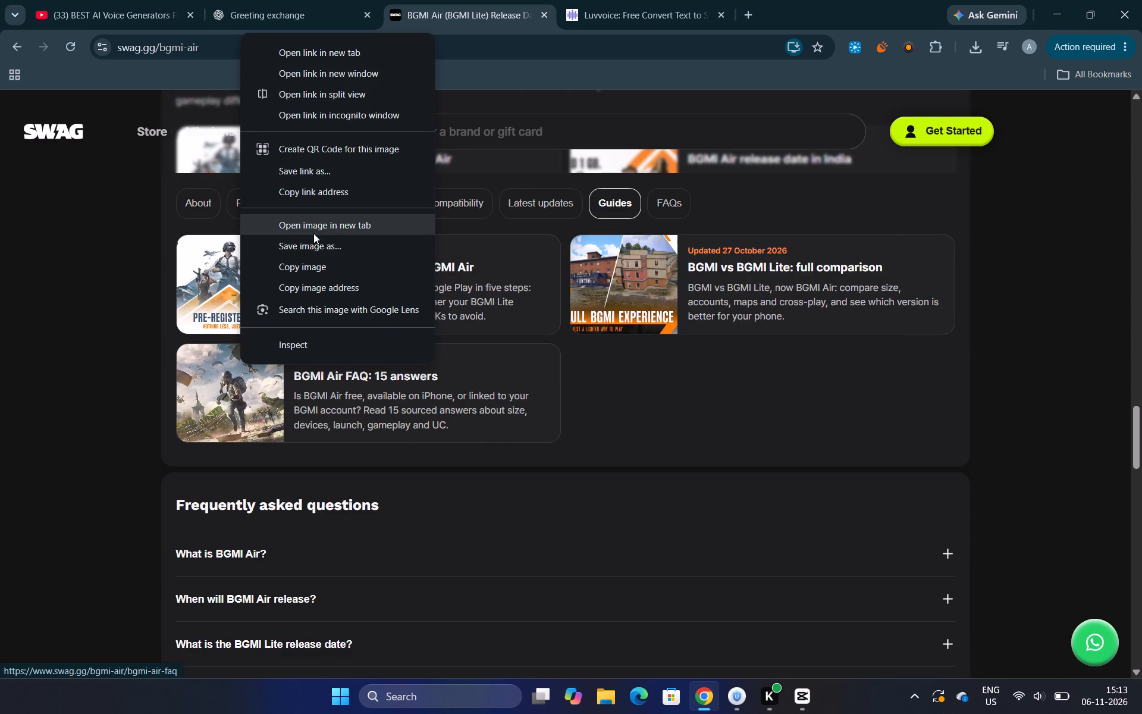
{"action": "left_click", "coordinate": [309, 253]}
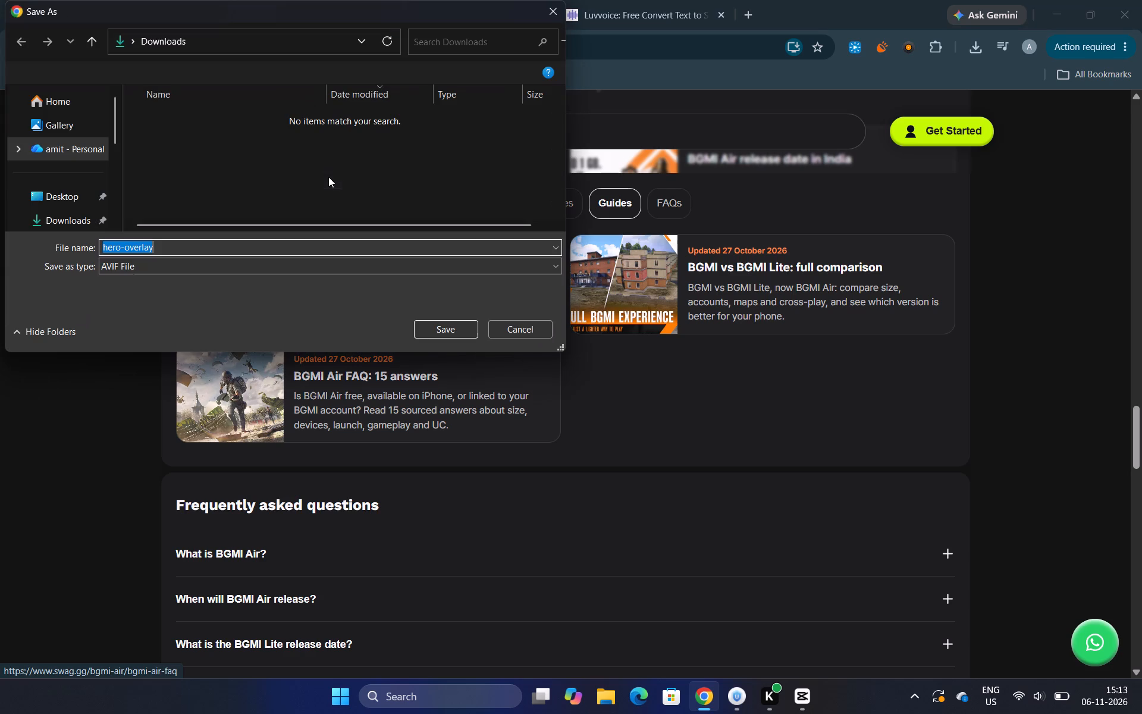
{"action": "left_click", "coordinate": [431, 328]}
Save the "BGMI vs BGMI Lite: full comparison" guide image from the swag.gg page.
{"action": "scroll", "coordinate": [311, 371], "scroll_direction": "up", "scroll_amount": 1}
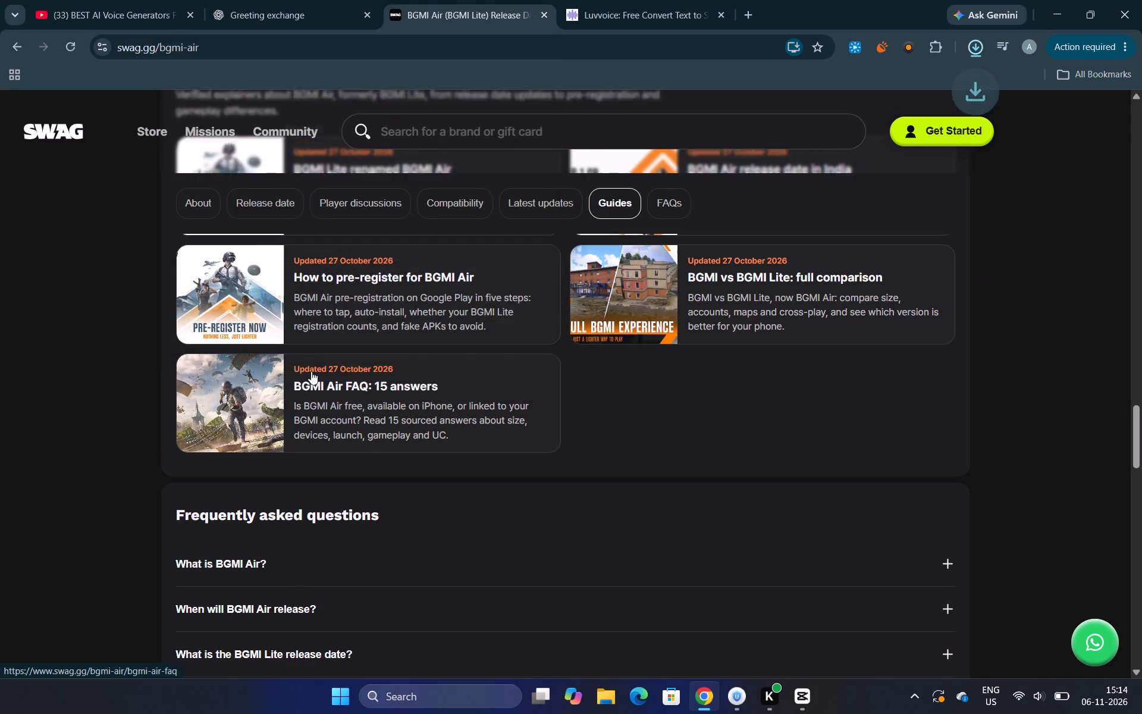
{"action": "right_click", "coordinate": [601, 362]}
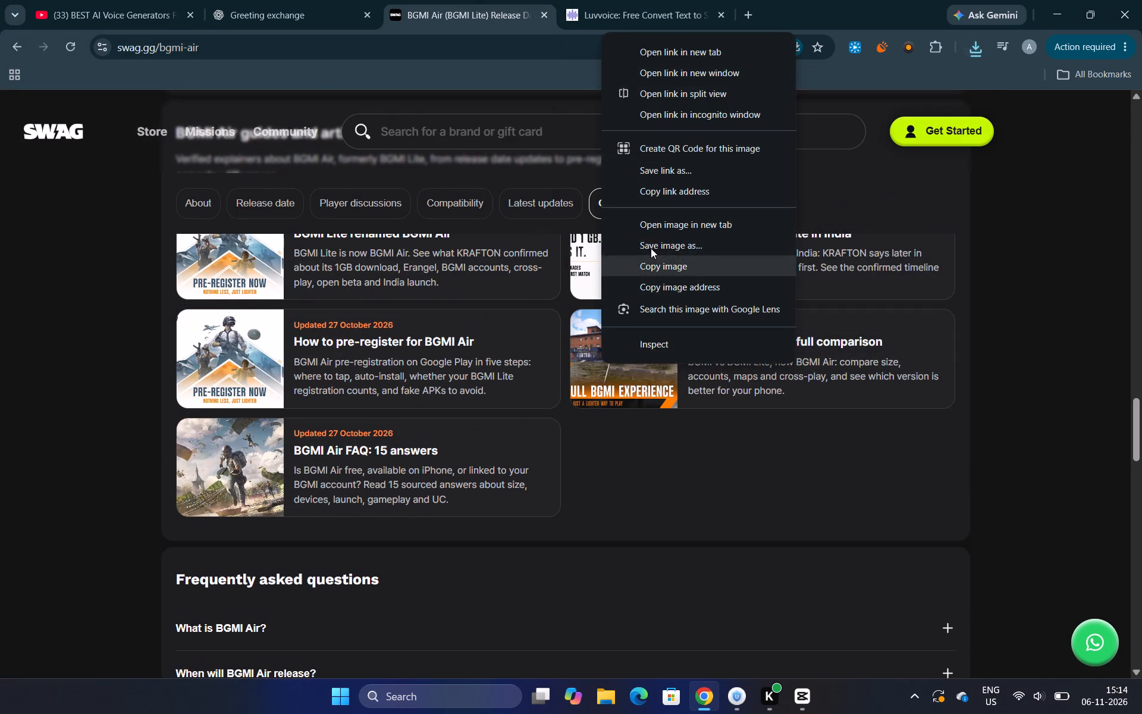
{"action": "left_click", "coordinate": [661, 255]}
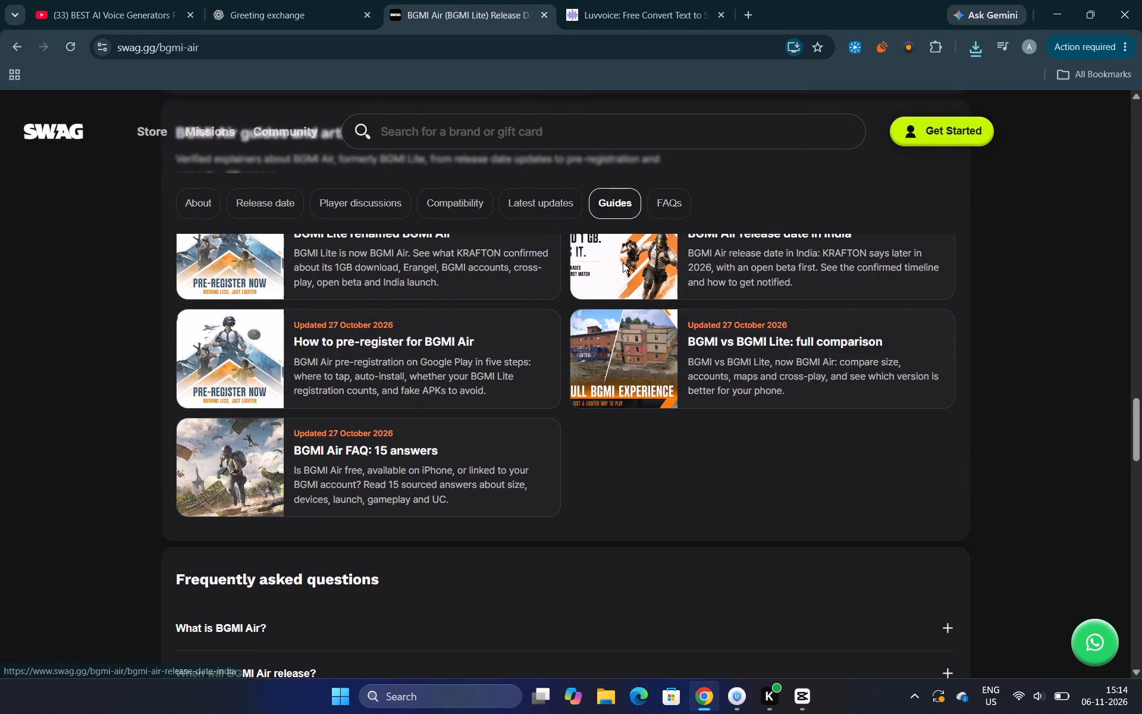
{"action": "left_click", "coordinate": [438, 328]}
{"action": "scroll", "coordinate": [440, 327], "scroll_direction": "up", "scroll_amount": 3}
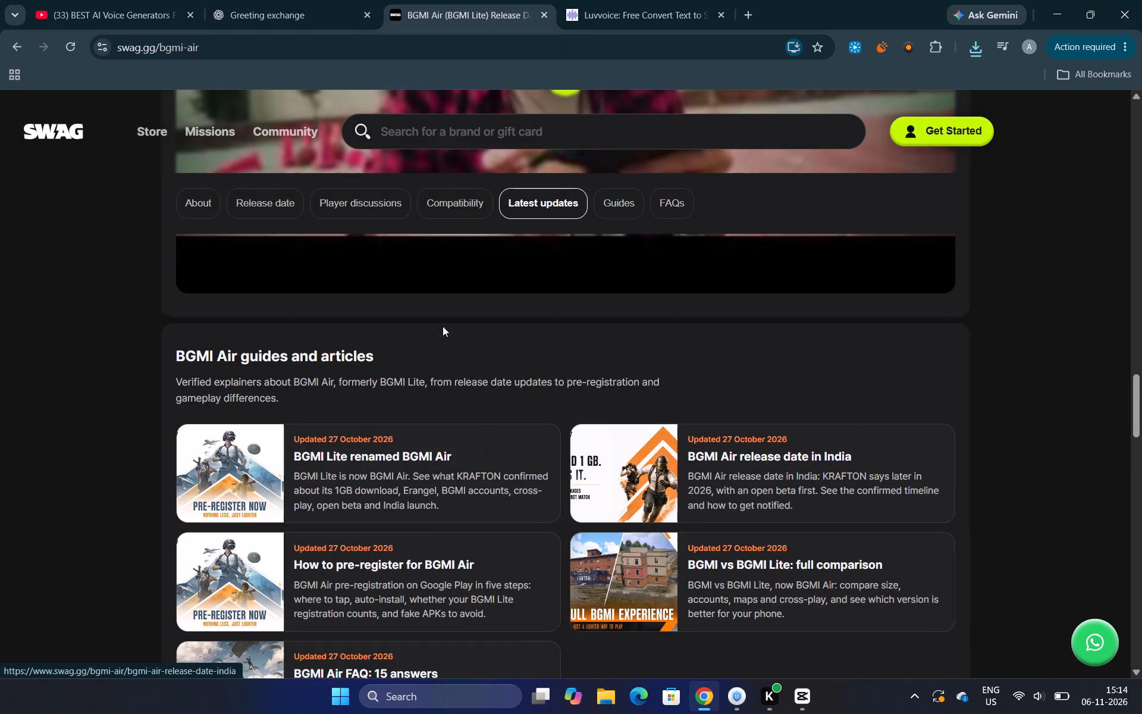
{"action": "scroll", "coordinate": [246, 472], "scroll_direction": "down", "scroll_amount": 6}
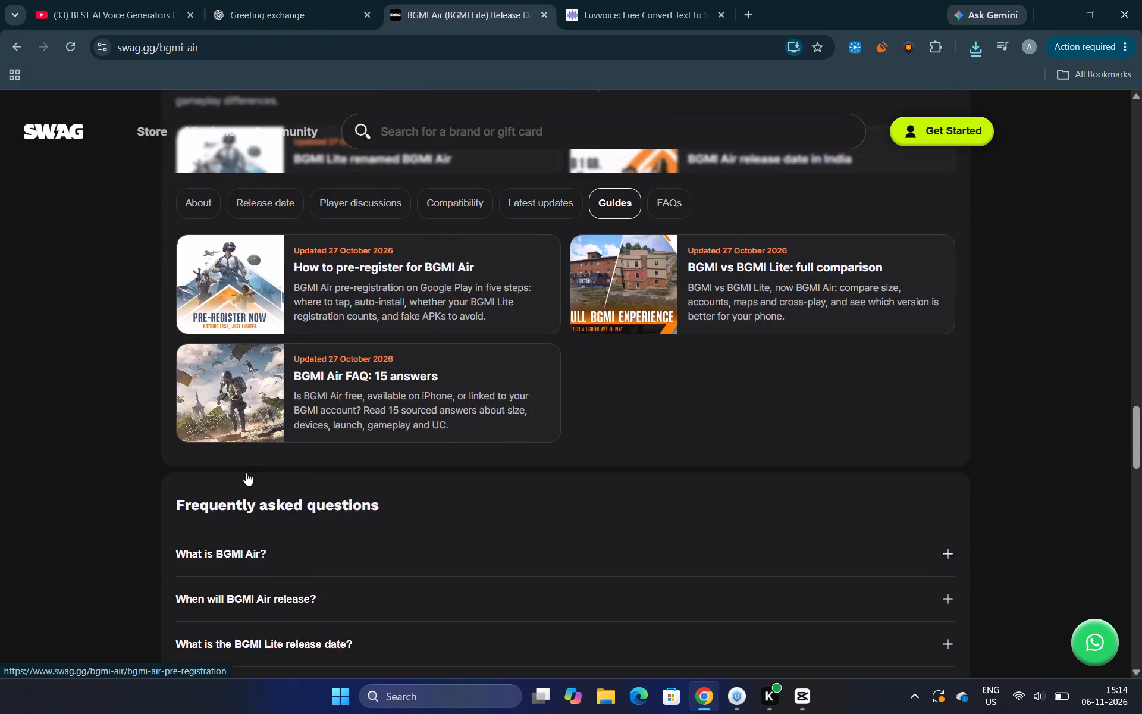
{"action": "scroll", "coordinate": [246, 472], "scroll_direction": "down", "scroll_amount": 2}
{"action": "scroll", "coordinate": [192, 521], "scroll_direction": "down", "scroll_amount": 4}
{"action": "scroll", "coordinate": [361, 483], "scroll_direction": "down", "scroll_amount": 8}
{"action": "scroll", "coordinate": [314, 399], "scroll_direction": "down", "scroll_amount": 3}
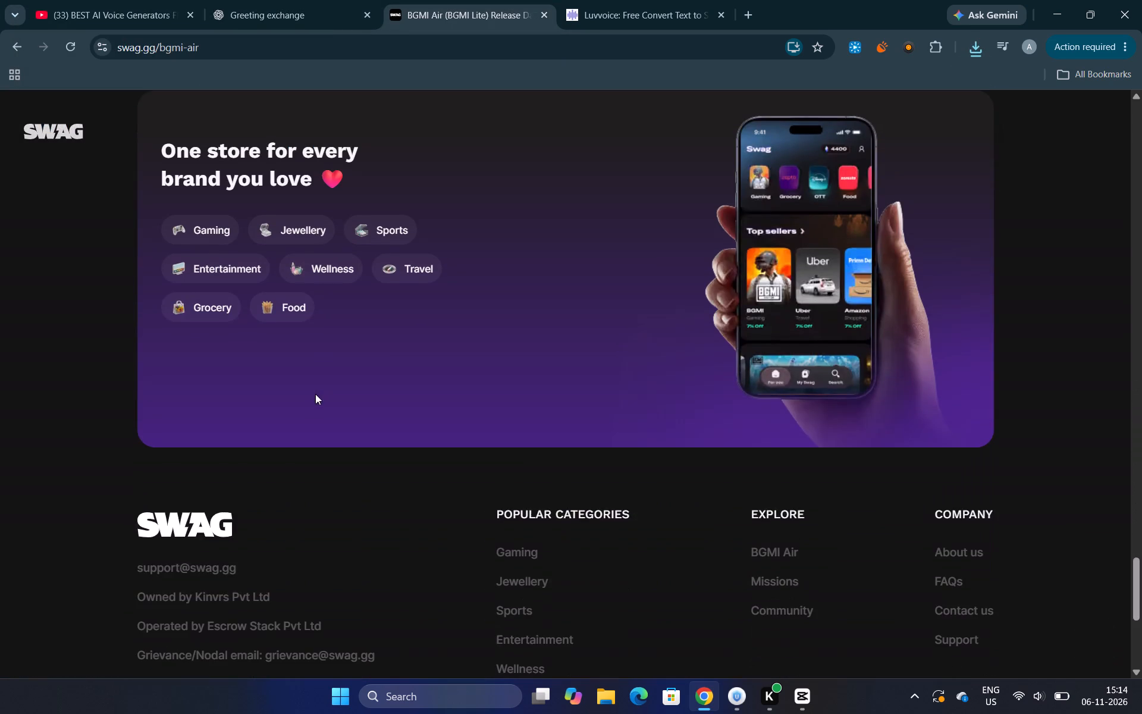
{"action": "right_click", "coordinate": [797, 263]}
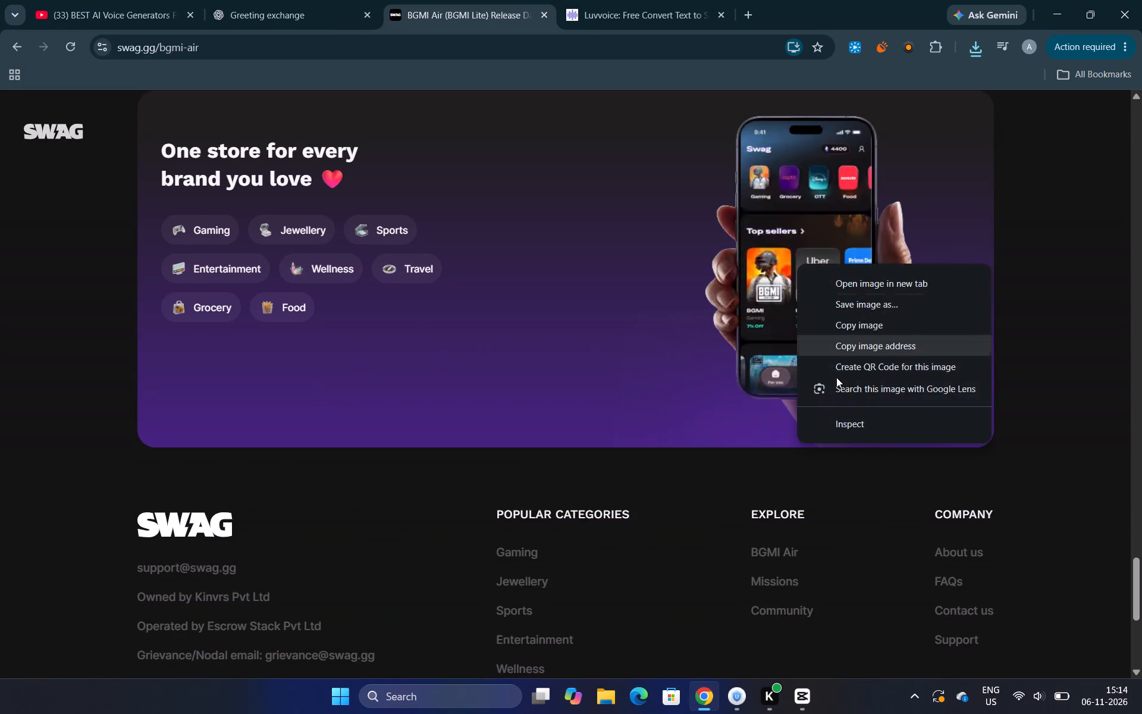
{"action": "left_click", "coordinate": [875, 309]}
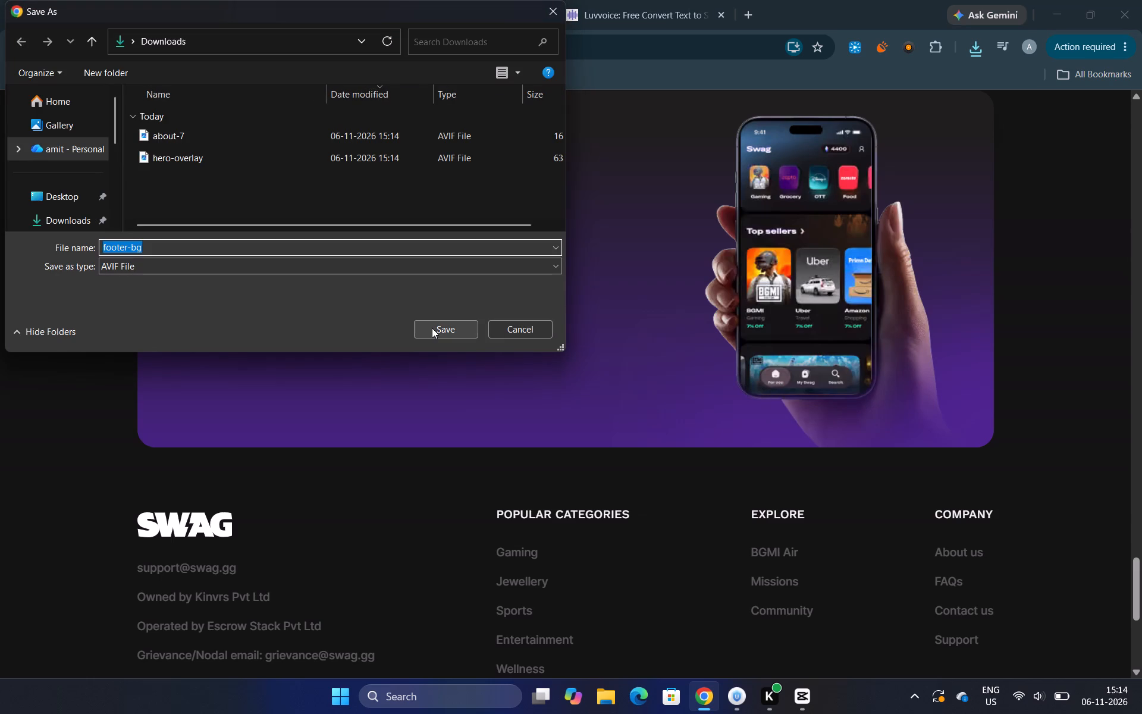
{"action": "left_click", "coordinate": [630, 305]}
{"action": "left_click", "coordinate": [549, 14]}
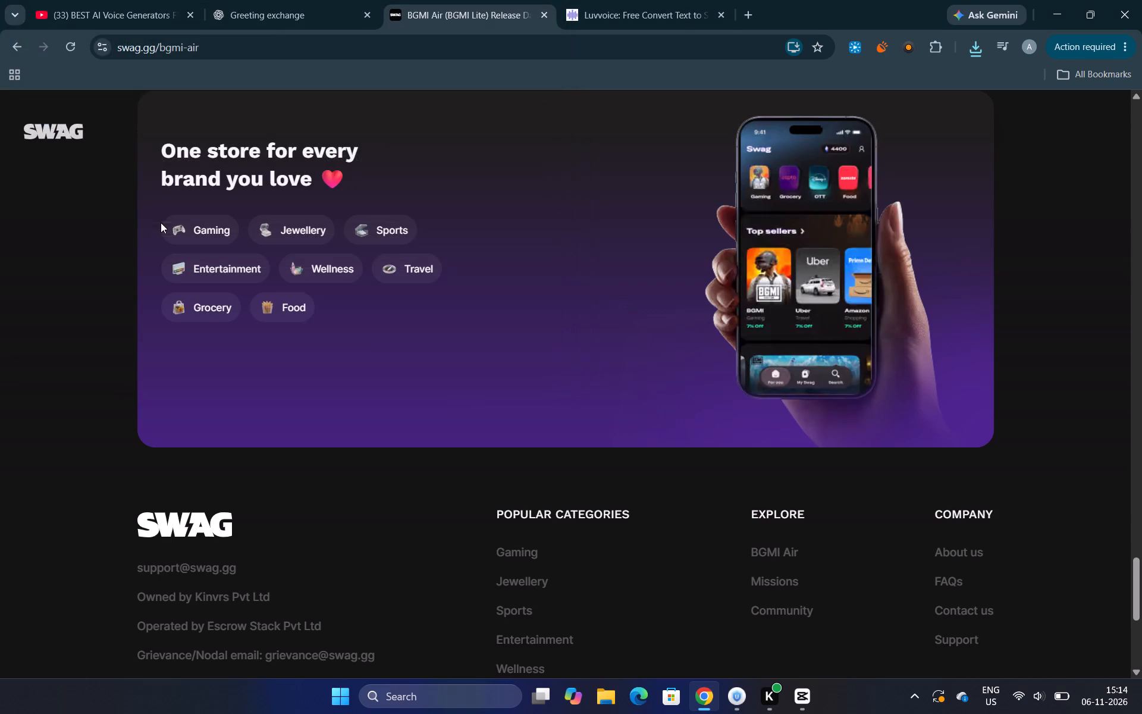
Go back to the "bgmi air" Google results, try opening the Uptodown result, and look through the other listings for more image sources.
{"action": "scroll", "coordinate": [142, 278], "scroll_direction": "up", "scroll_amount": 2}
{"action": "left_click", "coordinate": [12, 40]}
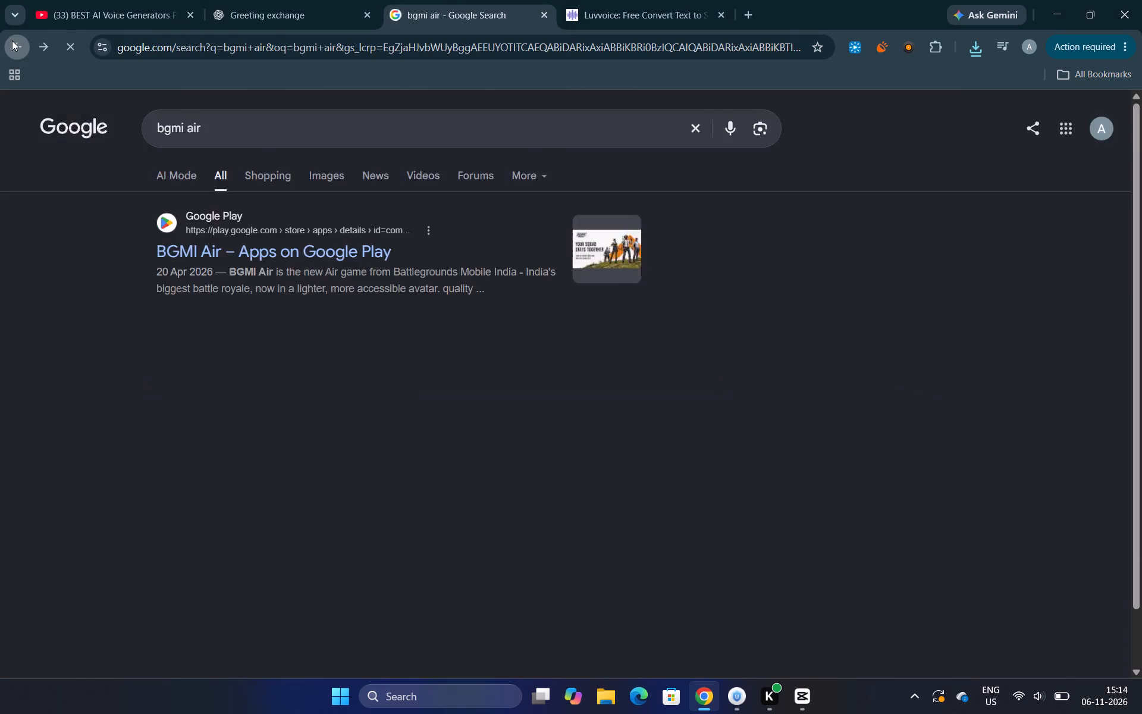
{"action": "scroll", "coordinate": [287, 297], "scroll_direction": "down", "scroll_amount": 2}
{"action": "left_click", "coordinate": [267, 271]}
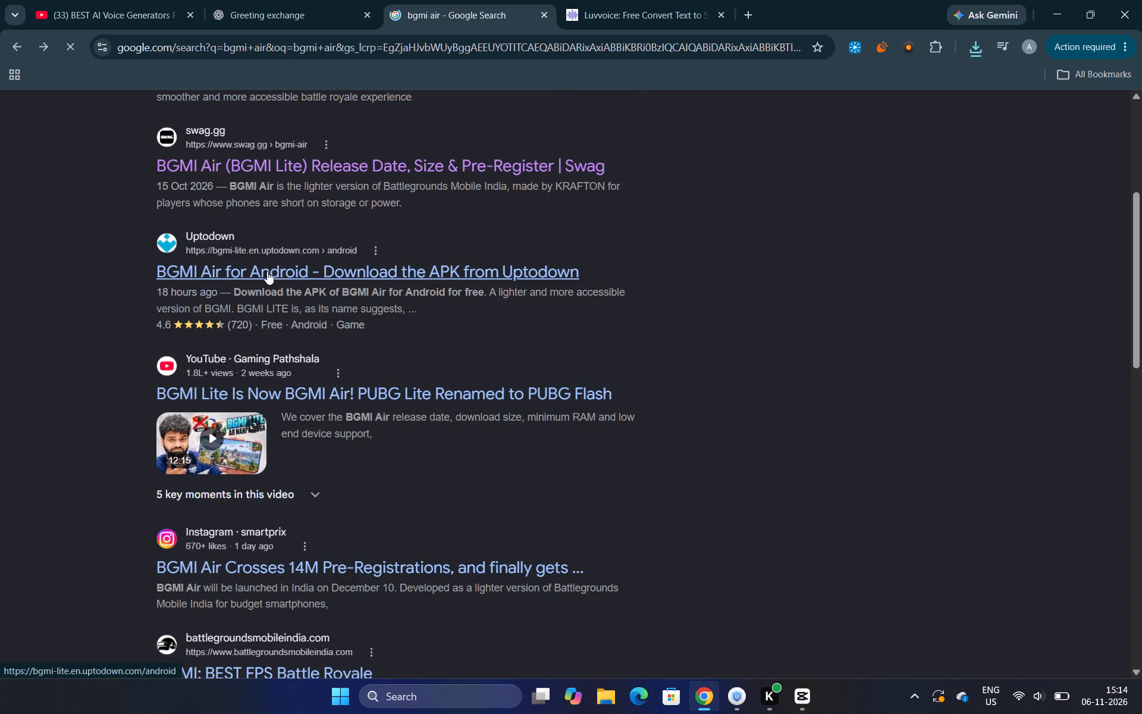
{"action": "scroll", "coordinate": [267, 271], "scroll_direction": "down", "scroll_amount": 7}
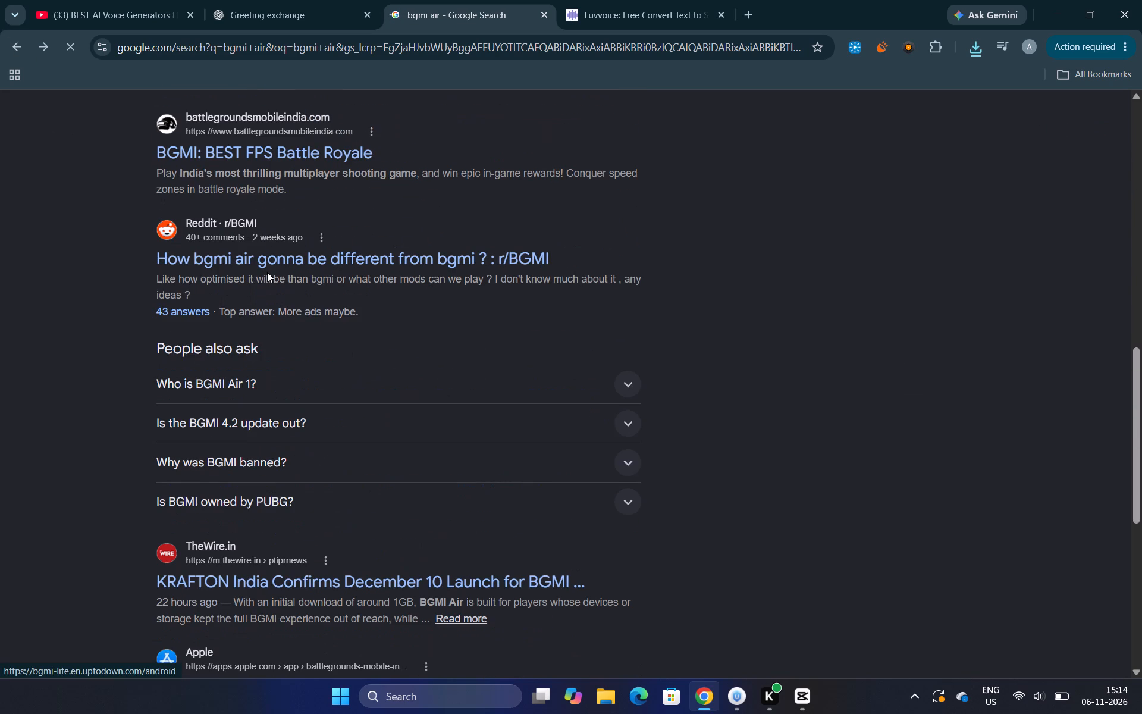
{"action": "scroll", "coordinate": [267, 272], "scroll_direction": "down", "scroll_amount": 3}
{"action": "scroll", "coordinate": [267, 272], "scroll_direction": "up", "scroll_amount": 11}
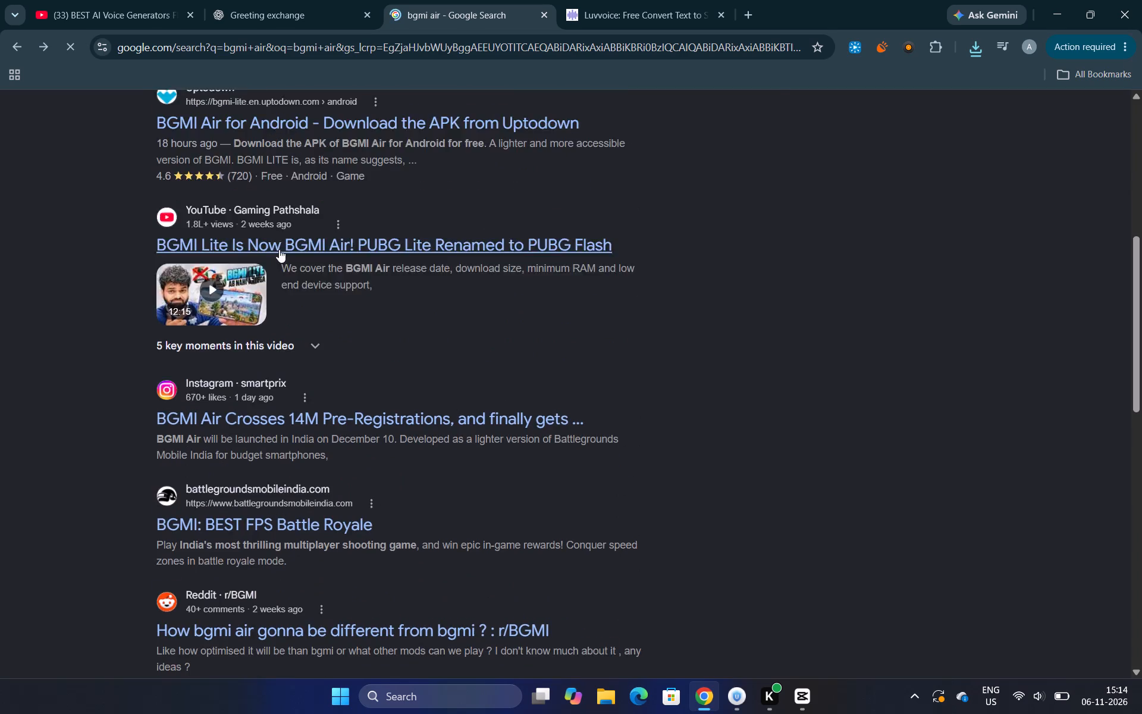
{"action": "scroll", "coordinate": [279, 249], "scroll_direction": "up", "scroll_amount": 6}
{"action": "left_click", "coordinate": [704, 127]}
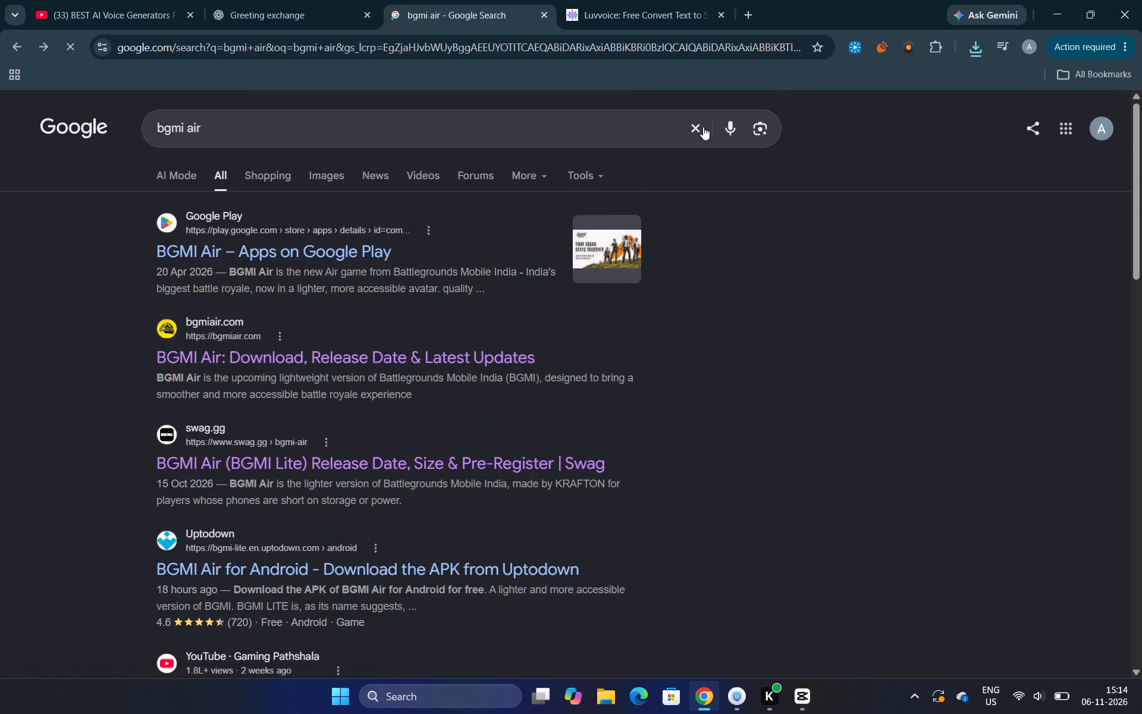
{"action": "left_click", "coordinate": [697, 123]}
{"action": "left_click", "coordinate": [521, 149]}
Switch to CapCut and check the Downloads folder in the media import dialog for the images saved from swag.gg.
{"action": "left_click", "coordinate": [801, 700]}
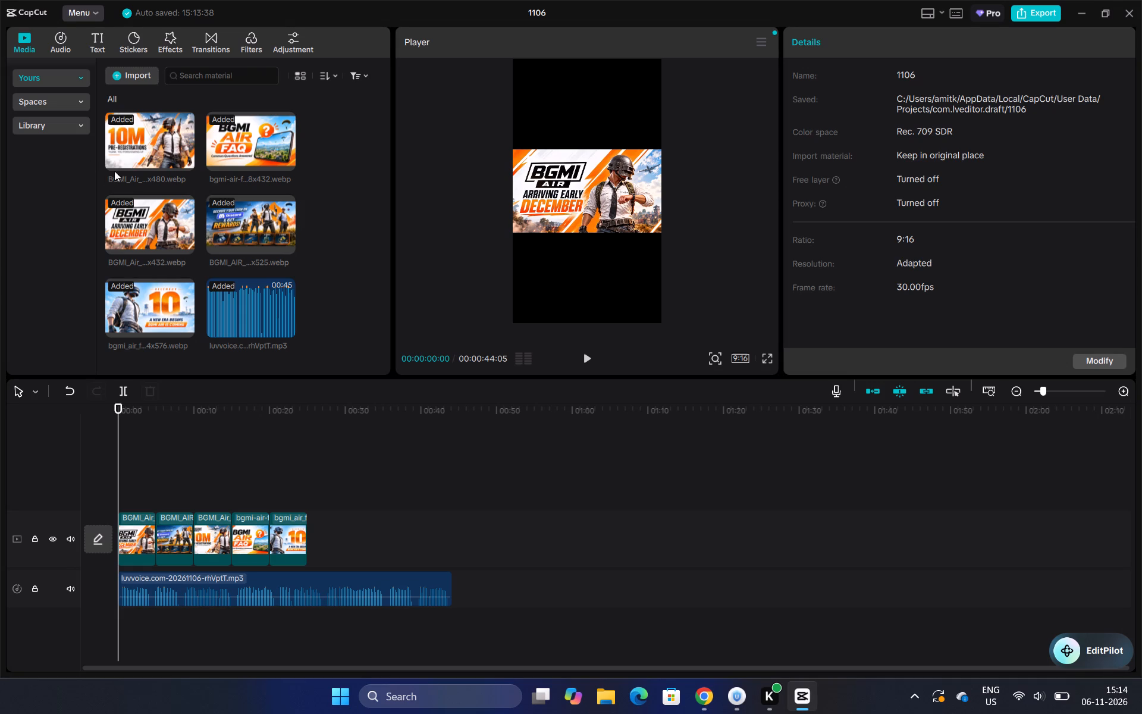
{"action": "left_click", "coordinate": [116, 70]}
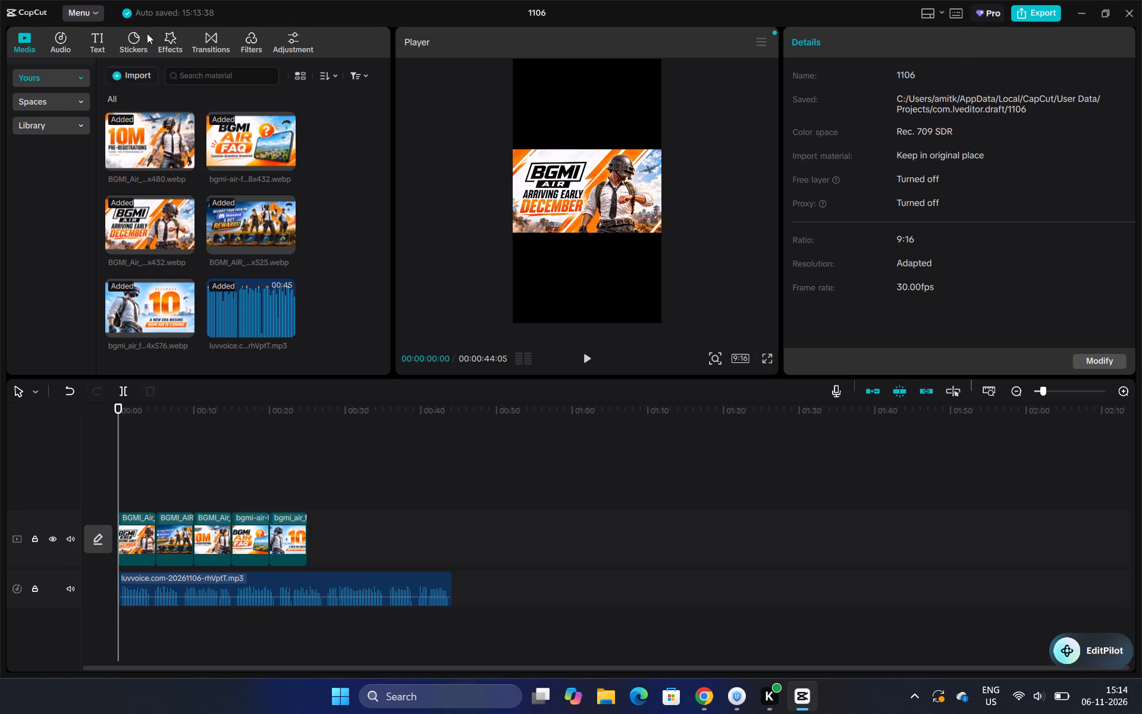
{"action": "scroll", "coordinate": [509, 169], "scroll_direction": "down", "scroll_amount": 1}
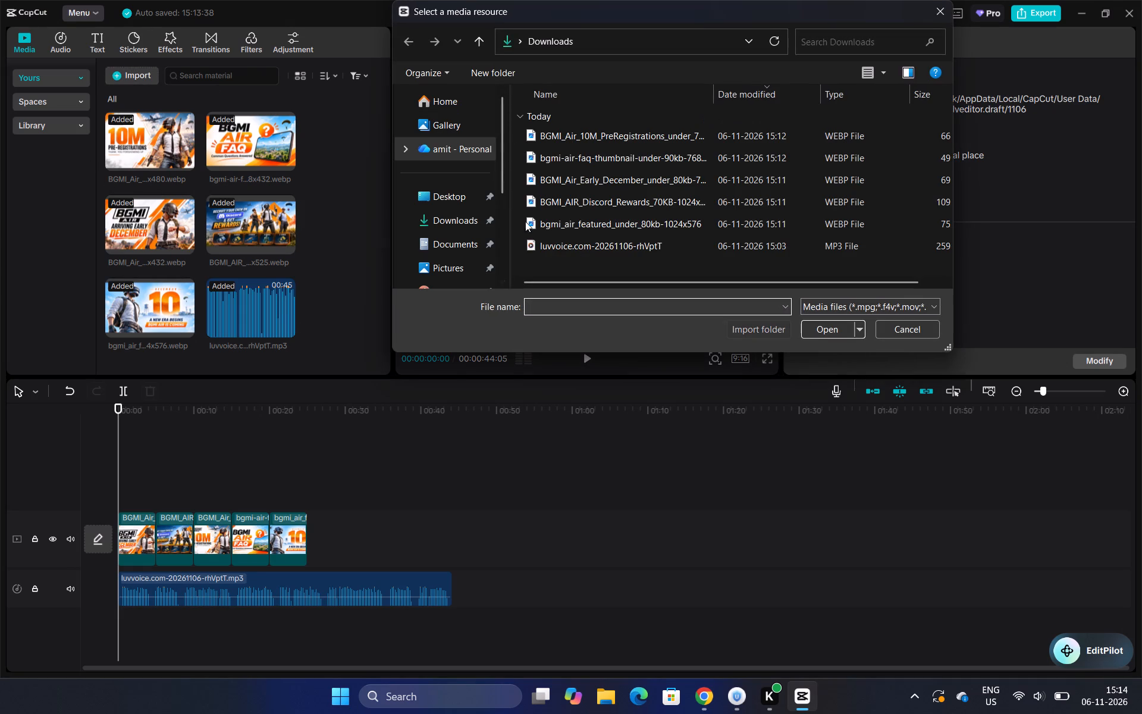
{"action": "scroll", "coordinate": [535, 223], "scroll_direction": "up", "scroll_amount": 2}
{"action": "scroll", "coordinate": [554, 200], "scroll_direction": "down", "scroll_amount": 2}
{"action": "scroll", "coordinate": [564, 188], "scroll_direction": "up", "scroll_amount": 4}
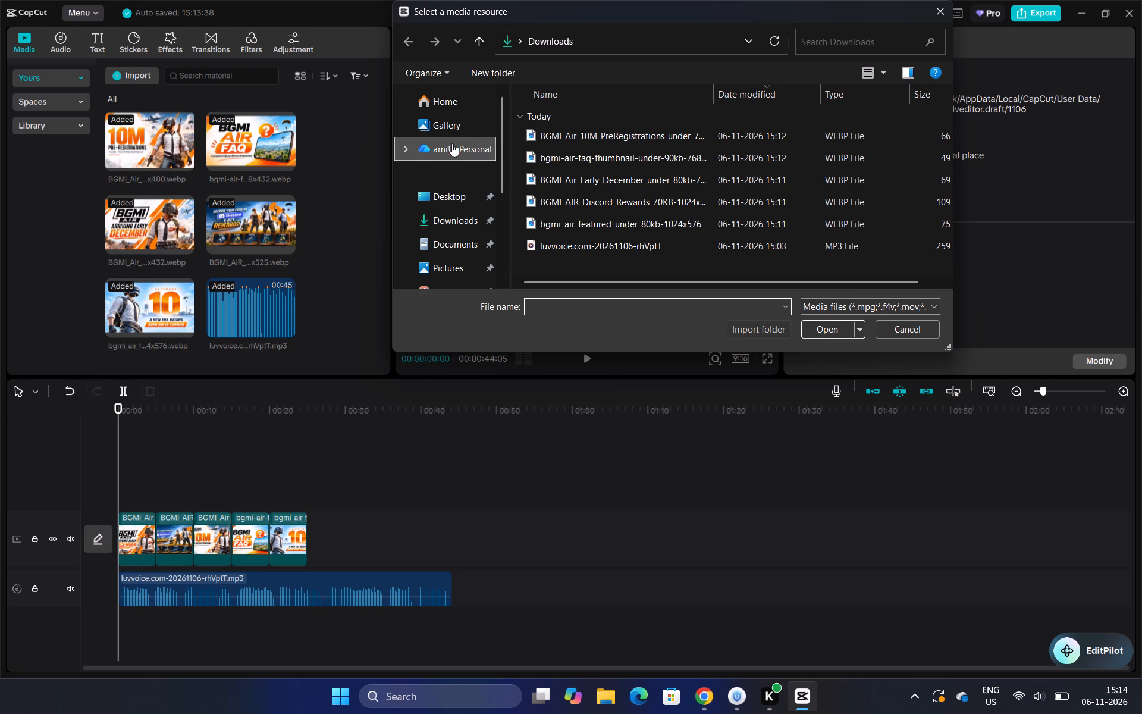
{"action": "scroll", "coordinate": [558, 141], "scroll_direction": "down", "scroll_amount": 3}
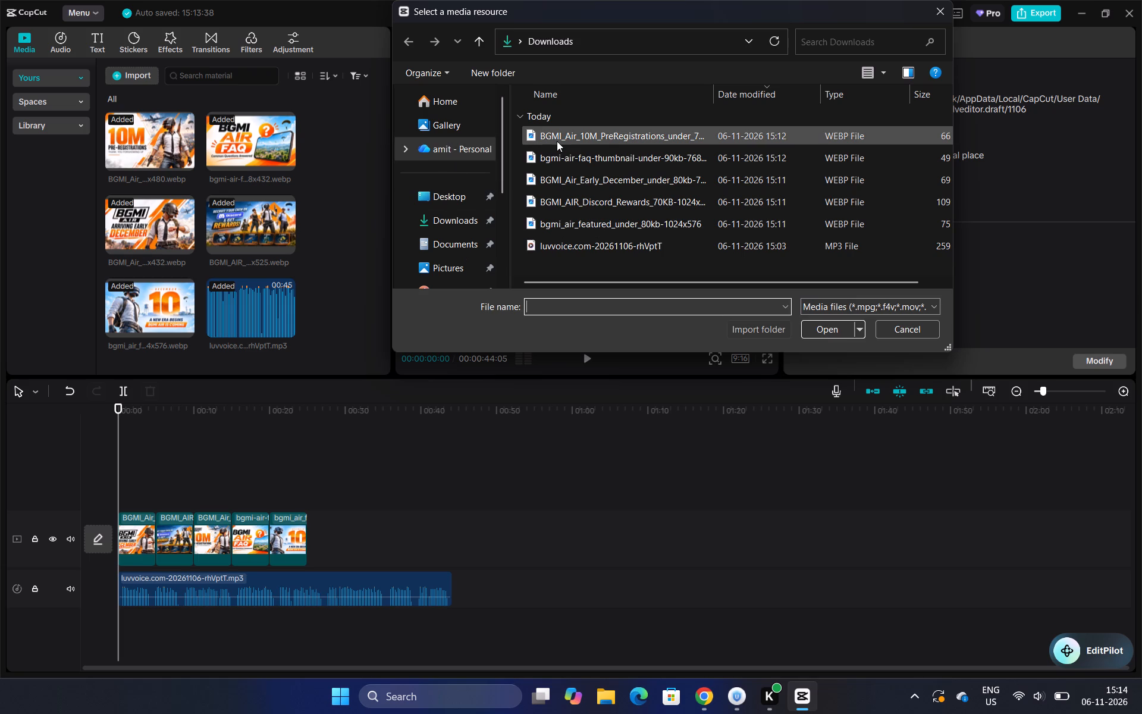
{"action": "scroll", "coordinate": [600, 196], "scroll_direction": "down", "scroll_amount": 2}
{"action": "scroll", "coordinate": [682, 196], "scroll_direction": "up", "scroll_amount": 2}
{"action": "left_click", "coordinate": [683, 198]}
{"action": "scroll", "coordinate": [683, 198], "scroll_direction": "down", "scroll_amount": 3}
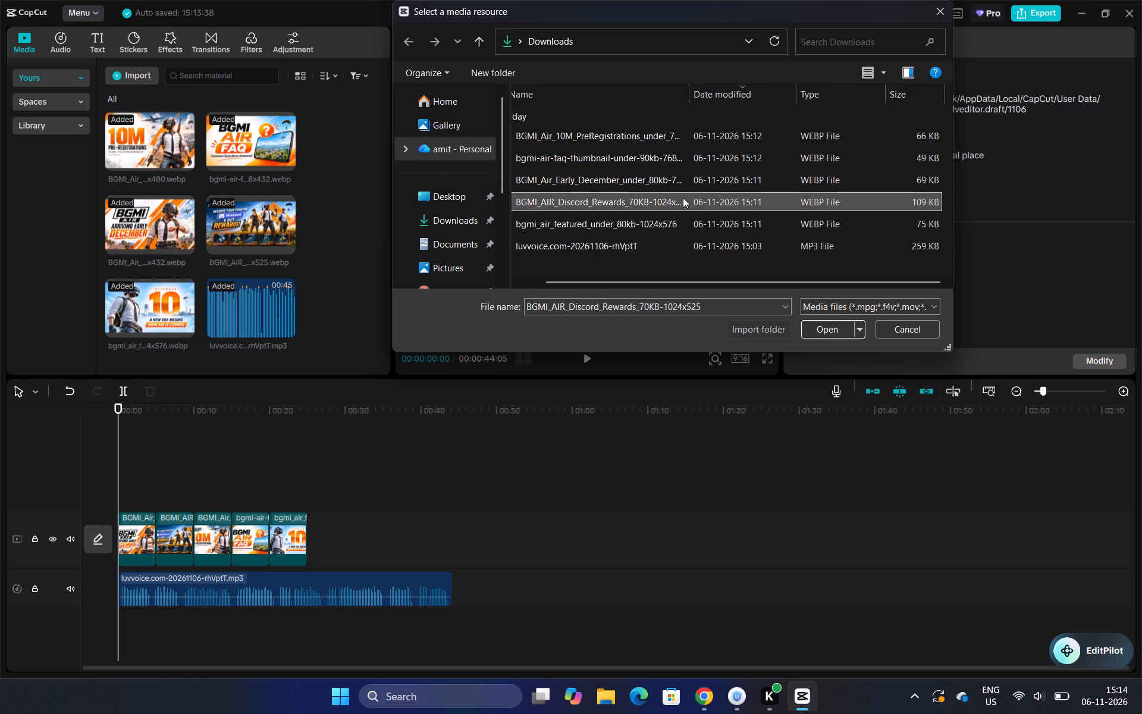
{"action": "scroll", "coordinate": [683, 198], "scroll_direction": "up", "scroll_amount": 2}
{"action": "left_click", "coordinate": [586, 266]}
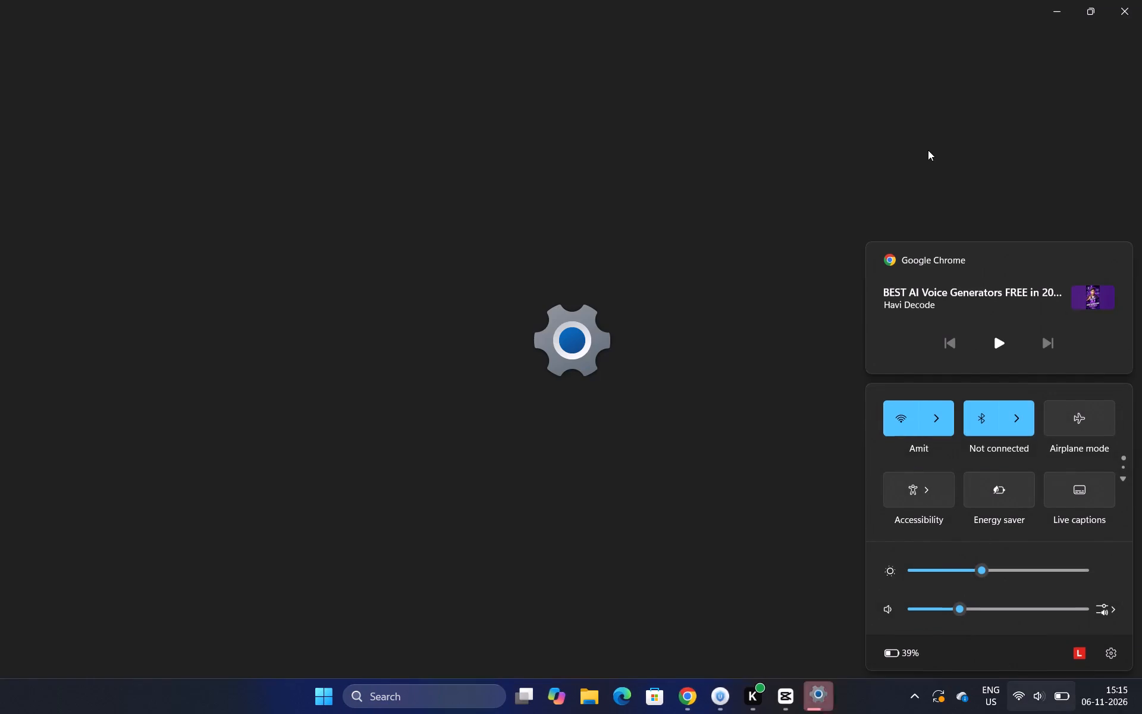
Close the Settings window and return to the YouTube page in Chrome.
{"action": "left_click", "coordinate": [1141, 0]}
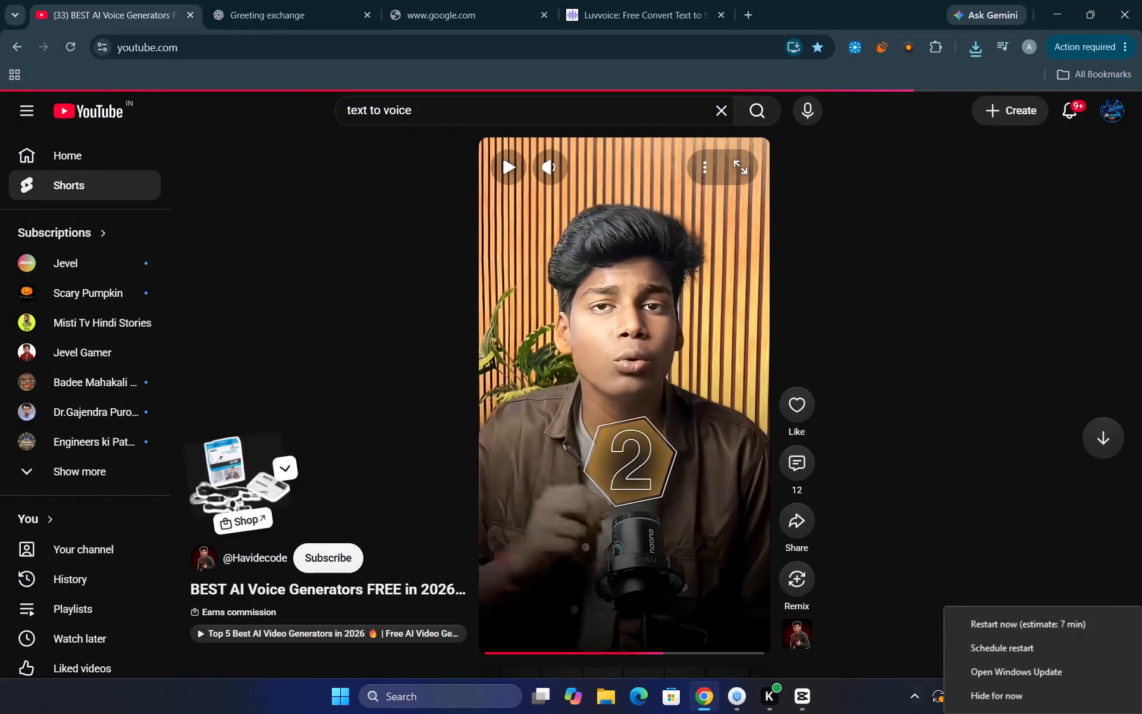
{"action": "left_click", "coordinate": [940, 588]}
{"action": "left_click", "coordinate": [972, 590]}
{"action": "left_click", "coordinate": [268, 15]}
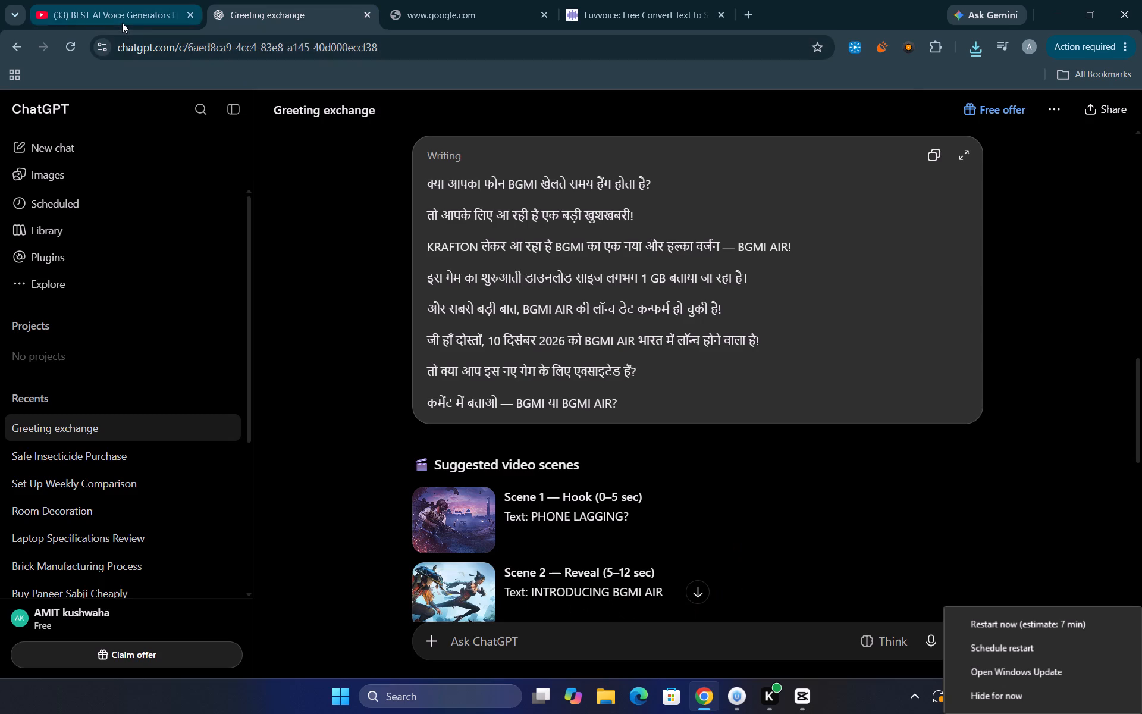
{"action": "left_click", "coordinate": [122, 23]}
{"action": "left_click", "coordinate": [492, 12]}
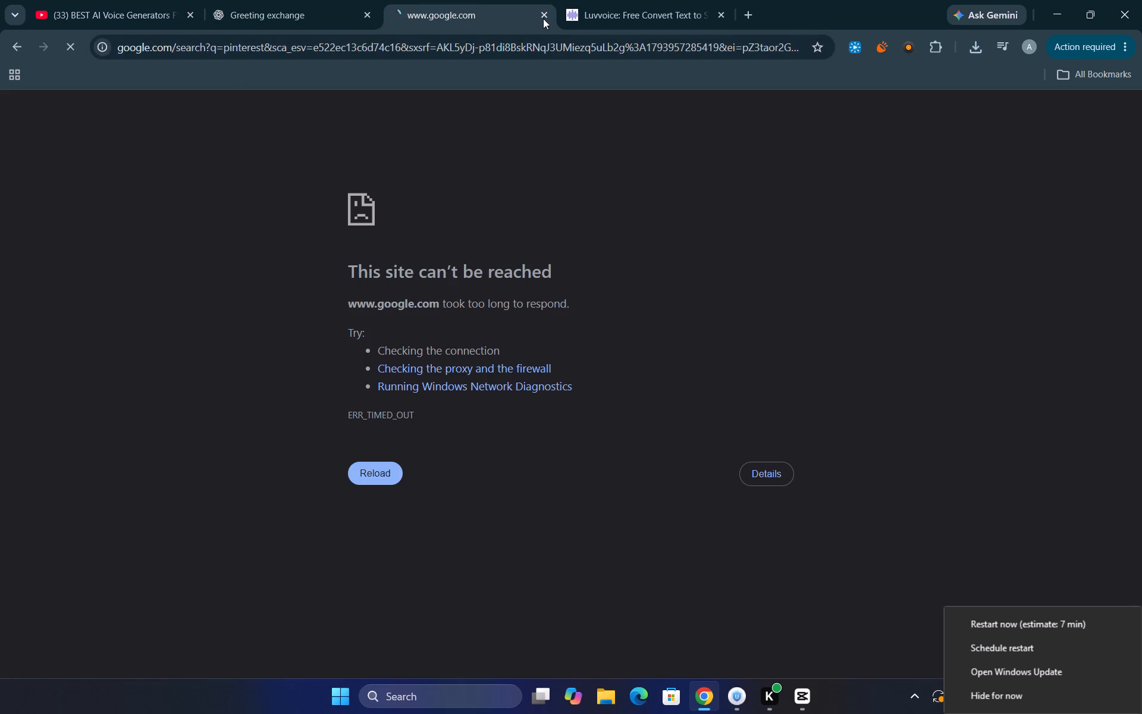
{"action": "left_click", "coordinate": [624, 1]}
{"action": "left_click", "coordinate": [481, 0]}
{"action": "left_click", "coordinate": [546, 13]}
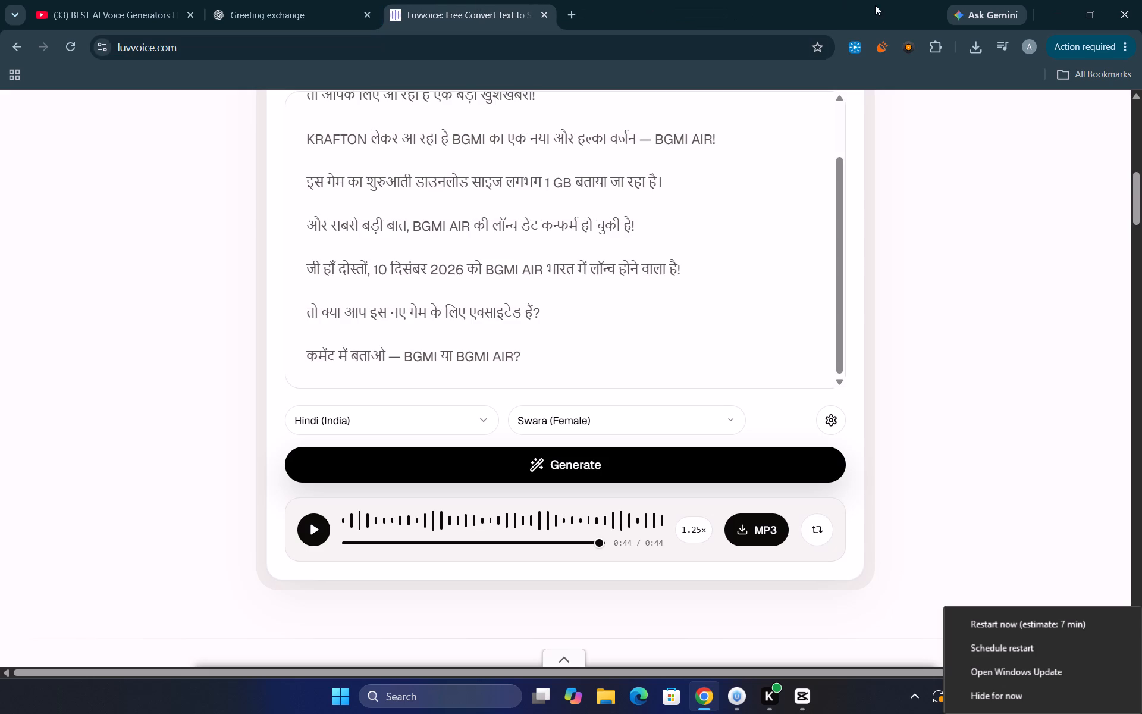
Switch to CapCut and dismiss the open media import dialog without importing another file.
{"action": "left_click", "coordinate": [1066, 17]}
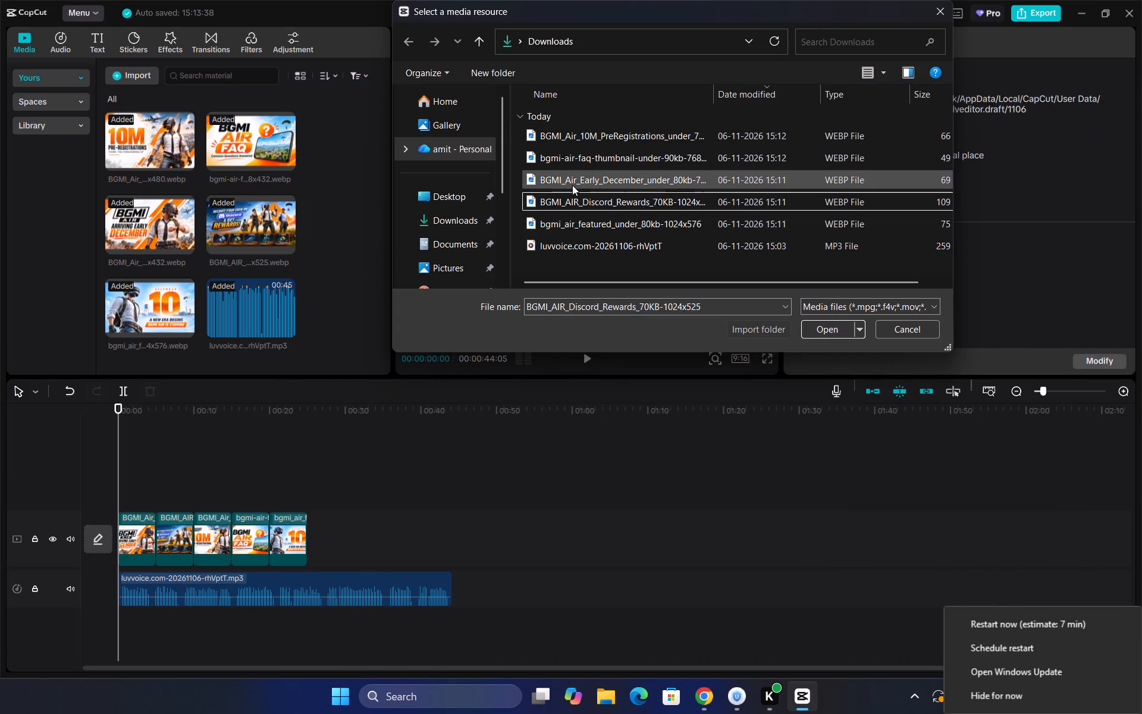
{"action": "scroll", "coordinate": [575, 219], "scroll_direction": "down", "scroll_amount": 2}
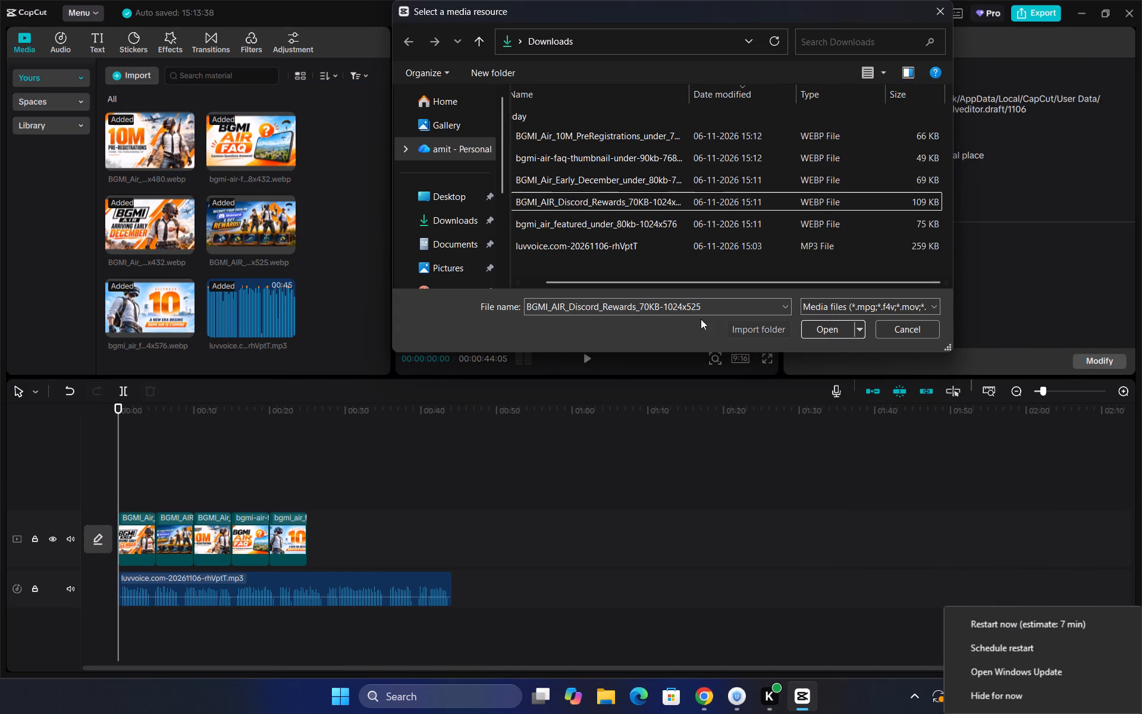
{"action": "left_click", "coordinate": [931, 330]}
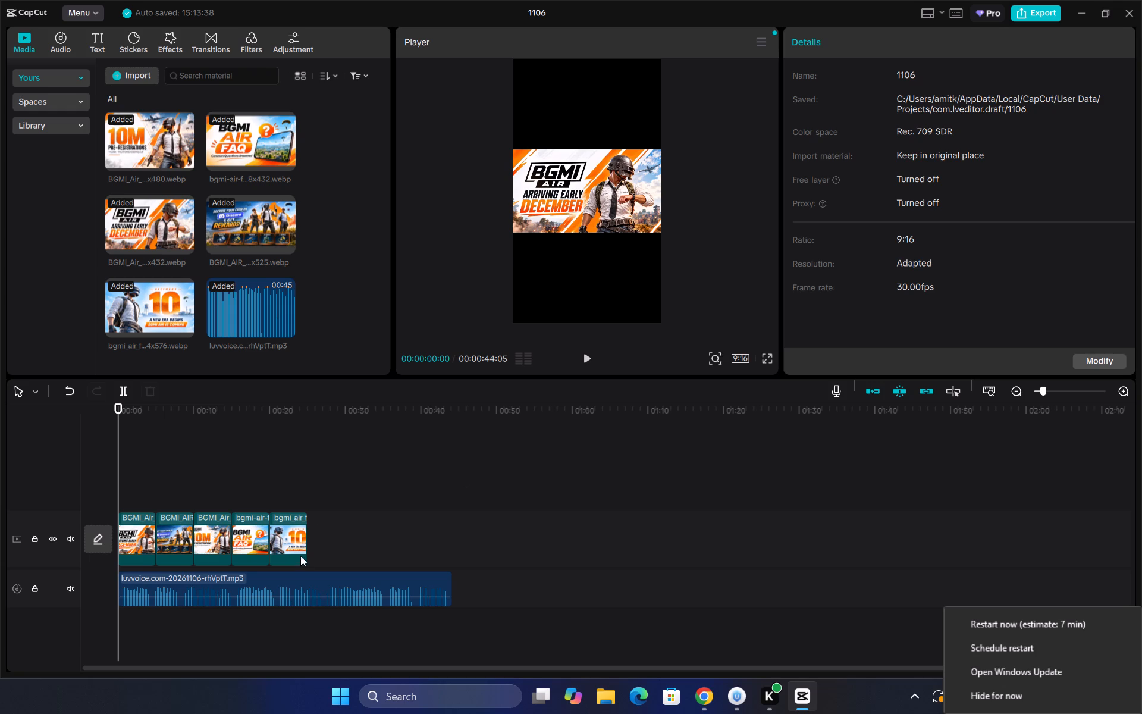
Preview the video in CapCut, split the voiceover at 00:00:08:22, and delete the part before the cut.
{"action": "key", "text": "space"}
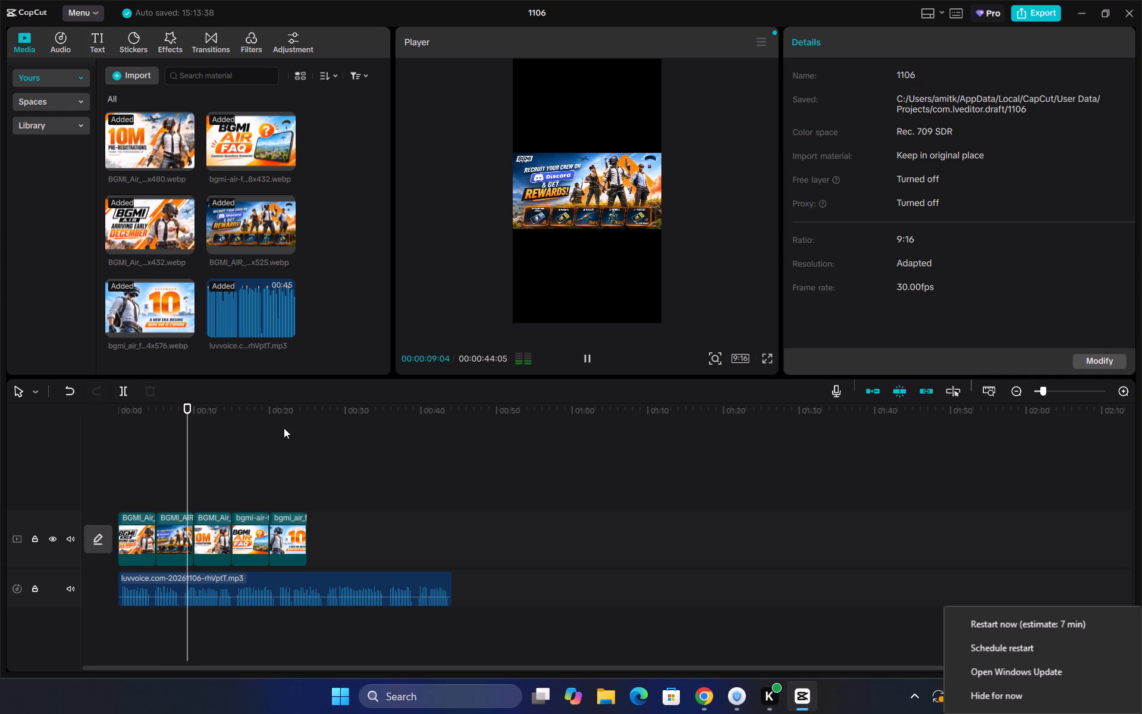
{"action": "left_click", "coordinate": [185, 596]}
{"action": "left_click", "coordinate": [184, 486]}
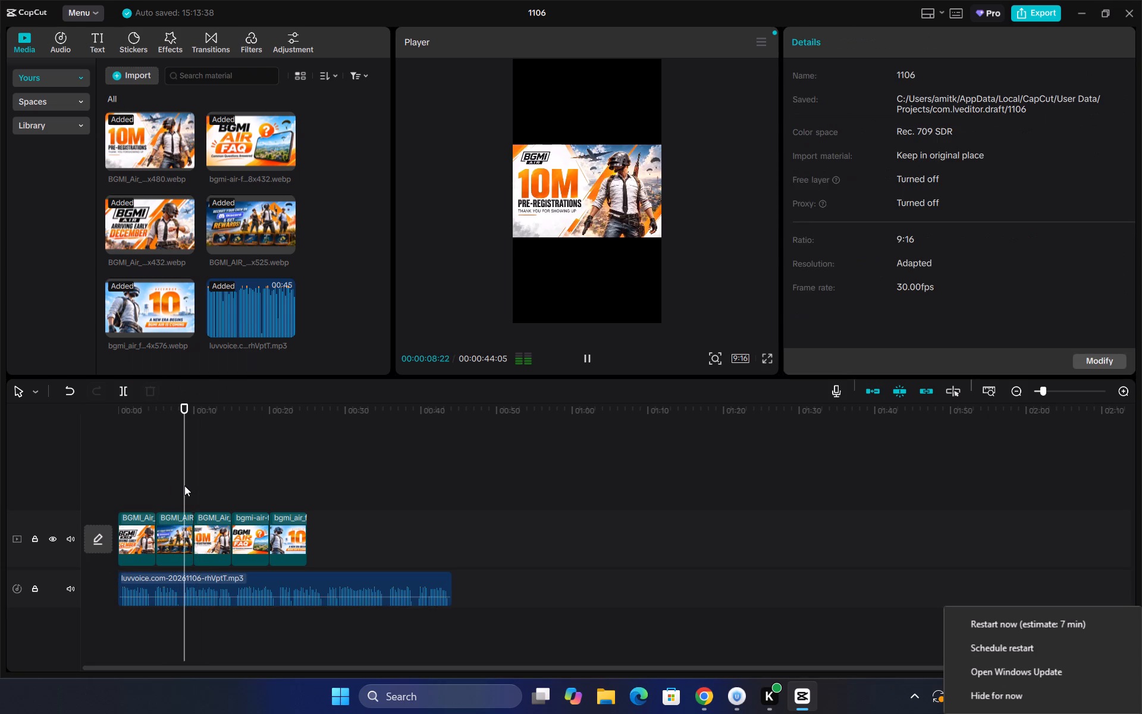
{"action": "key", "text": "ctrl+b"}
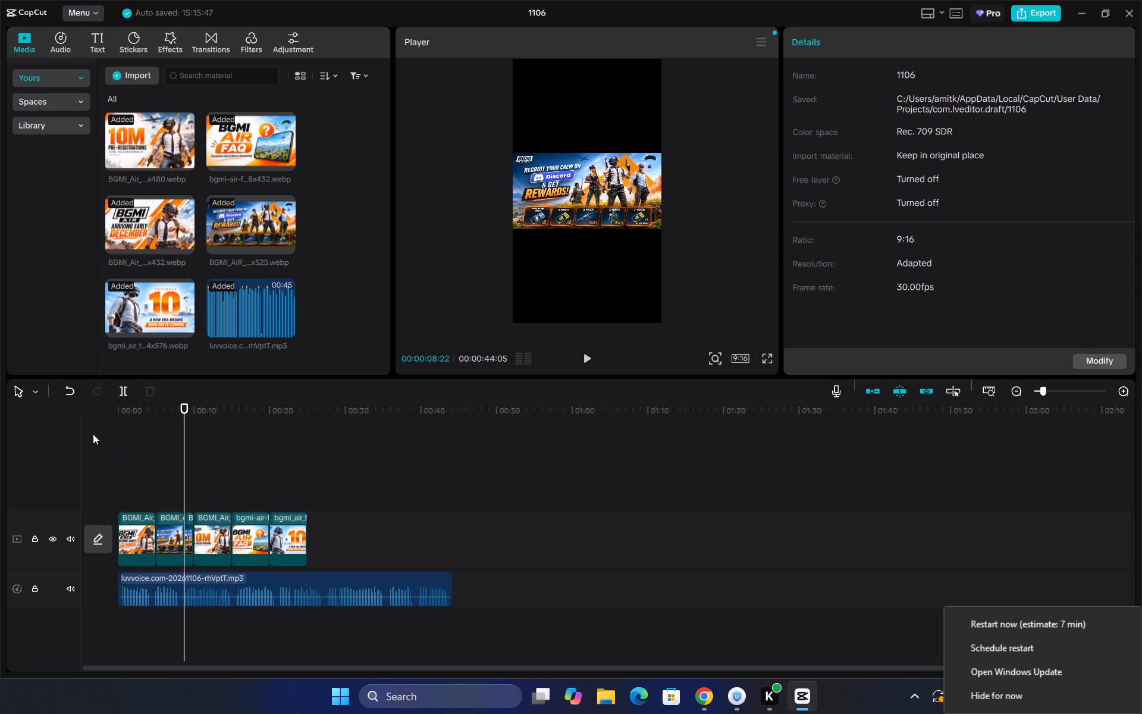
{"action": "left_click", "coordinate": [72, 395]}
{"action": "left_click", "coordinate": [187, 596]}
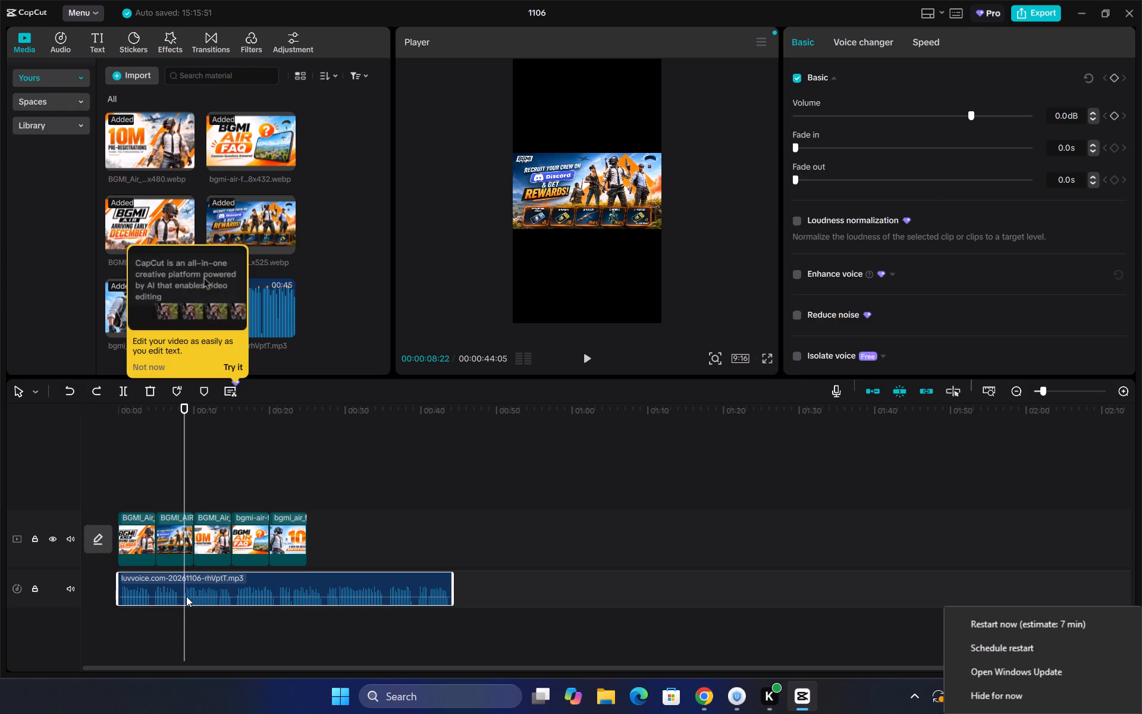
{"action": "key", "text": "ctrl+b"}
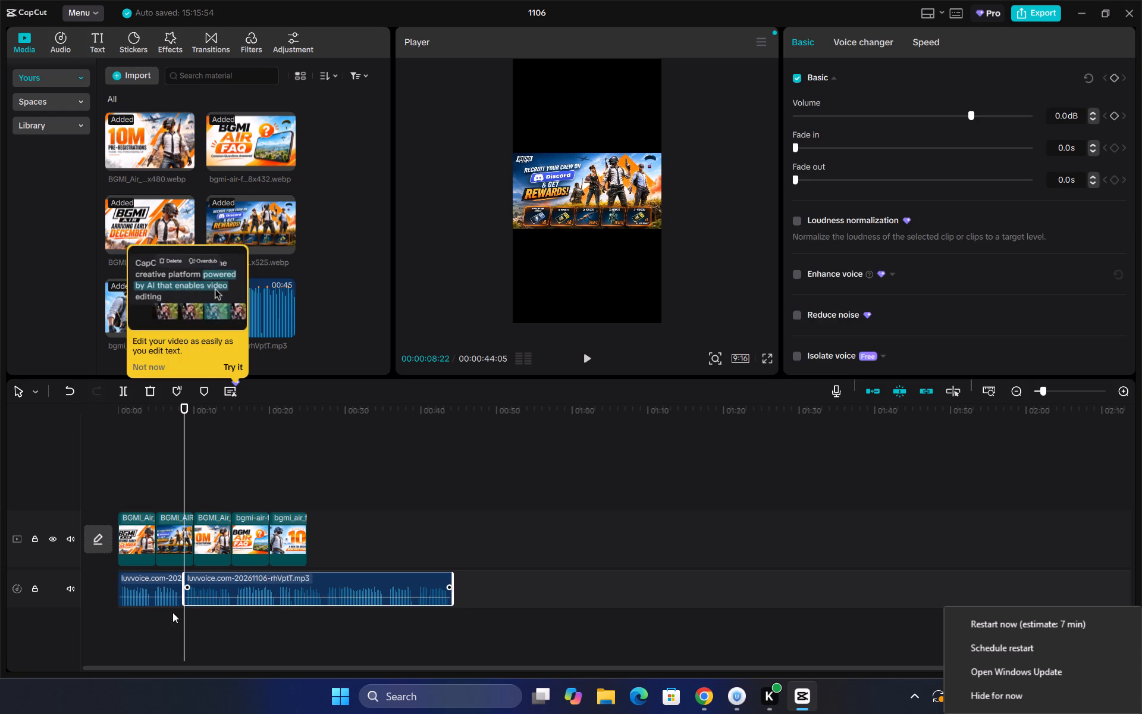
{"action": "left_click", "coordinate": [199, 667]}
{"action": "left_click", "coordinate": [150, 602]}
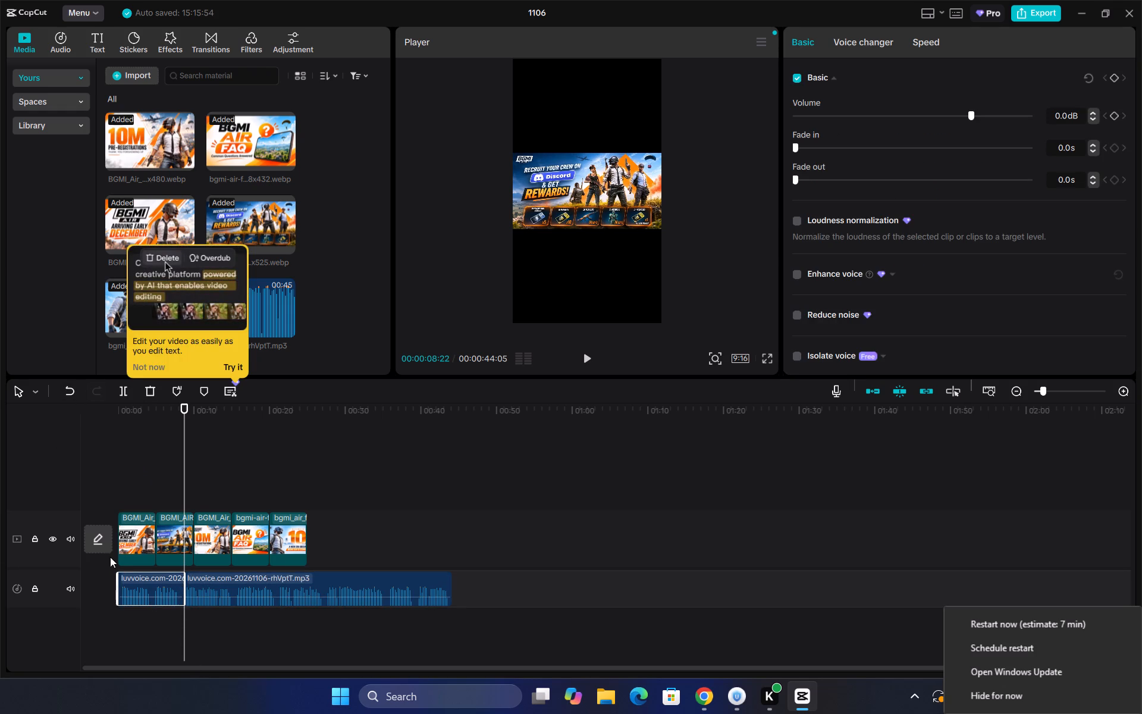
{"action": "key", "text": "Delete"}
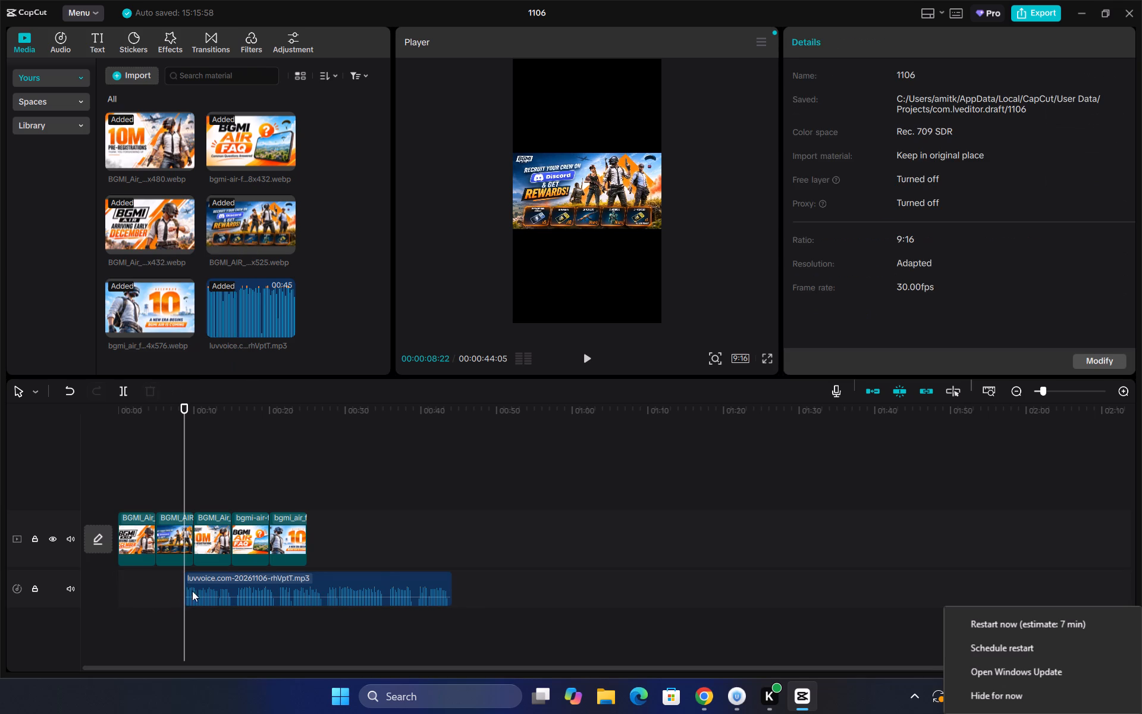
Move the remaining voiceover clip to the start of the timeline.
{"action": "left_click", "coordinate": [217, 579]}
{"action": "left_click_drag", "start_coordinate": [217, 579], "coordinate": [131, 574]}
{"action": "left_click", "coordinate": [131, 574]}
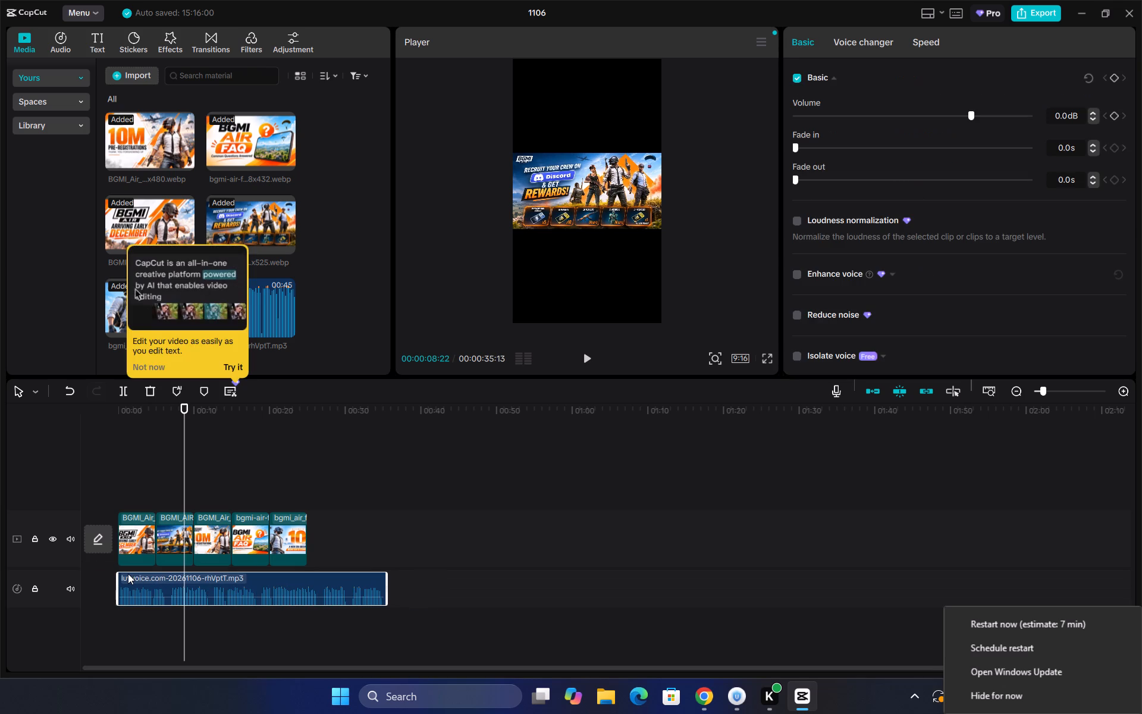
Play the video from the timeline start to review the trimmed voiceover against the images.
{"action": "left_click_drag", "start_coordinate": [112, 481], "coordinate": [118, 476]}
{"action": "left_click", "coordinate": [122, 474]}
{"action": "key", "text": "space"}
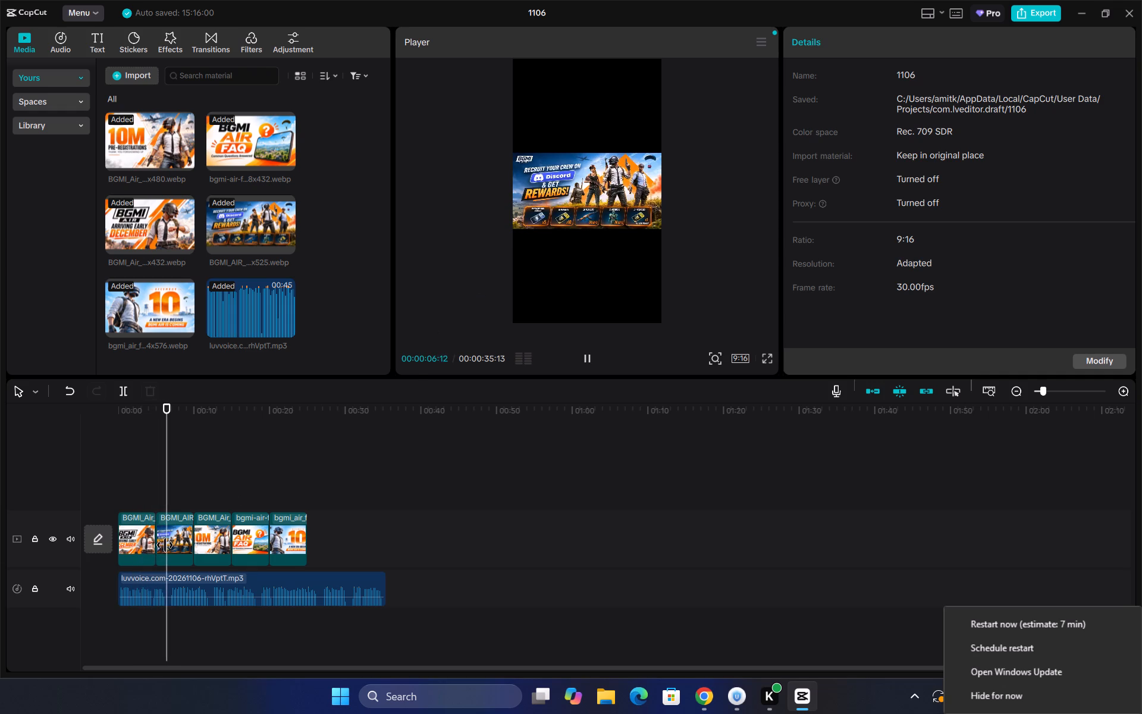
Reorder the timeline images to Discord rewards, 10M Pre-registrations, BGMI Air FAQ, Arriving Early December, and the December 10 image last.
{"action": "left_click", "coordinate": [186, 545]}
{"action": "left_click_drag", "start_coordinate": [184, 545], "coordinate": [128, 537]}
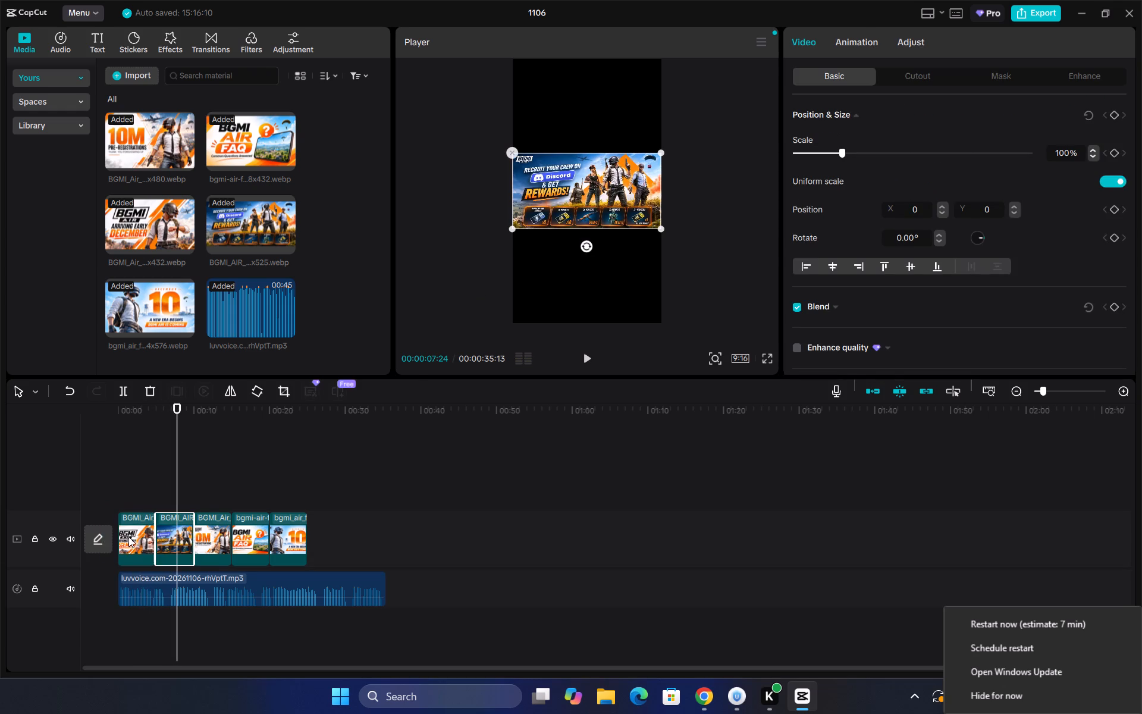
{"action": "left_click_drag", "start_coordinate": [136, 537], "coordinate": [168, 534]}
{"action": "left_click", "coordinate": [213, 535]}
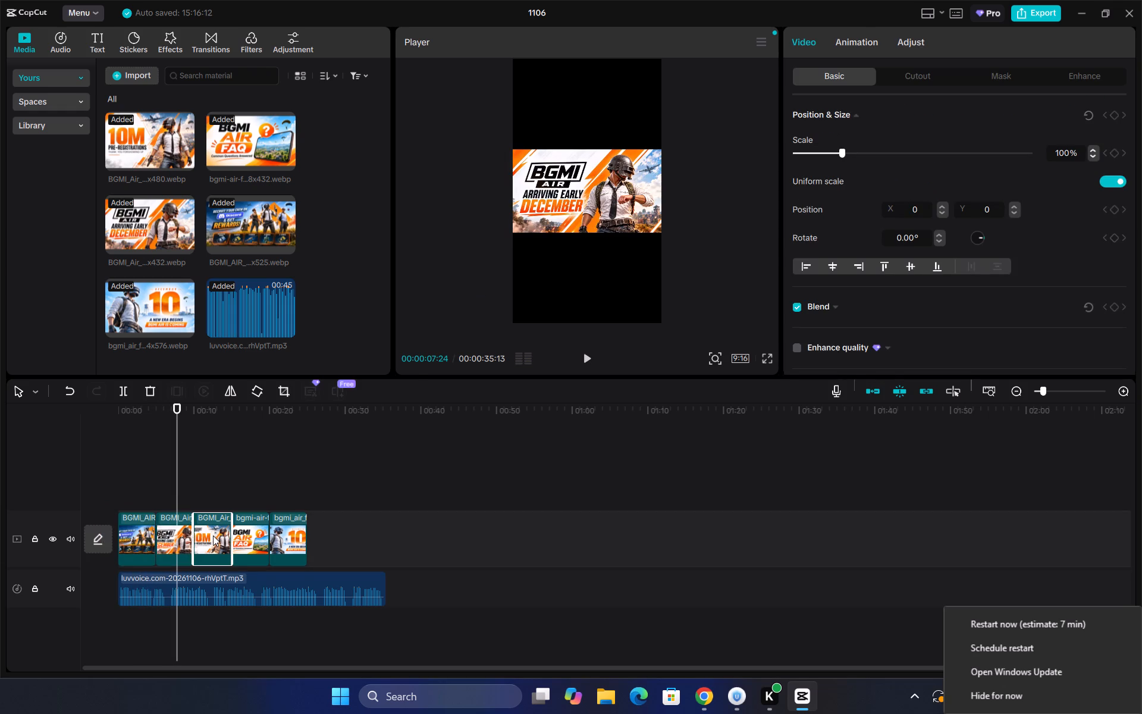
{"action": "left_click_drag", "start_coordinate": [213, 535], "coordinate": [165, 538]}
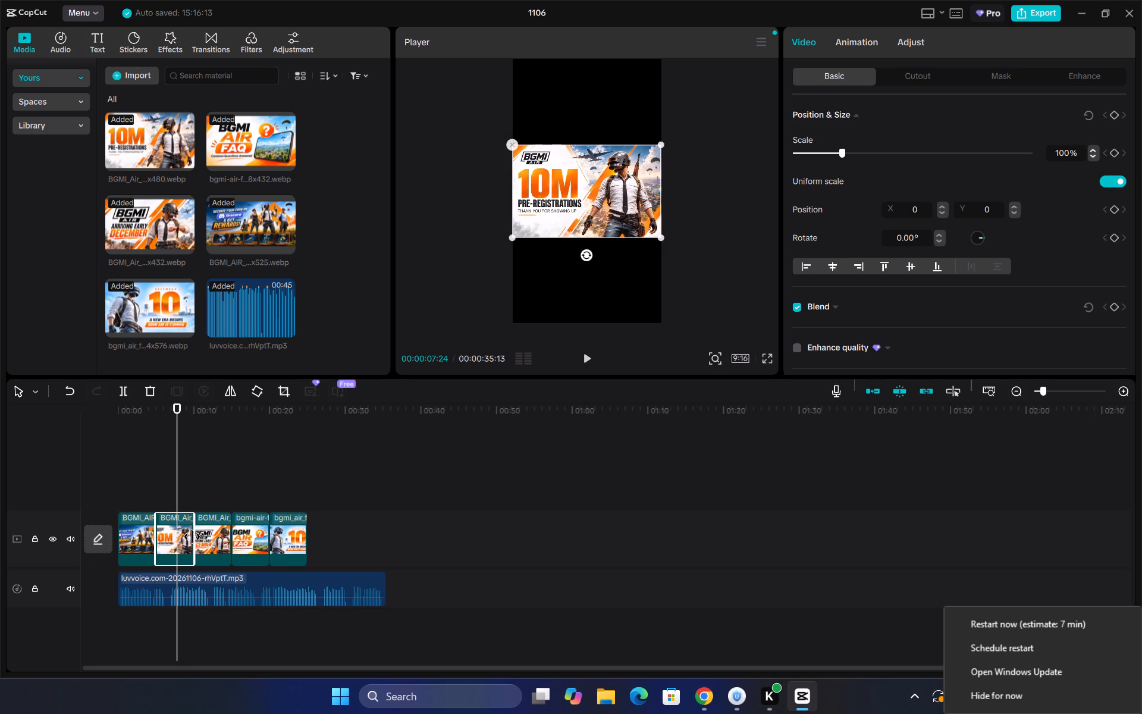
{"action": "left_click", "coordinate": [260, 544]}
{"action": "left_click_drag", "start_coordinate": [247, 544], "coordinate": [193, 544]}
Play the reordered video to check the image sequence against the voiceover.
{"action": "left_click", "coordinate": [118, 496]}
{"action": "key", "text": "space"}
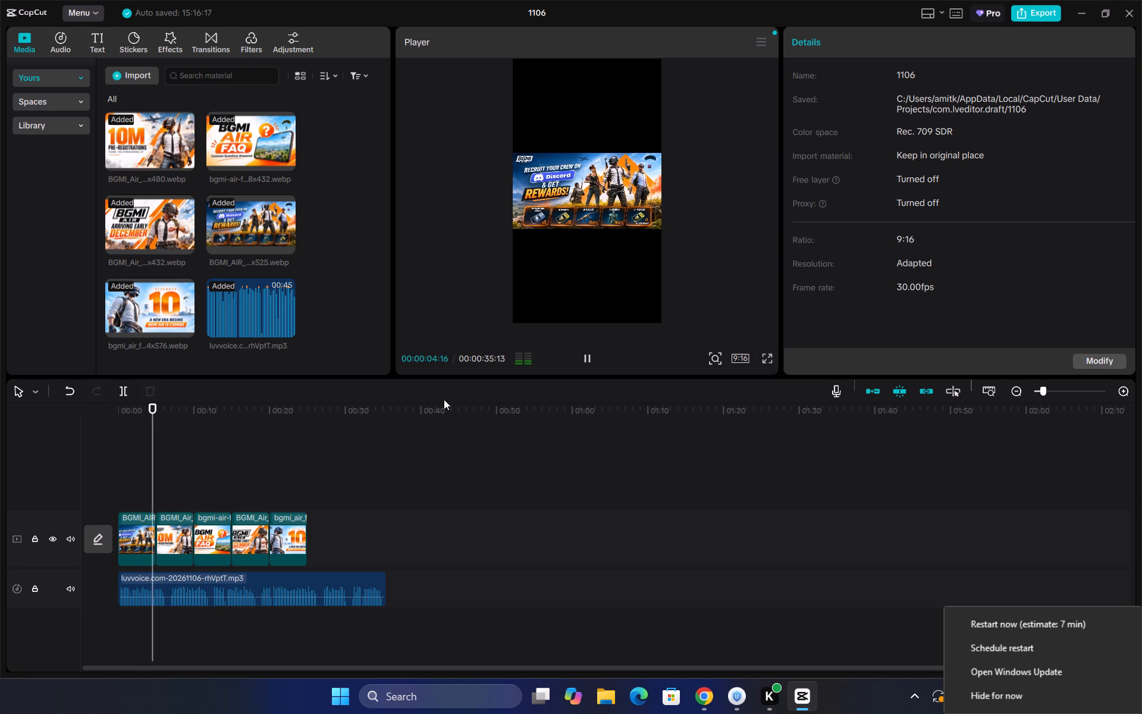
{"action": "left_click", "coordinate": [203, 589]}
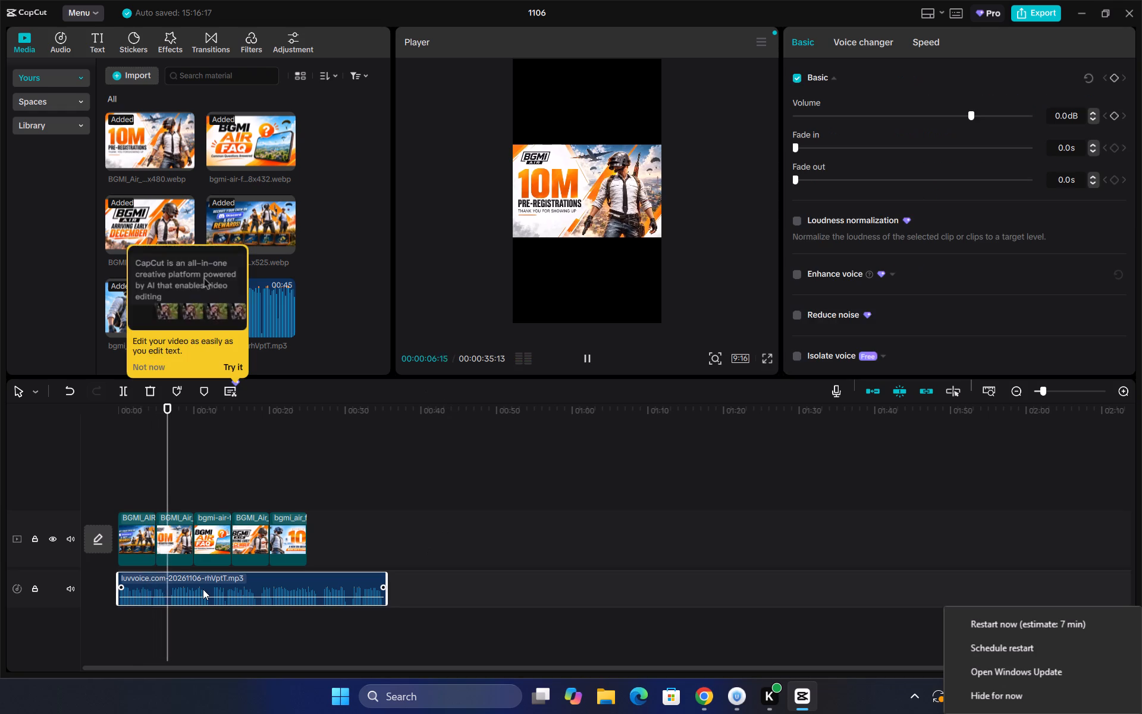
{"action": "left_click", "coordinate": [454, 504]}
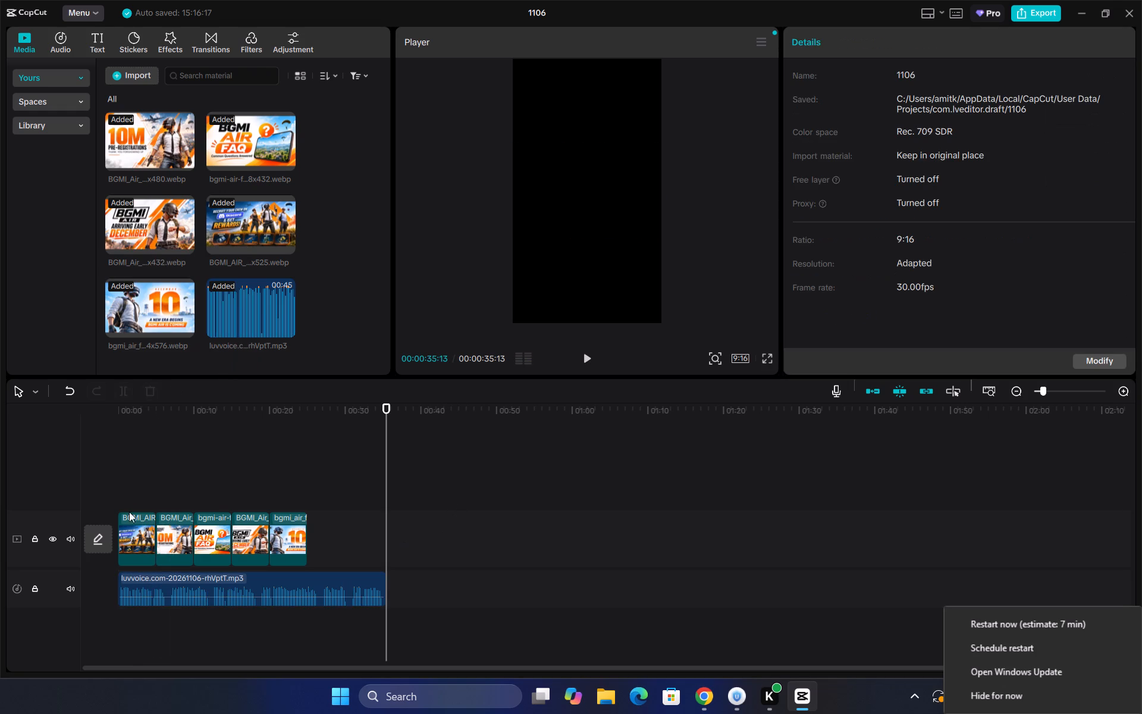
{"action": "left_click", "coordinate": [152, 491]}
{"action": "key", "text": "space"}
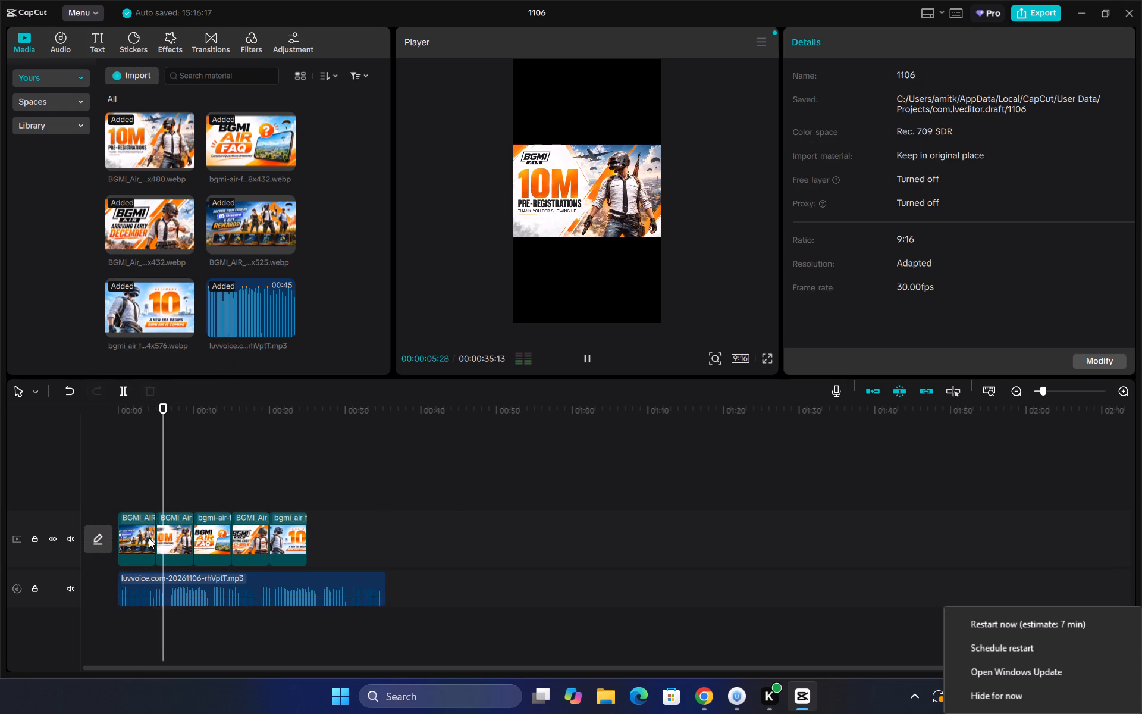
Open the voice changer's voice filters for the voiceover clip.
{"action": "left_click", "coordinate": [217, 597]}
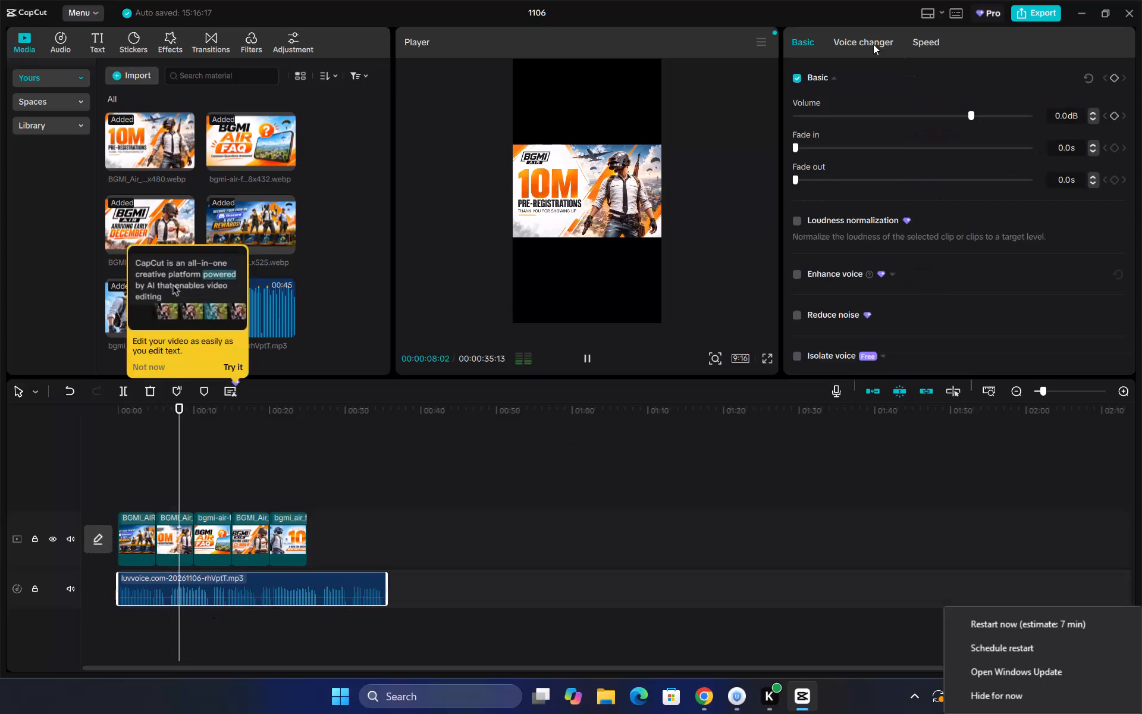
{"action": "left_click", "coordinate": [862, 41]}
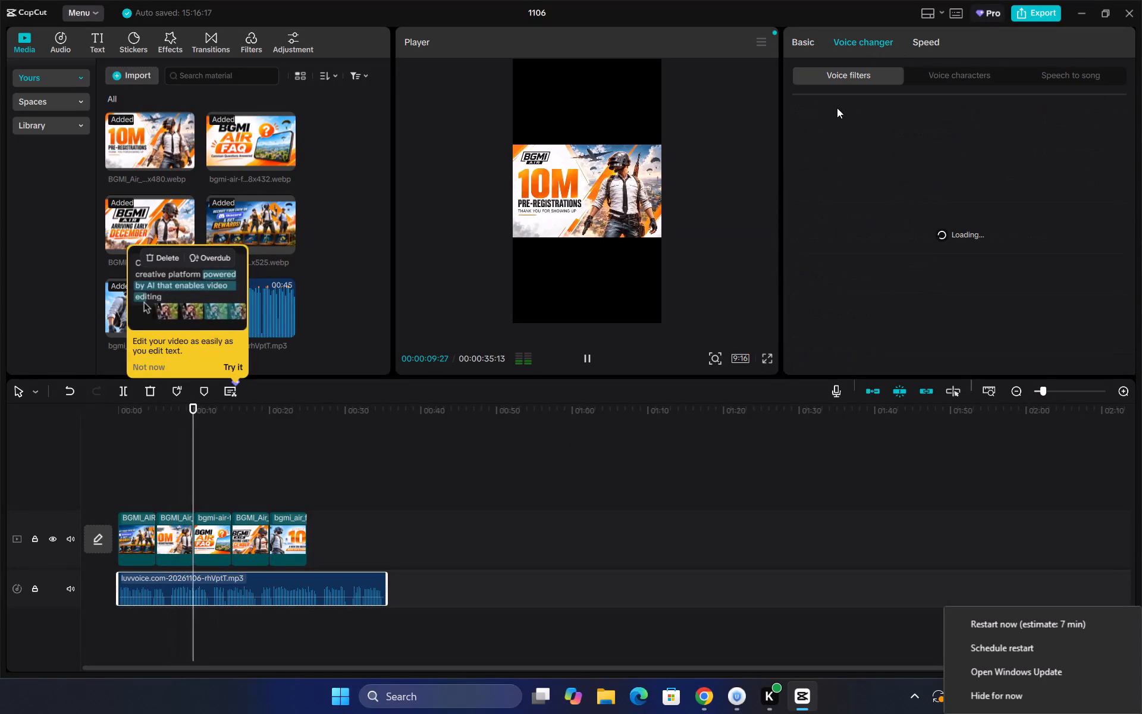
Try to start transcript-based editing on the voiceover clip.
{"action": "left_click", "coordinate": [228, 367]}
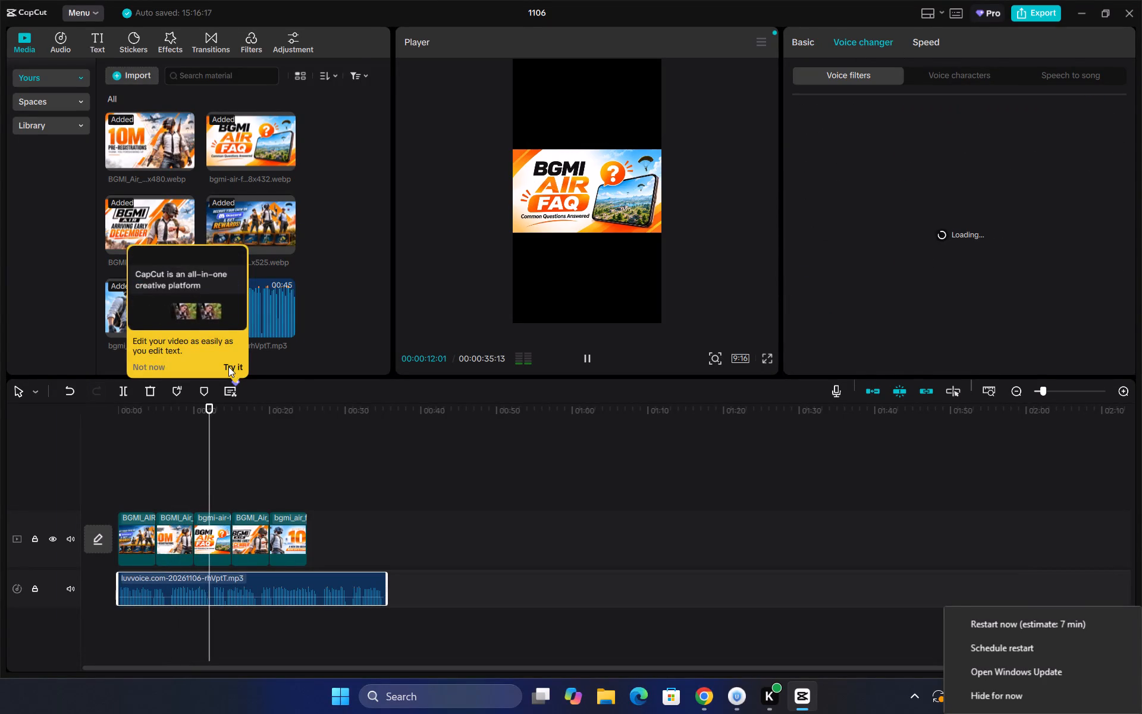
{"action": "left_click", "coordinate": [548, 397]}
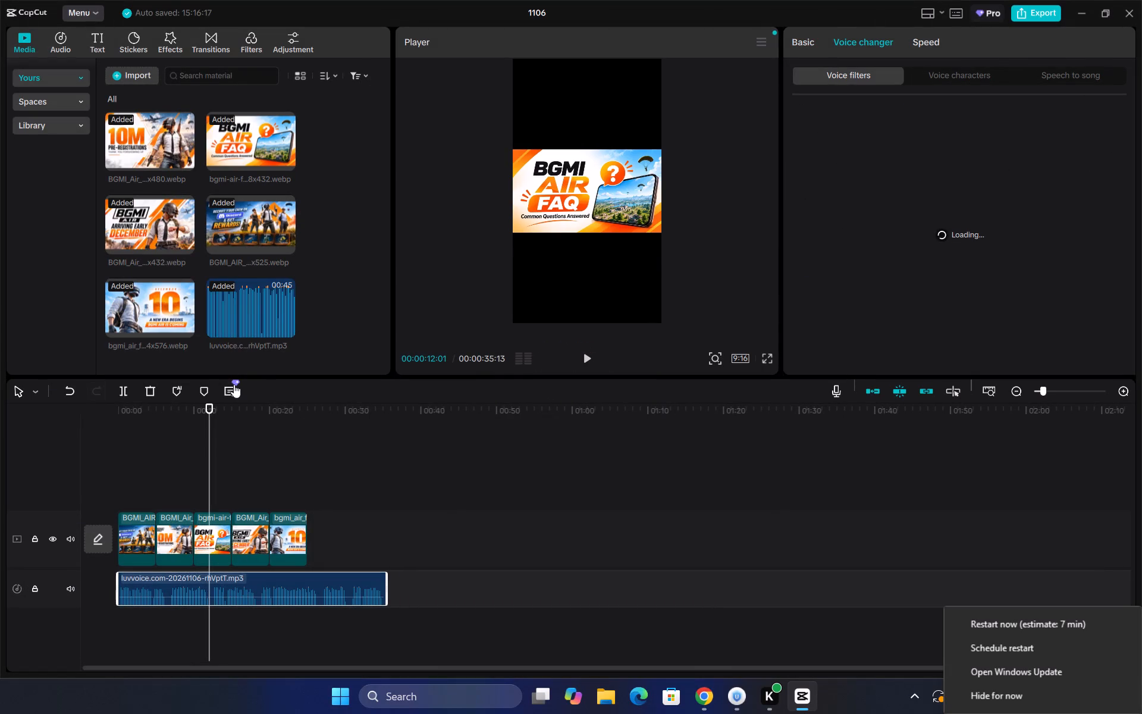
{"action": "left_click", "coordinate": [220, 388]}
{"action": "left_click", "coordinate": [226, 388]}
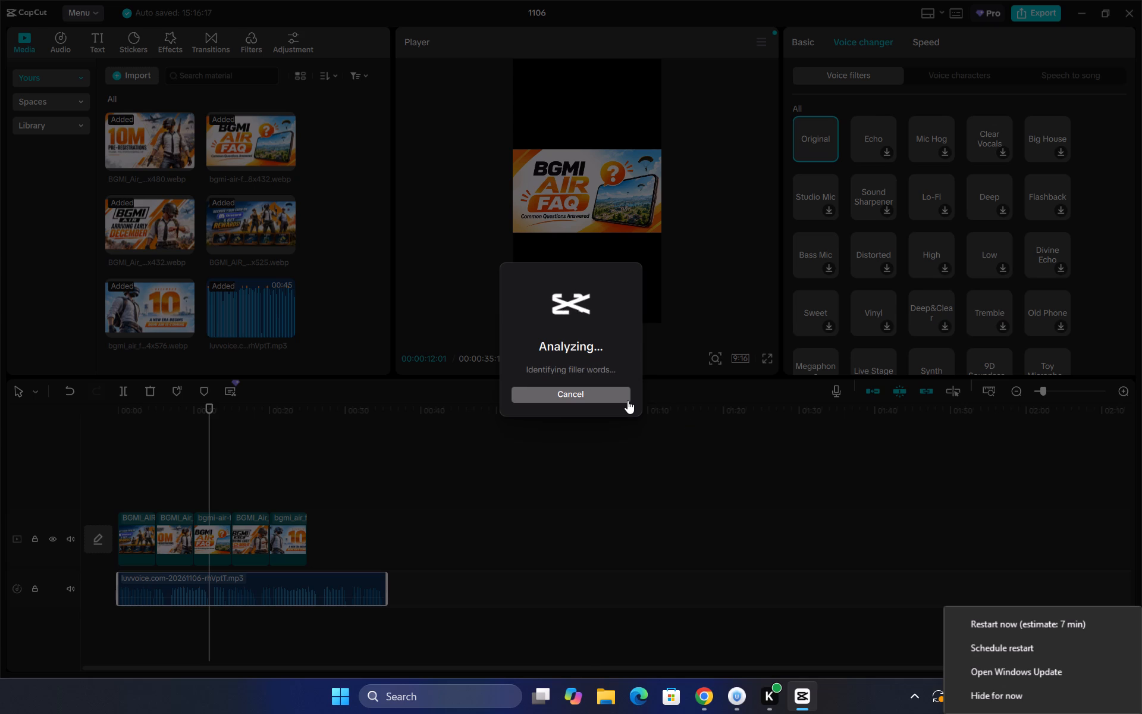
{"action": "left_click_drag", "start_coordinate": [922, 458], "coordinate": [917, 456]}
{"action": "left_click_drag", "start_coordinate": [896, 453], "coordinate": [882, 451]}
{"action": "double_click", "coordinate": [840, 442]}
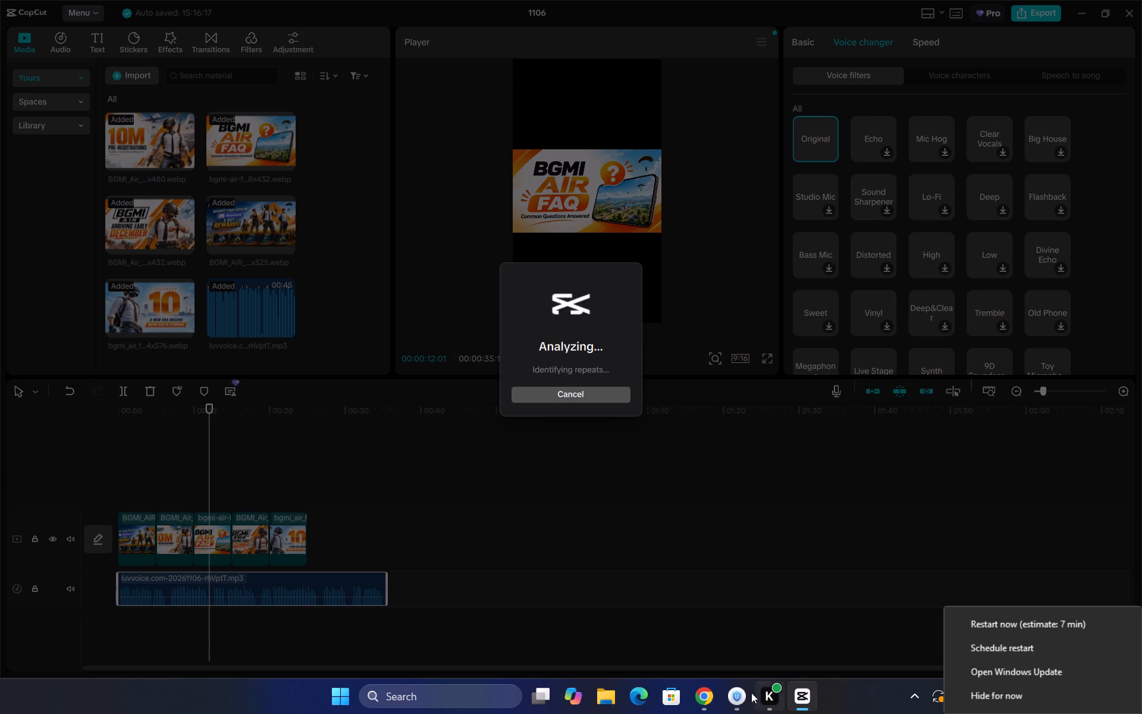
Switch to Chrome and retry loading the YouTube home page.
{"action": "left_click", "coordinate": [702, 693]}
{"action": "left_click", "coordinate": [106, 0]}
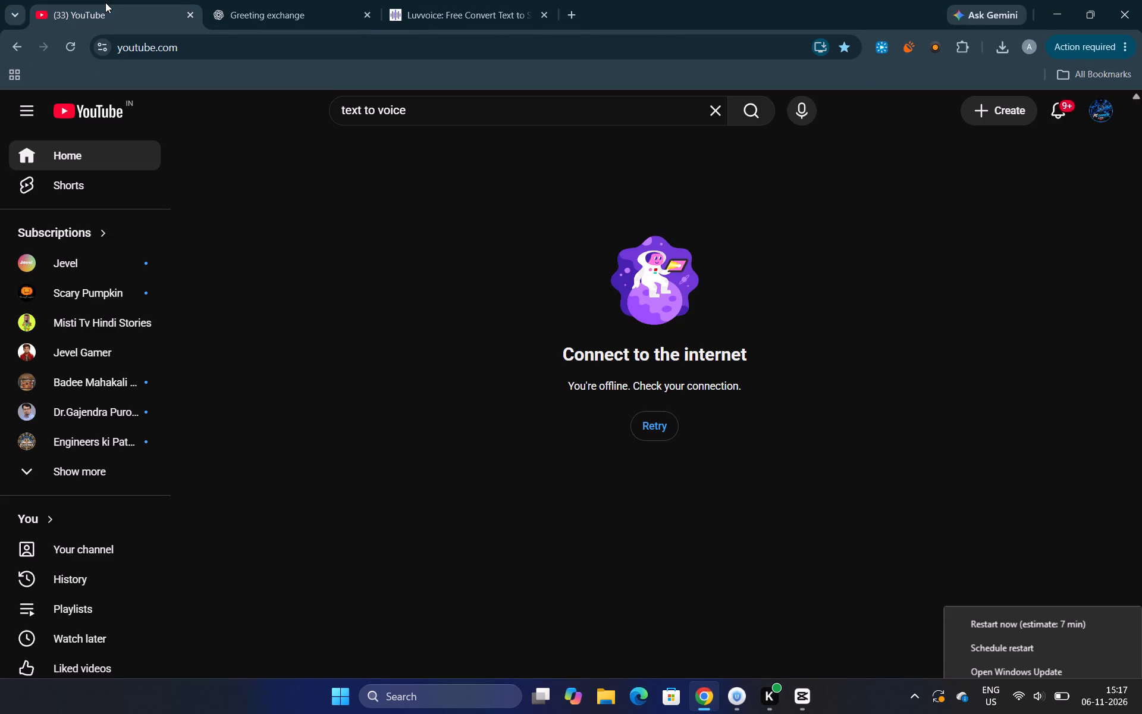
{"action": "left_click", "coordinate": [654, 426]}
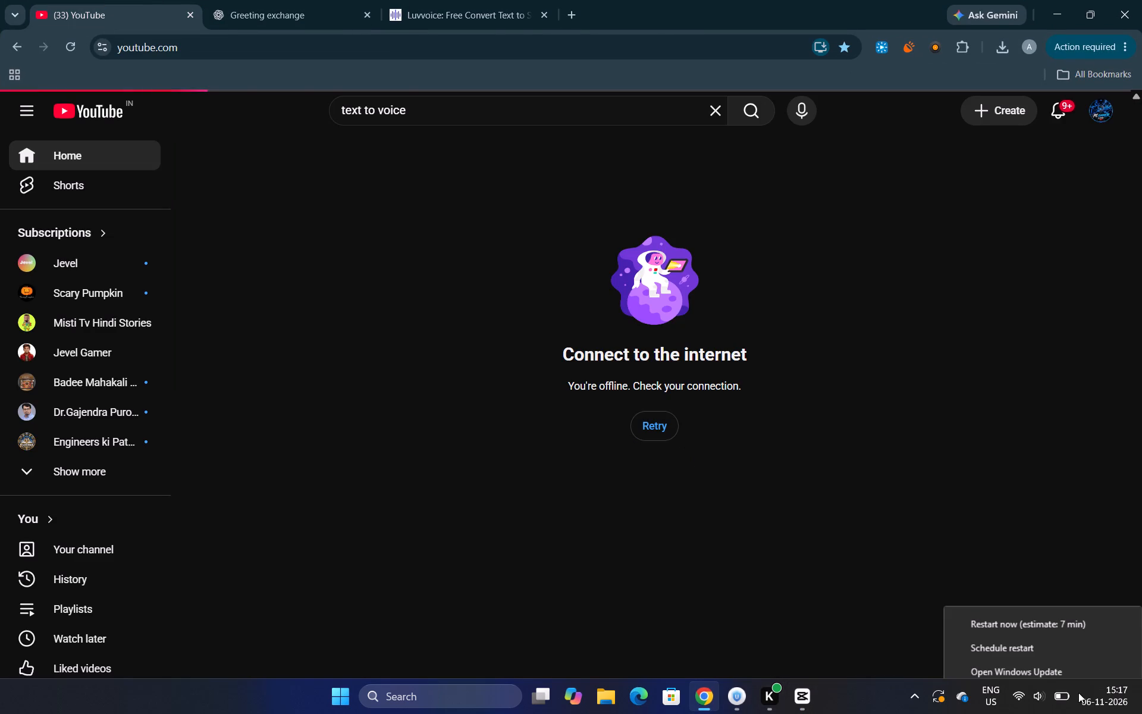
{"action": "left_click", "coordinate": [1008, 534]}
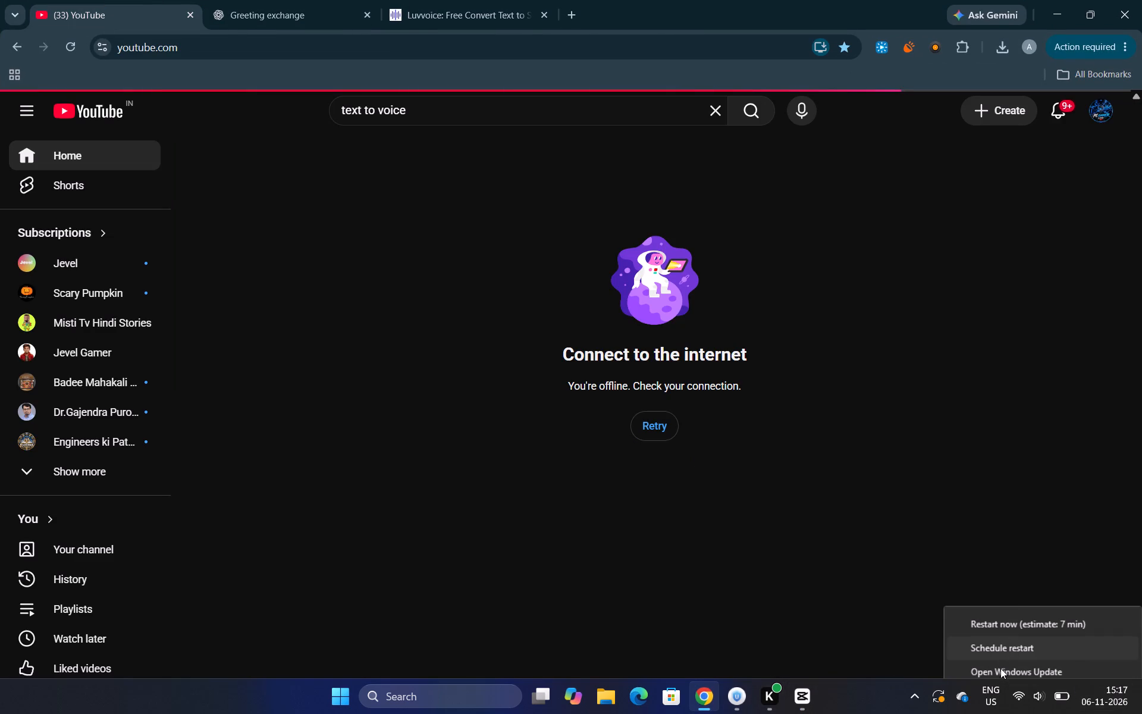
Open the Windows Update settings, check the available restart options, and close the settings window.
{"action": "left_click", "coordinate": [946, 690]}
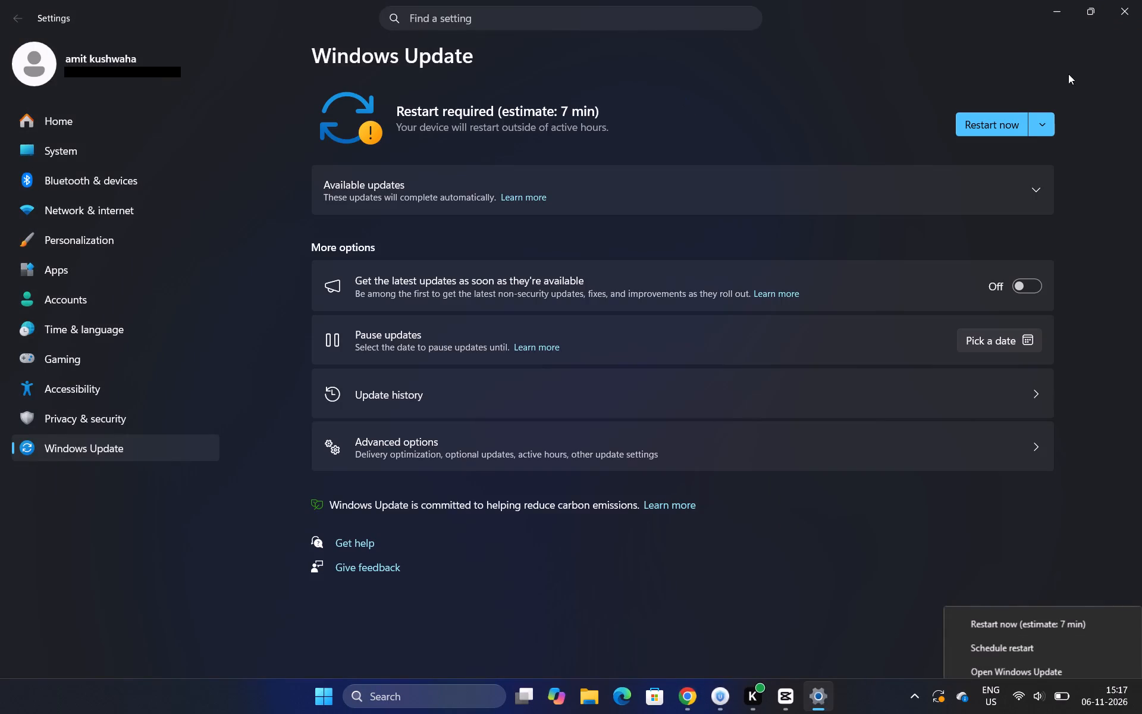
{"action": "left_click", "coordinate": [1037, 123]}
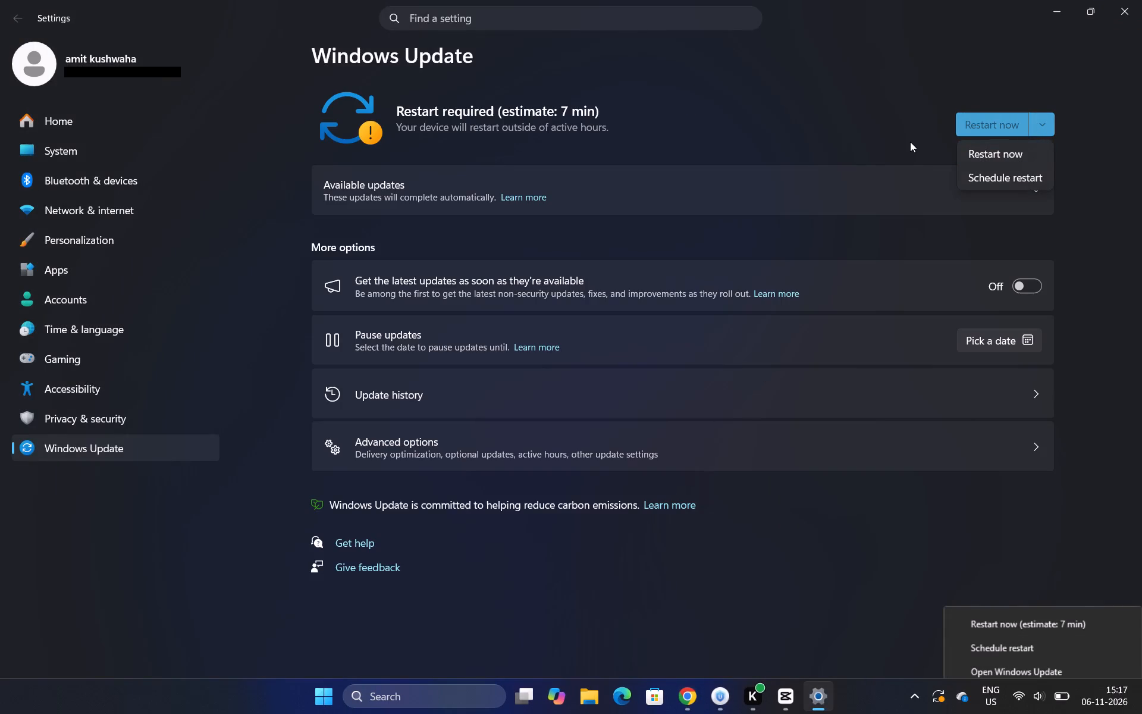
{"action": "left_click", "coordinate": [910, 136]}
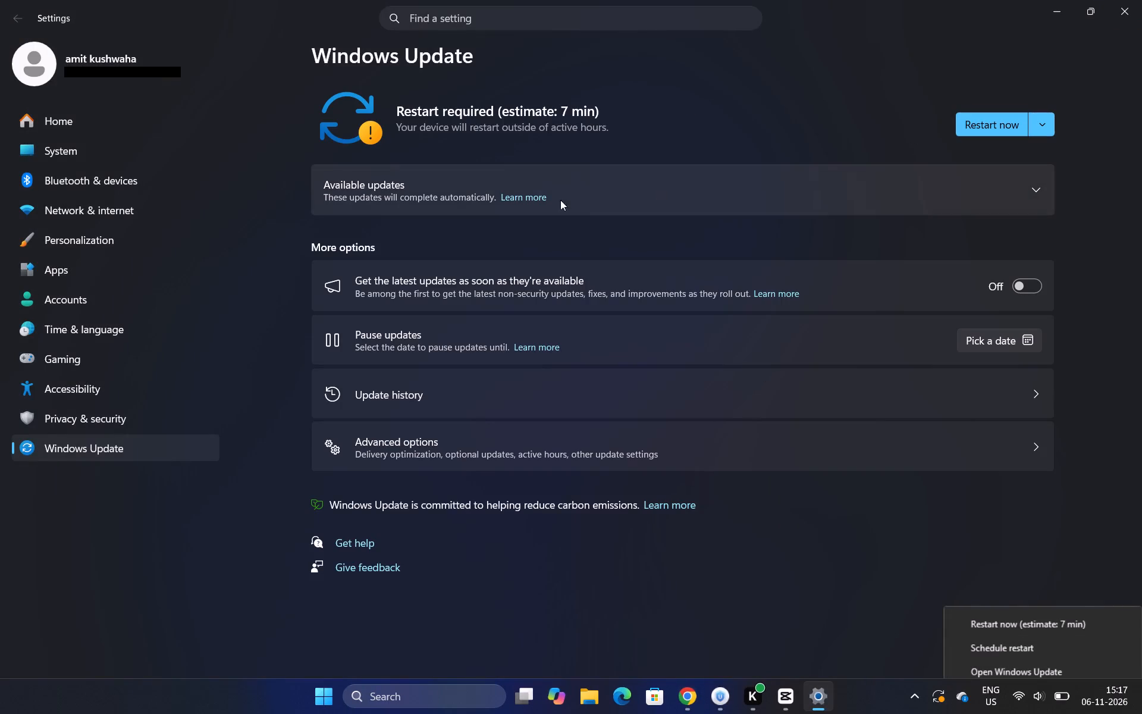
{"action": "left_click", "coordinate": [1141, 0]}
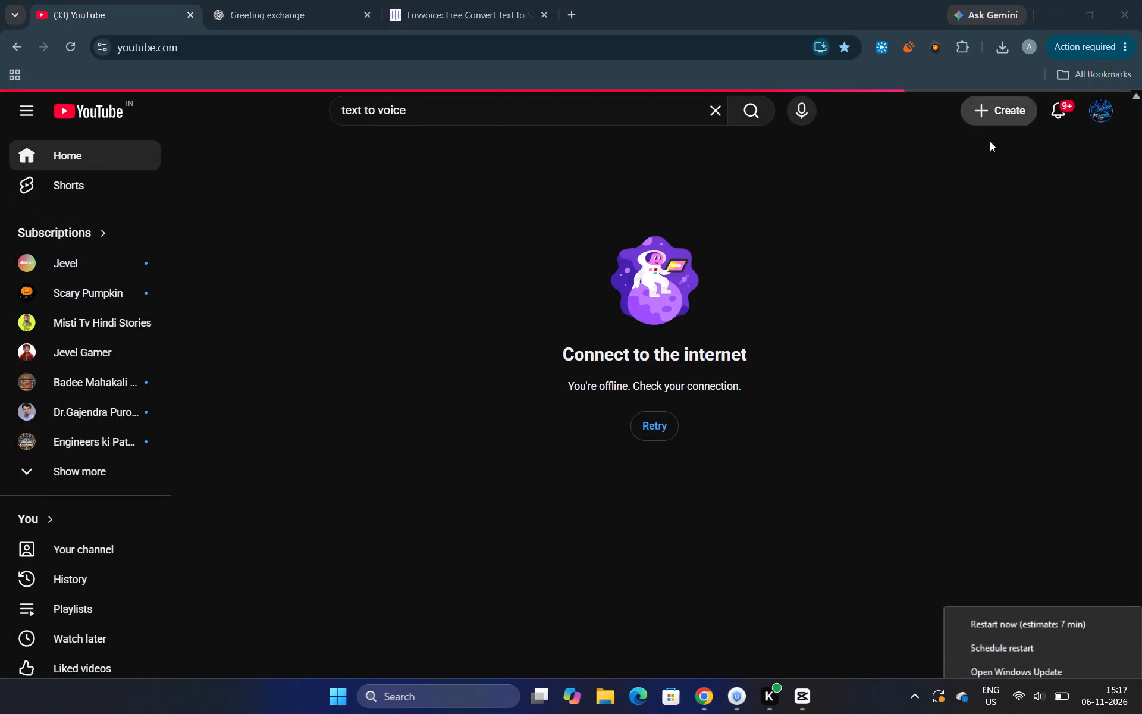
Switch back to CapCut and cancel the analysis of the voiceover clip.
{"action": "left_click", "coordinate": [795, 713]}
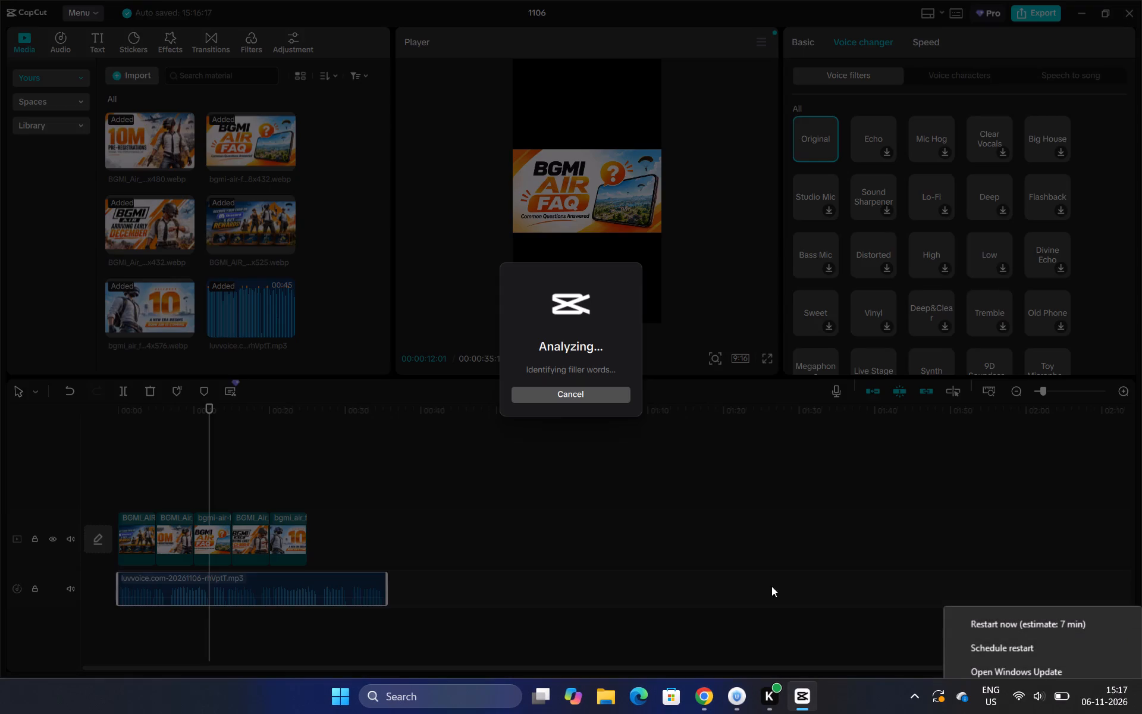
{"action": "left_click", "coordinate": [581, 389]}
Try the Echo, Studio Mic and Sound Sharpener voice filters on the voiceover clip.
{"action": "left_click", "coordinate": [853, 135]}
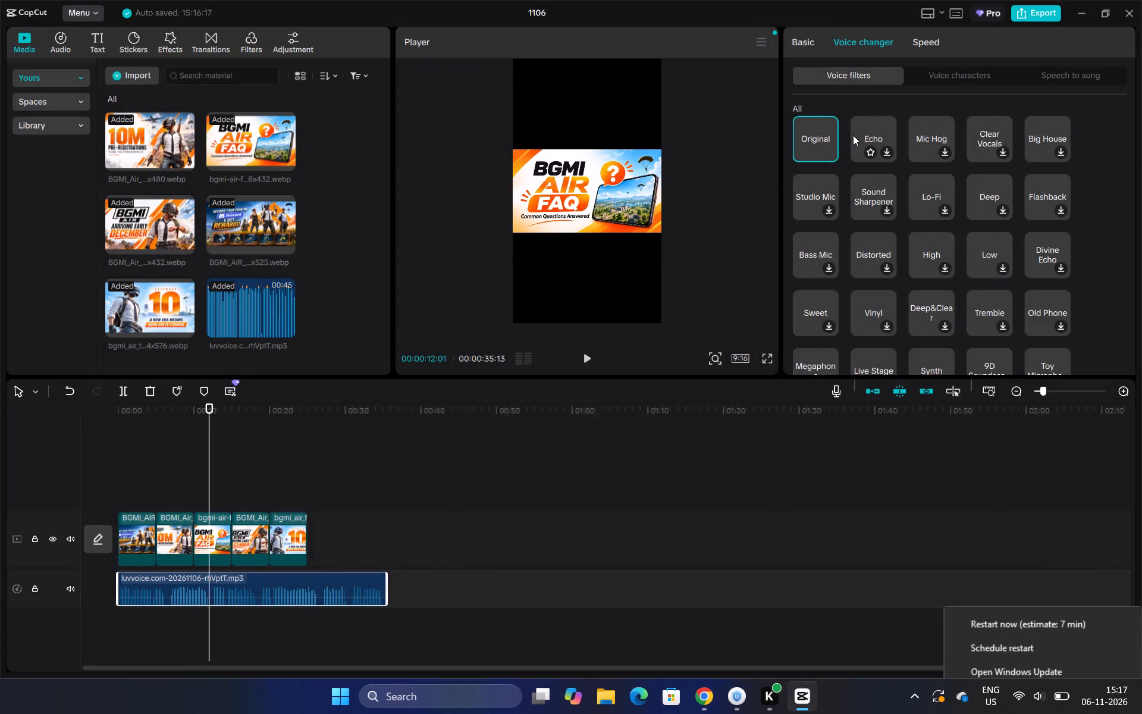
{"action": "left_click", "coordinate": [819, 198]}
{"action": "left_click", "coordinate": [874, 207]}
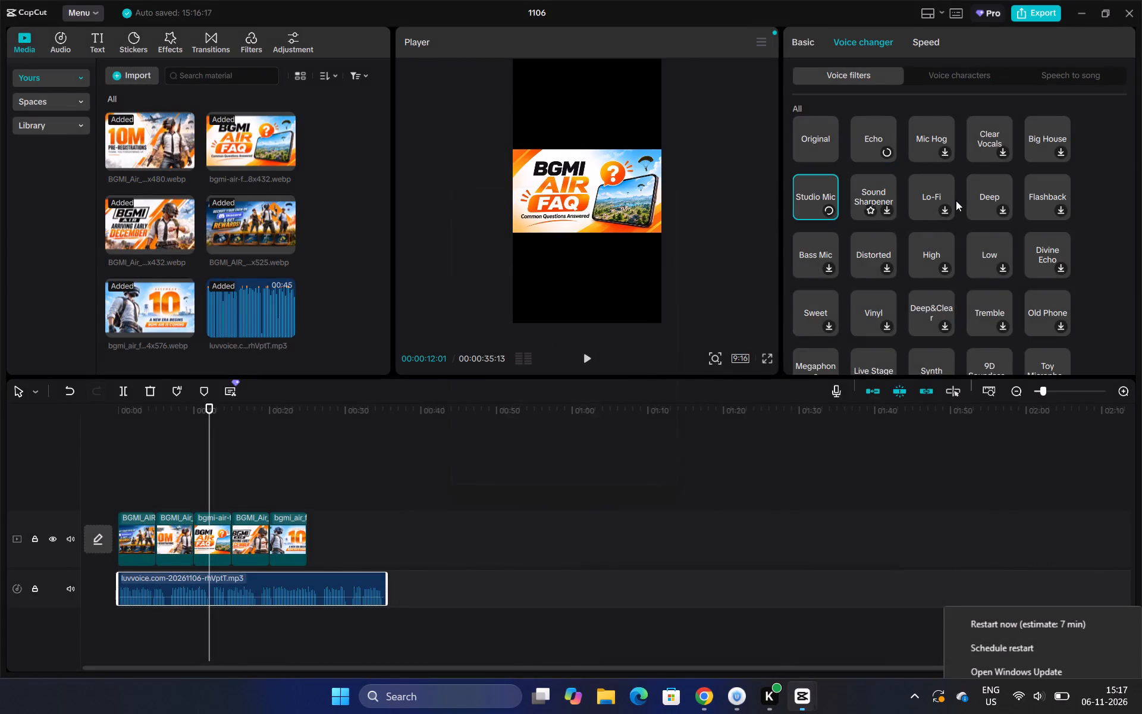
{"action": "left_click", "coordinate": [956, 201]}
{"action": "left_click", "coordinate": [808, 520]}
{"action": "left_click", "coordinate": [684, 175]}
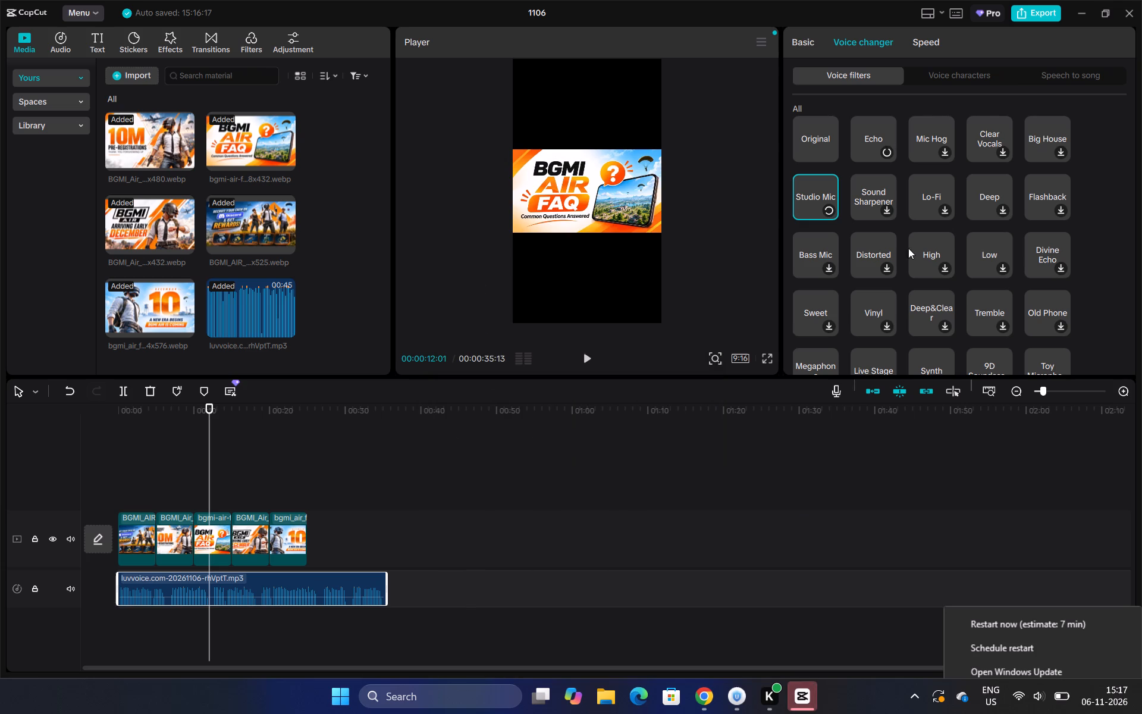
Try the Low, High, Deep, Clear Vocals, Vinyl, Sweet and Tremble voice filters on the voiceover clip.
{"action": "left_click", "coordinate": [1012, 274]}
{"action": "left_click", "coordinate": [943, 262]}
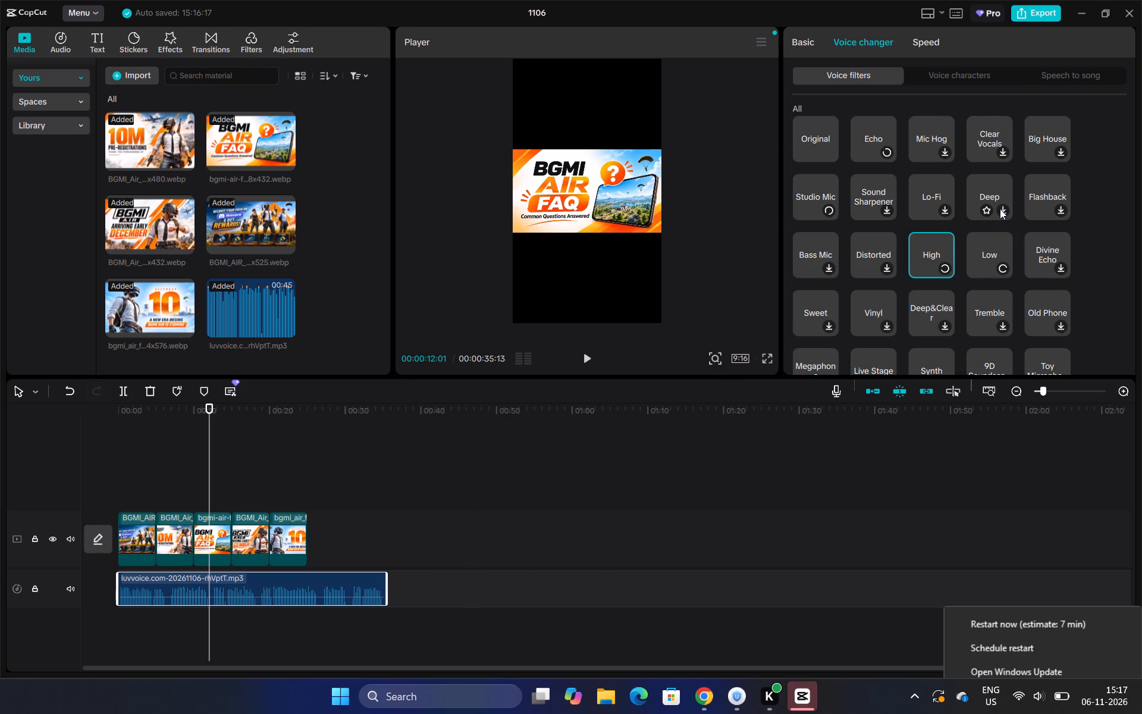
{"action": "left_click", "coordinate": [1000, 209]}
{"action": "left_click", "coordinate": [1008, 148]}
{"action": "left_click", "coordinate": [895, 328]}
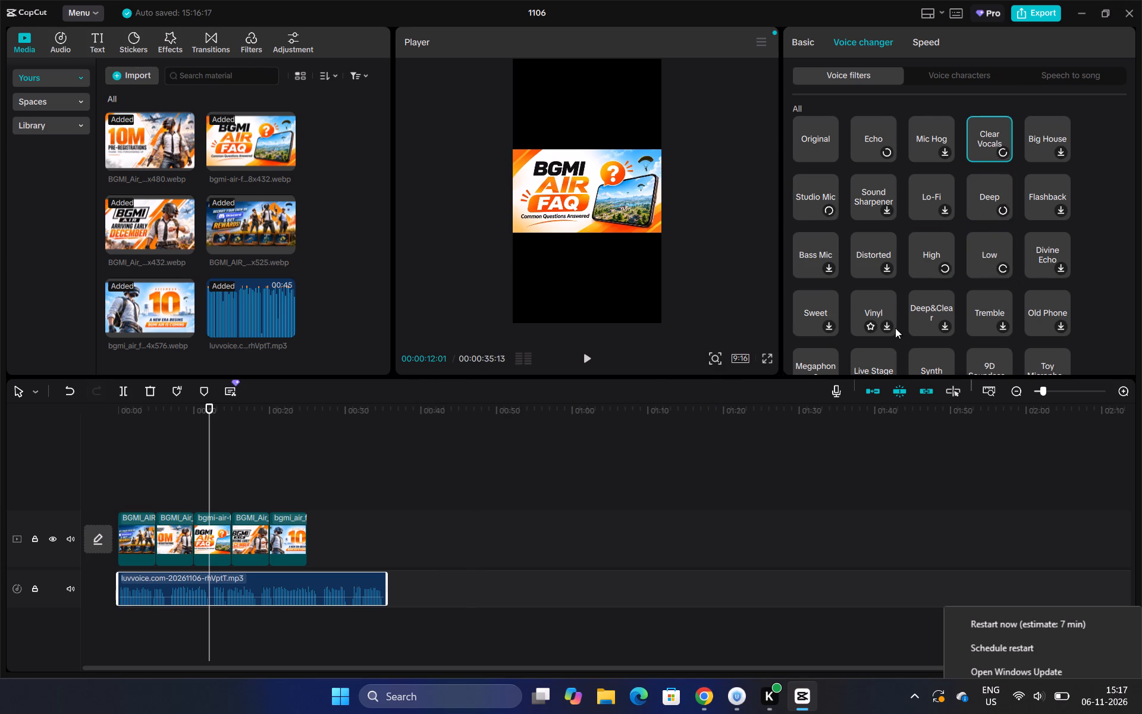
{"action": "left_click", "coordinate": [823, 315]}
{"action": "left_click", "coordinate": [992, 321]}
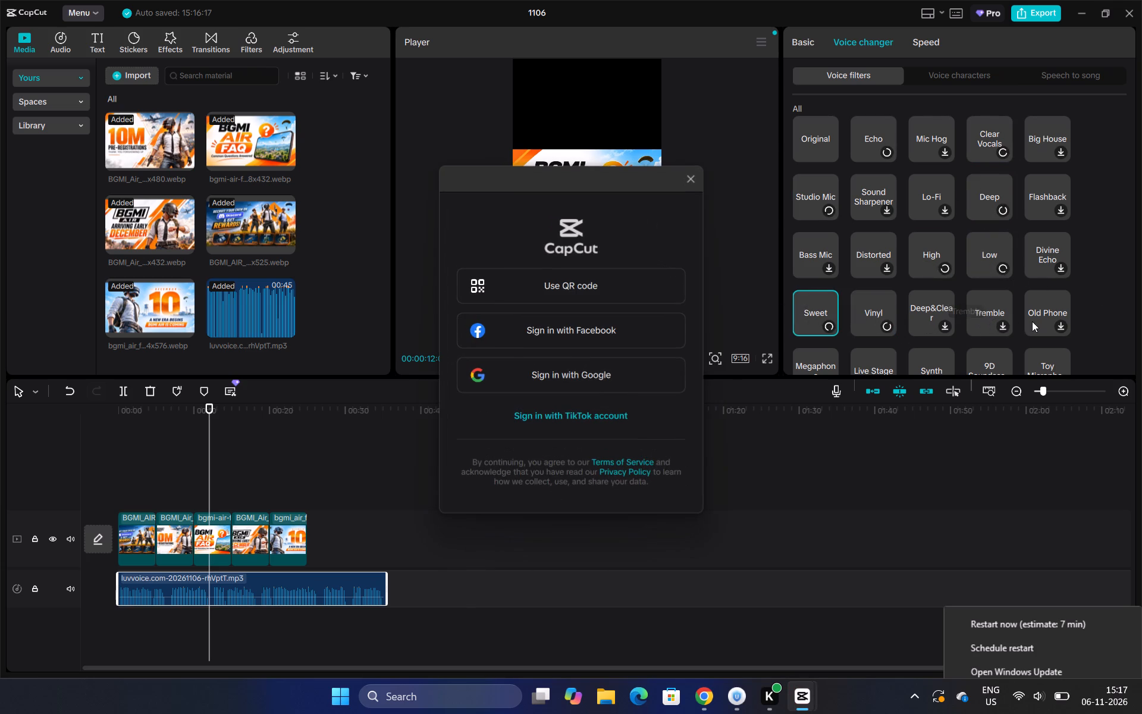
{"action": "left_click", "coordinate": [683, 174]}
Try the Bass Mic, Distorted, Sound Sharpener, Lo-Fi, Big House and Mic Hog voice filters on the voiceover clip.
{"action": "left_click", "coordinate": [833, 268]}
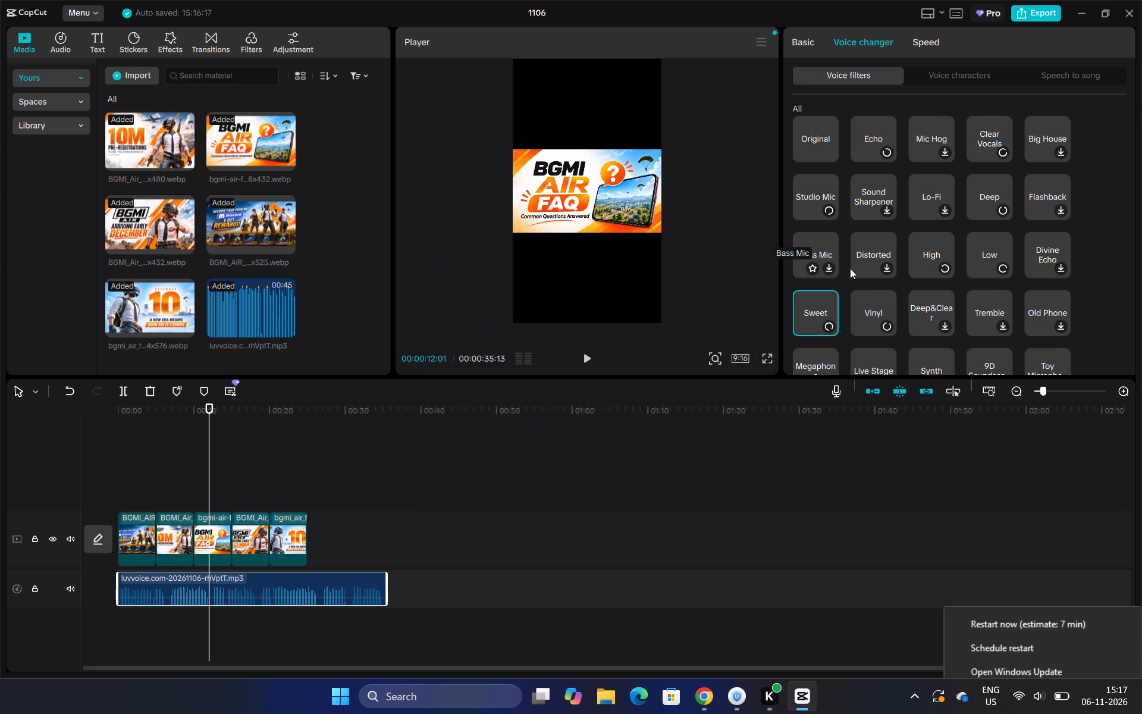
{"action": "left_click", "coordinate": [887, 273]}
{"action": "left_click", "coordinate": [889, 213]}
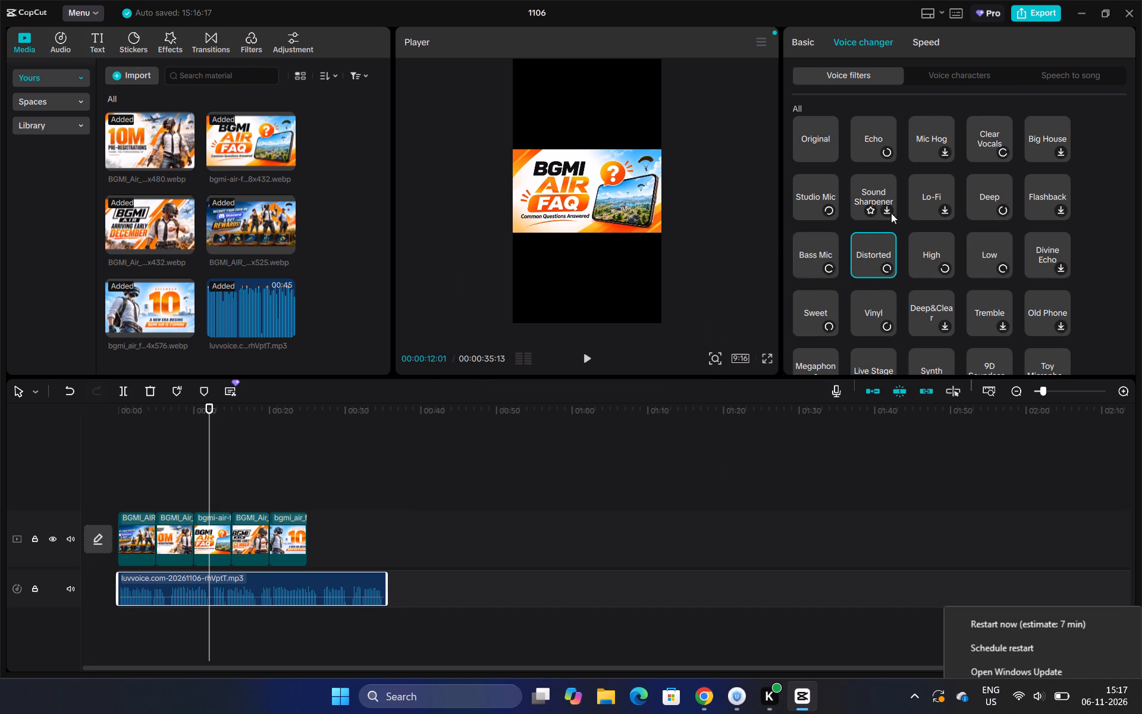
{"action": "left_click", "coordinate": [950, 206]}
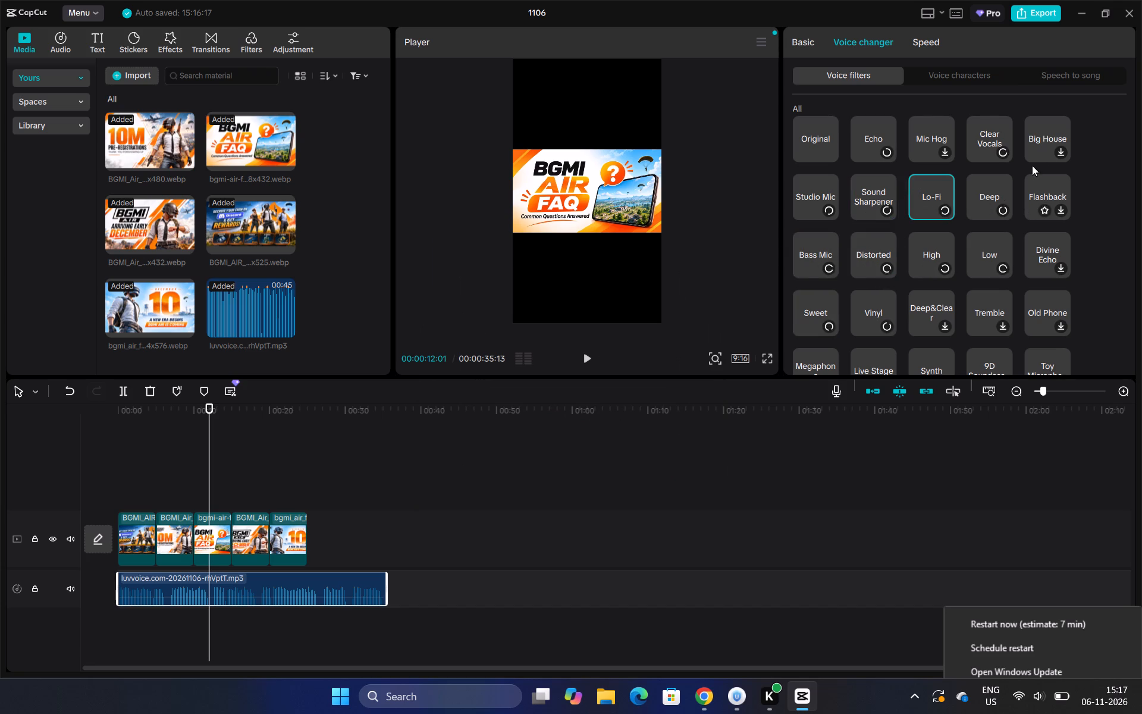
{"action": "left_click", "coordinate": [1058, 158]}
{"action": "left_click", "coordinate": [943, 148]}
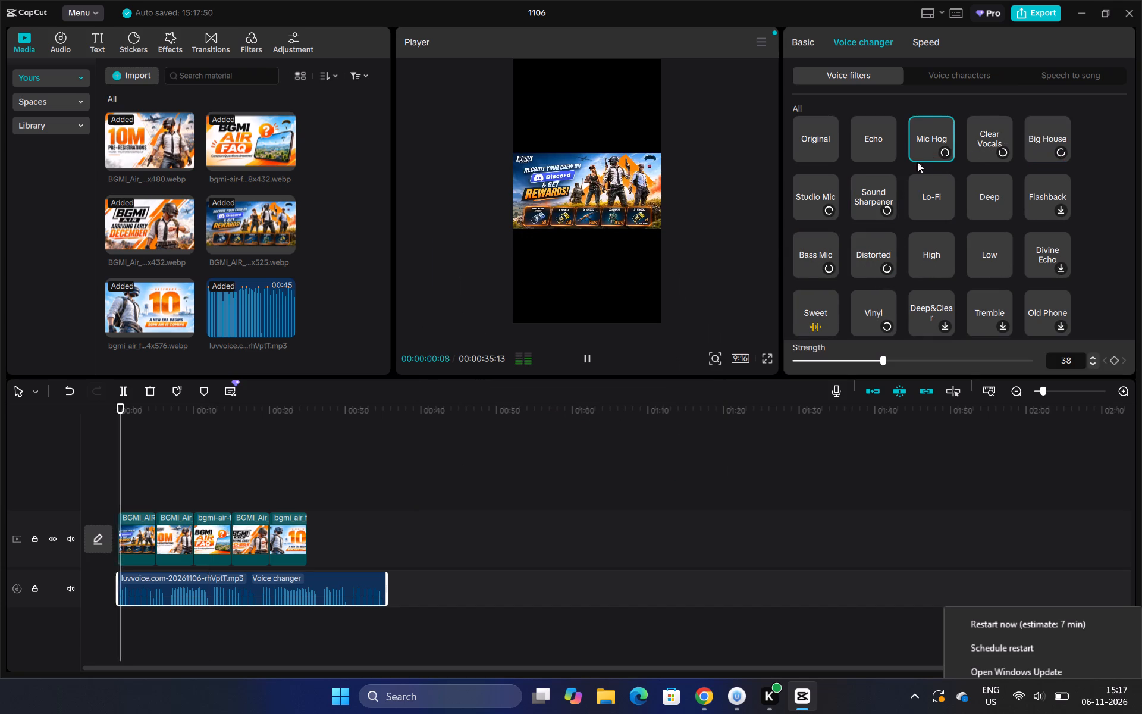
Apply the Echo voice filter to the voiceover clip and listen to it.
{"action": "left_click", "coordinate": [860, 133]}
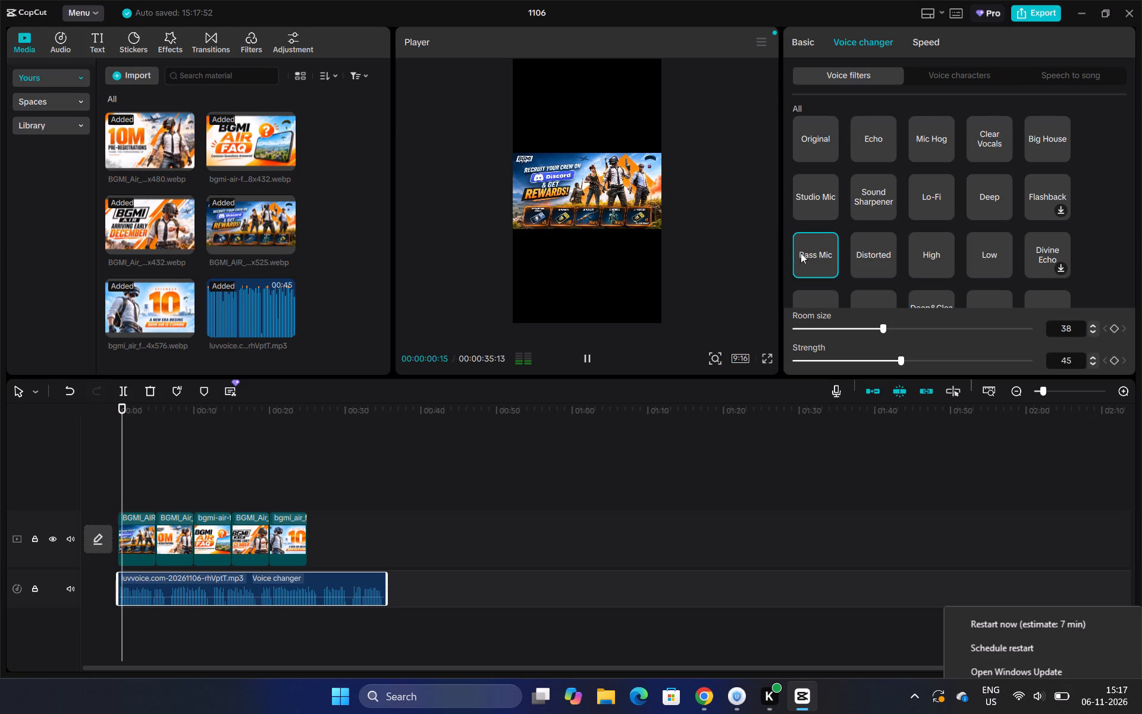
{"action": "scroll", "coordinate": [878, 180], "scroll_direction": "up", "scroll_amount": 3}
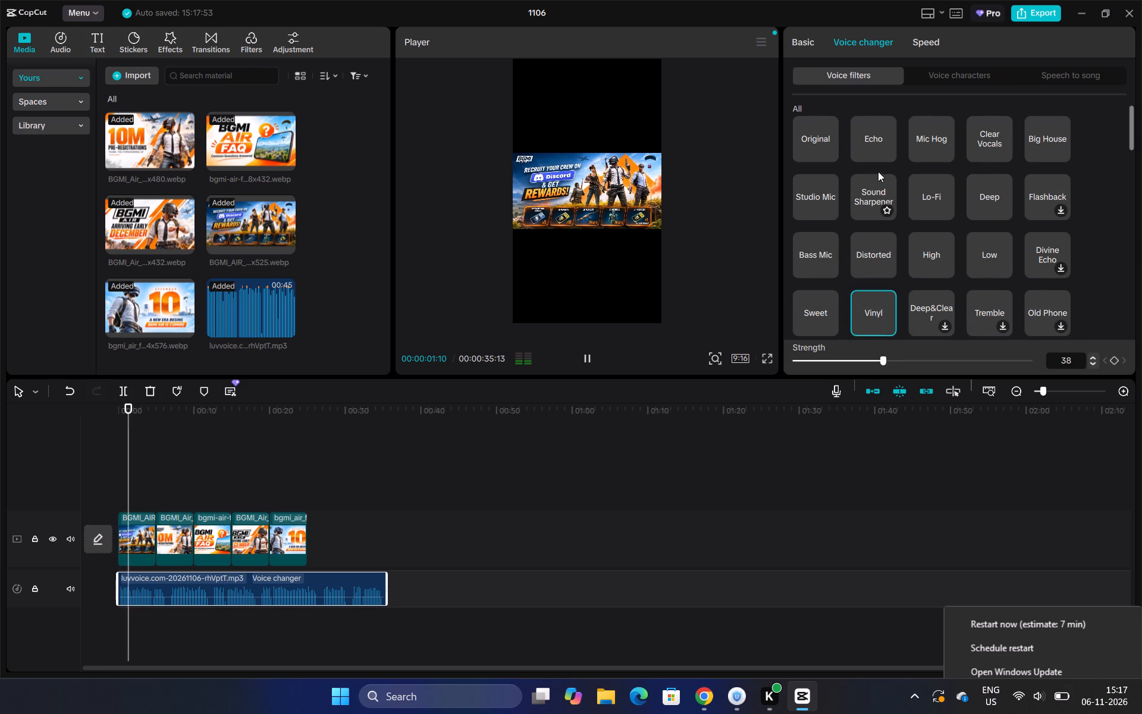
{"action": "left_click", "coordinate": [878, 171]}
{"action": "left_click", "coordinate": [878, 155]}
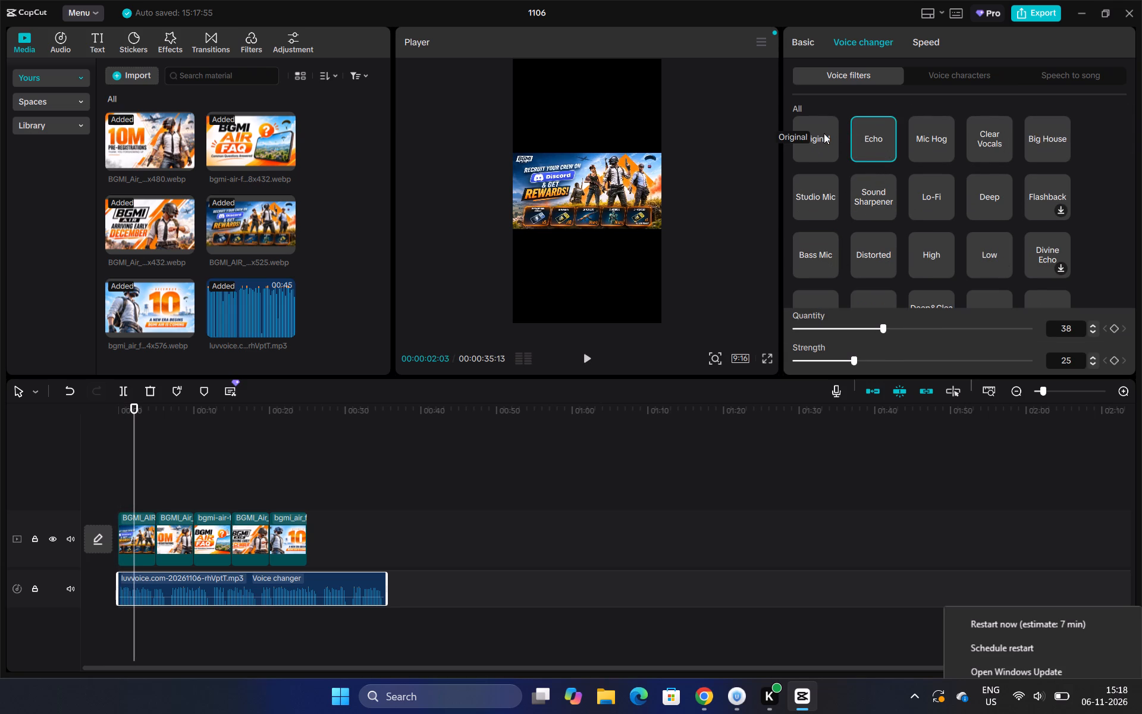
Apply the Mic Hog voice filter to the voiceover clip.
{"action": "left_click", "coordinate": [921, 148]}
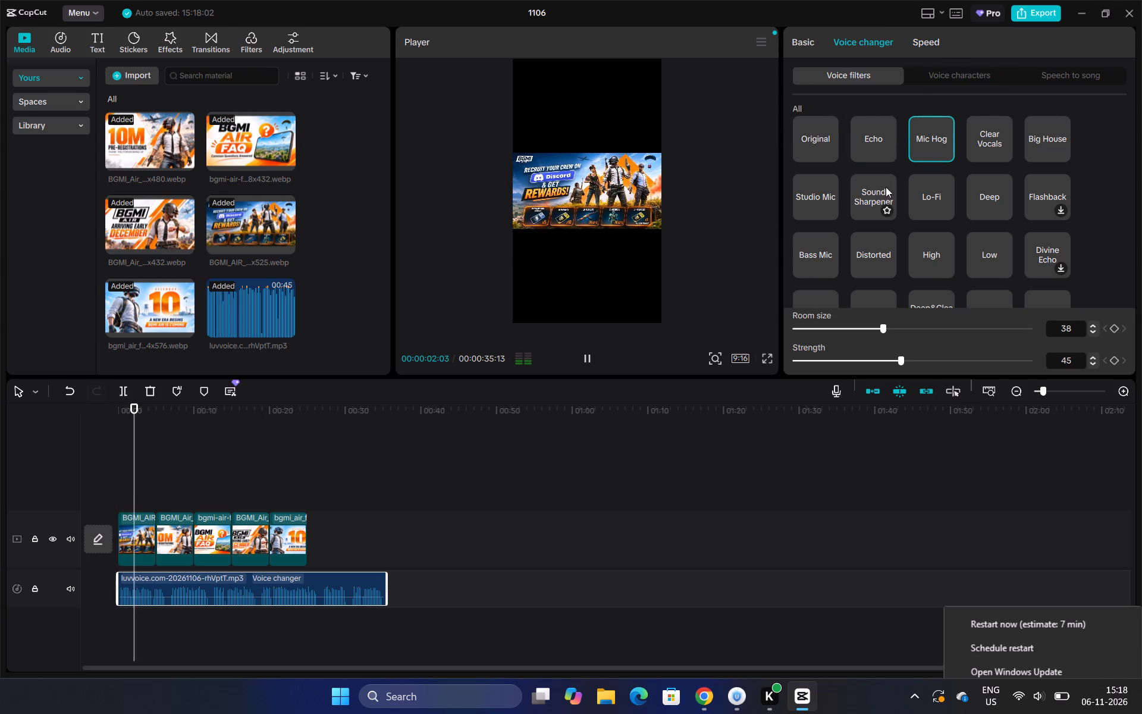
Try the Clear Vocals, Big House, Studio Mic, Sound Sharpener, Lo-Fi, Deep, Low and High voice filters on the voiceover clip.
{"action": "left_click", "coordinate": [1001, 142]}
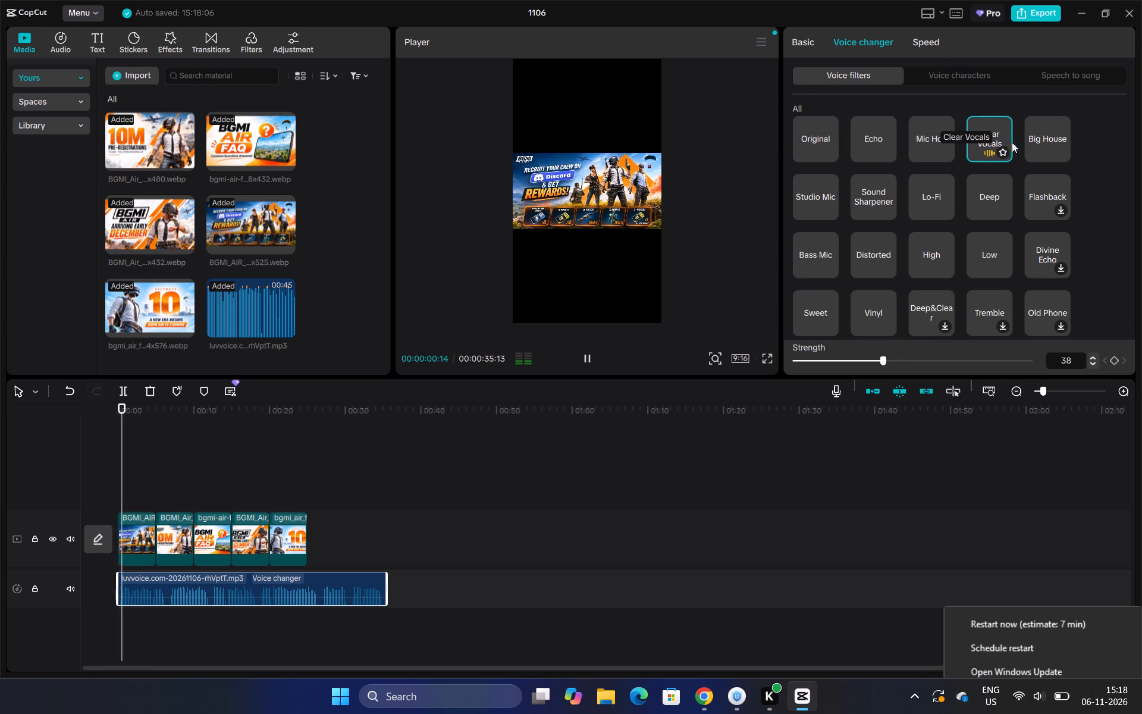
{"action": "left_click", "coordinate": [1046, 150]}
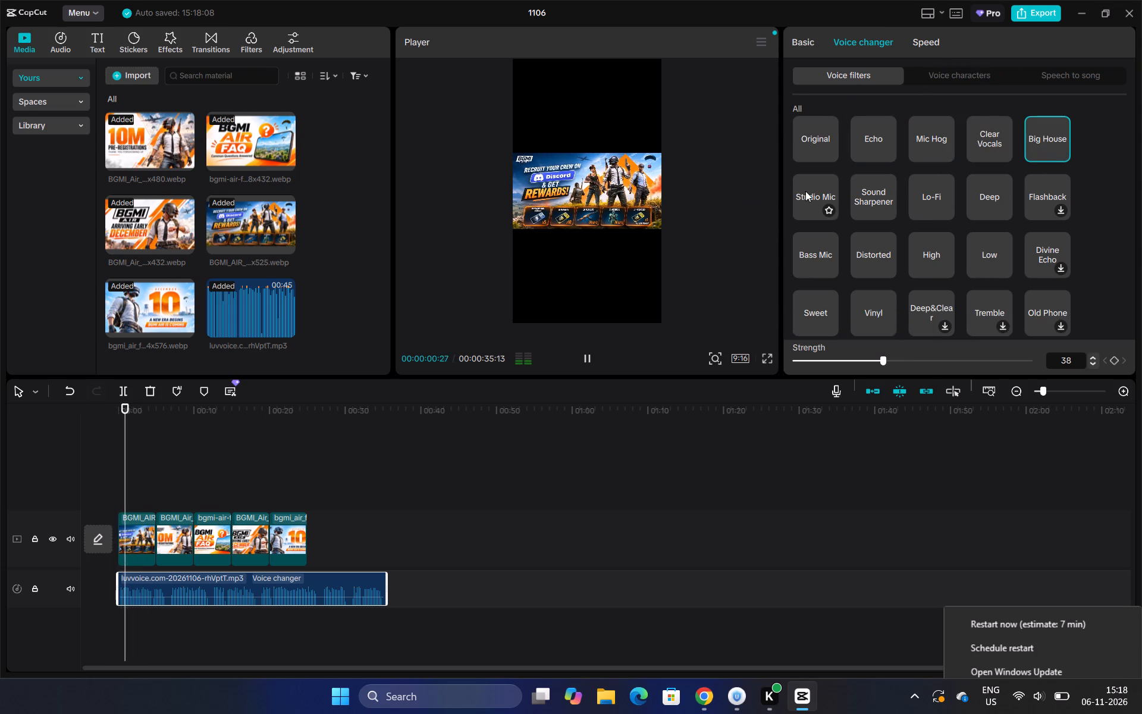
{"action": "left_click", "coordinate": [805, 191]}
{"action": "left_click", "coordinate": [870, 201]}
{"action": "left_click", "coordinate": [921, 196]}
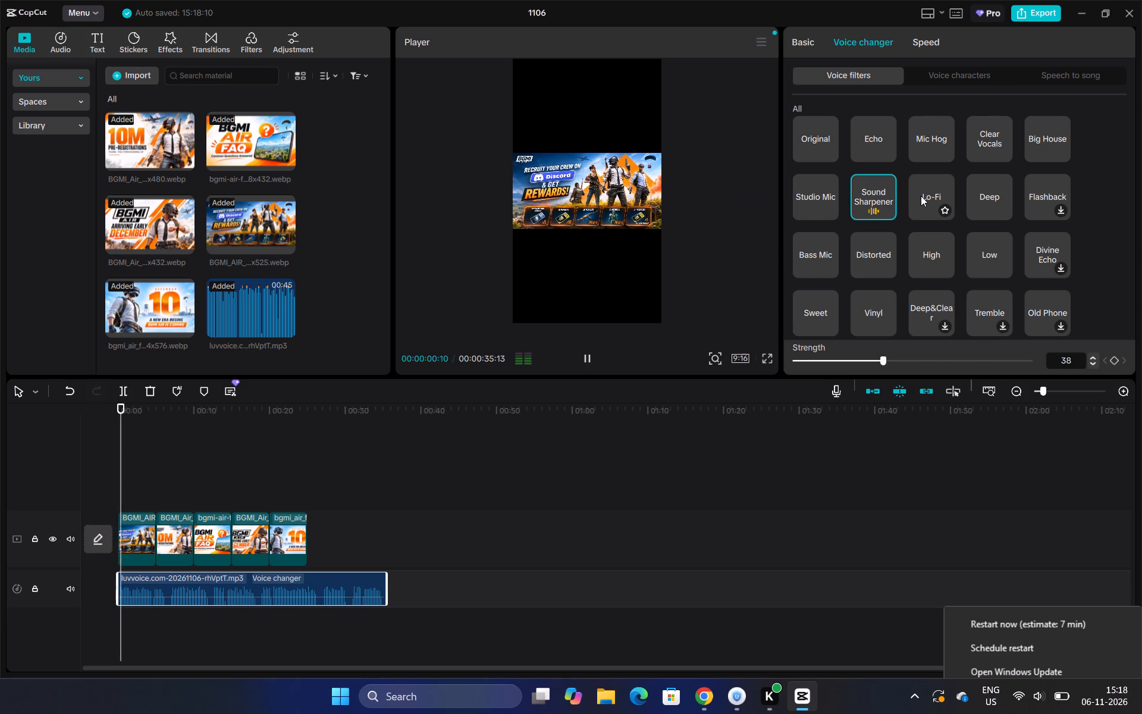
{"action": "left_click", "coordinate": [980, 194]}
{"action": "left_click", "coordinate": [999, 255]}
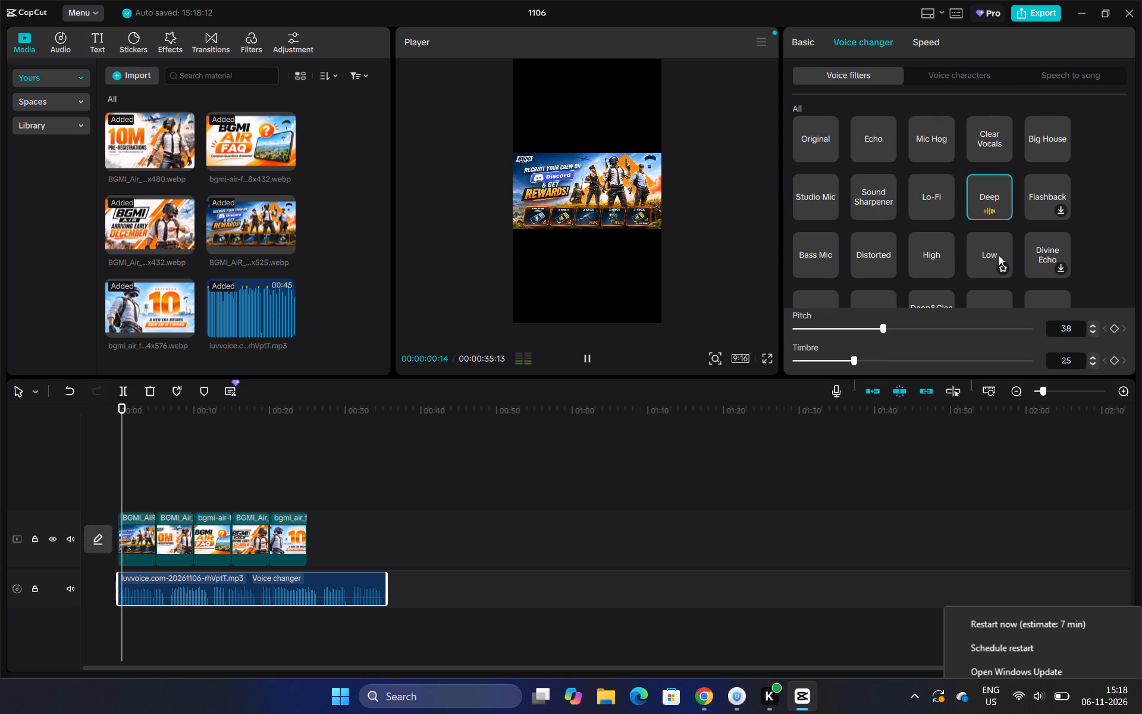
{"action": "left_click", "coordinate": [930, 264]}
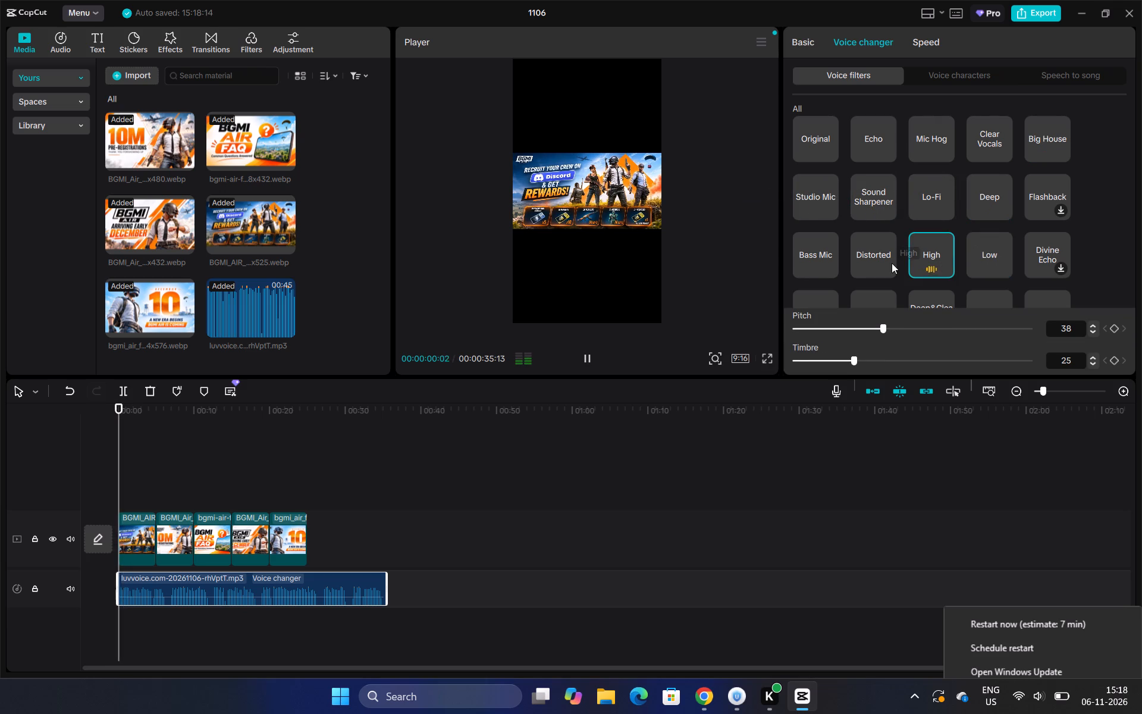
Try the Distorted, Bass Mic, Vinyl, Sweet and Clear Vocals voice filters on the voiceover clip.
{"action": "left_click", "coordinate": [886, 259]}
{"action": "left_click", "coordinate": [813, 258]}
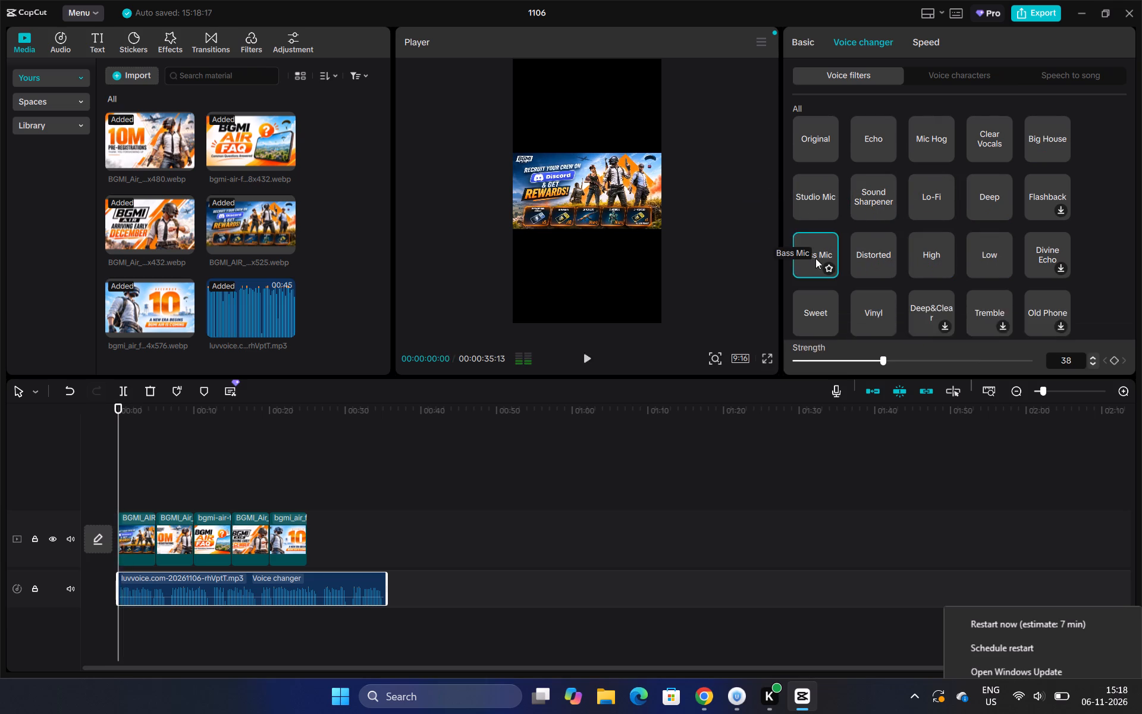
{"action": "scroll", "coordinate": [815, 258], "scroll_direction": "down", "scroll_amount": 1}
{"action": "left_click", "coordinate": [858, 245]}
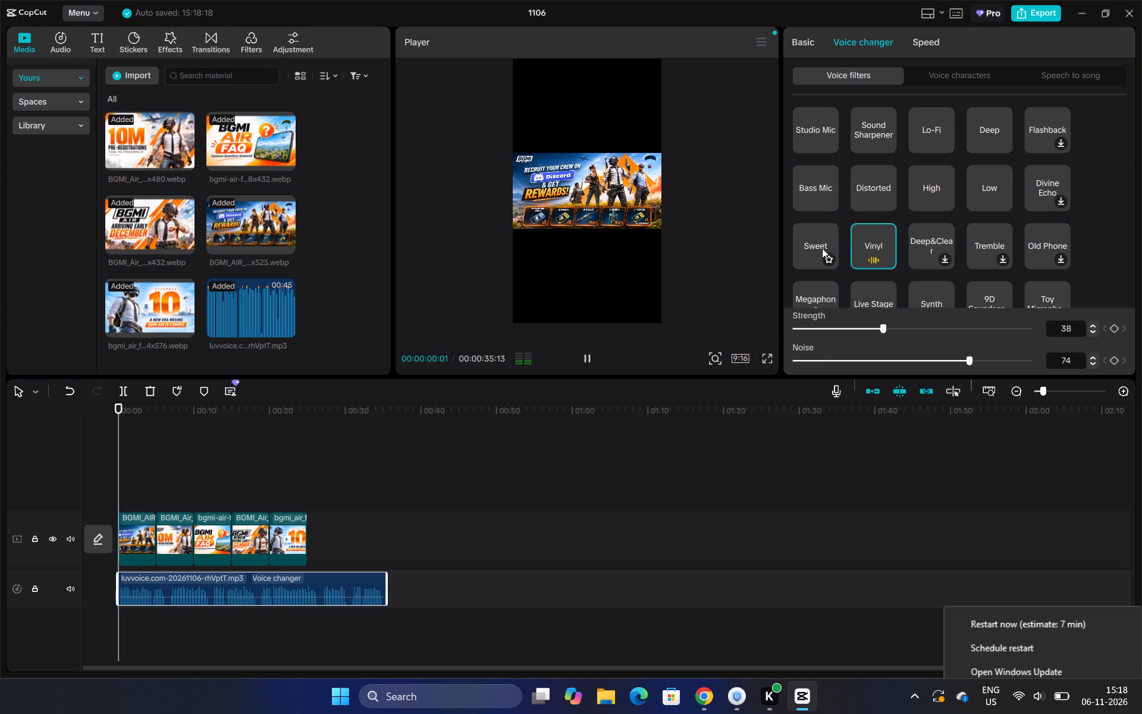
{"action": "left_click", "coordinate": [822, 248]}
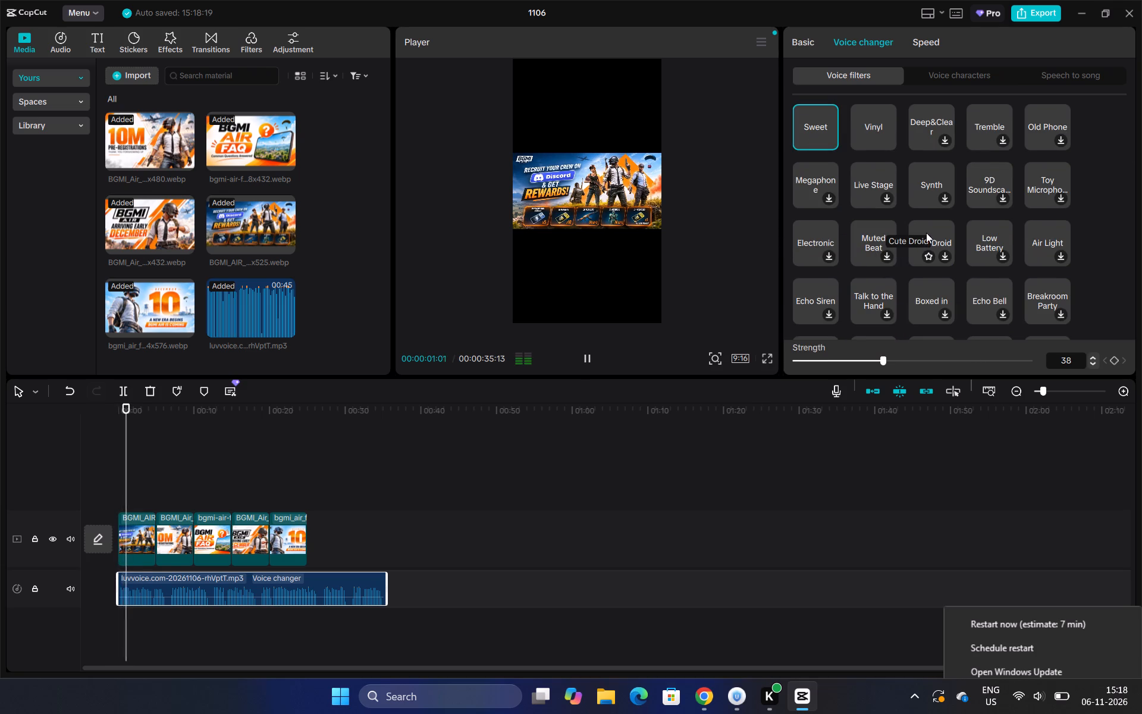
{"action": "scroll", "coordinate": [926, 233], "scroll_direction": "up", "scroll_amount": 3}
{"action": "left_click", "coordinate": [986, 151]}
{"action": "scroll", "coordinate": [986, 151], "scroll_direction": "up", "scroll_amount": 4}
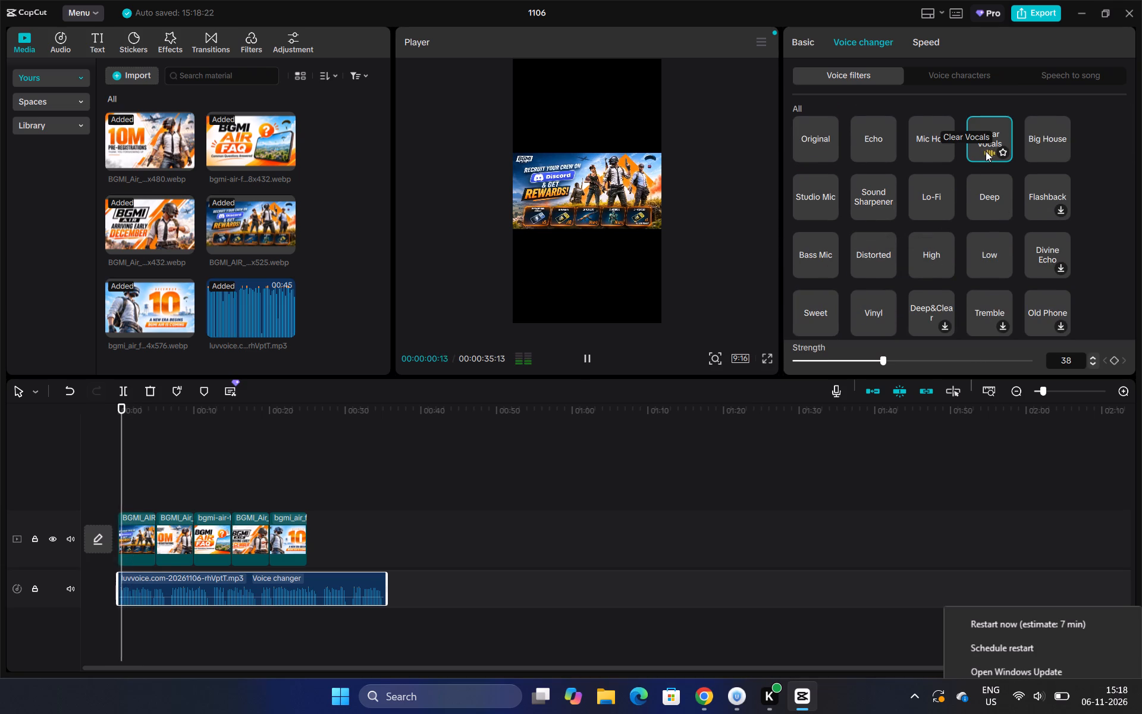
Apply the Mic Hog voice filter to the voiceover clip again.
{"action": "left_click", "coordinate": [944, 154]}
{"action": "left_click", "coordinate": [928, 140]}
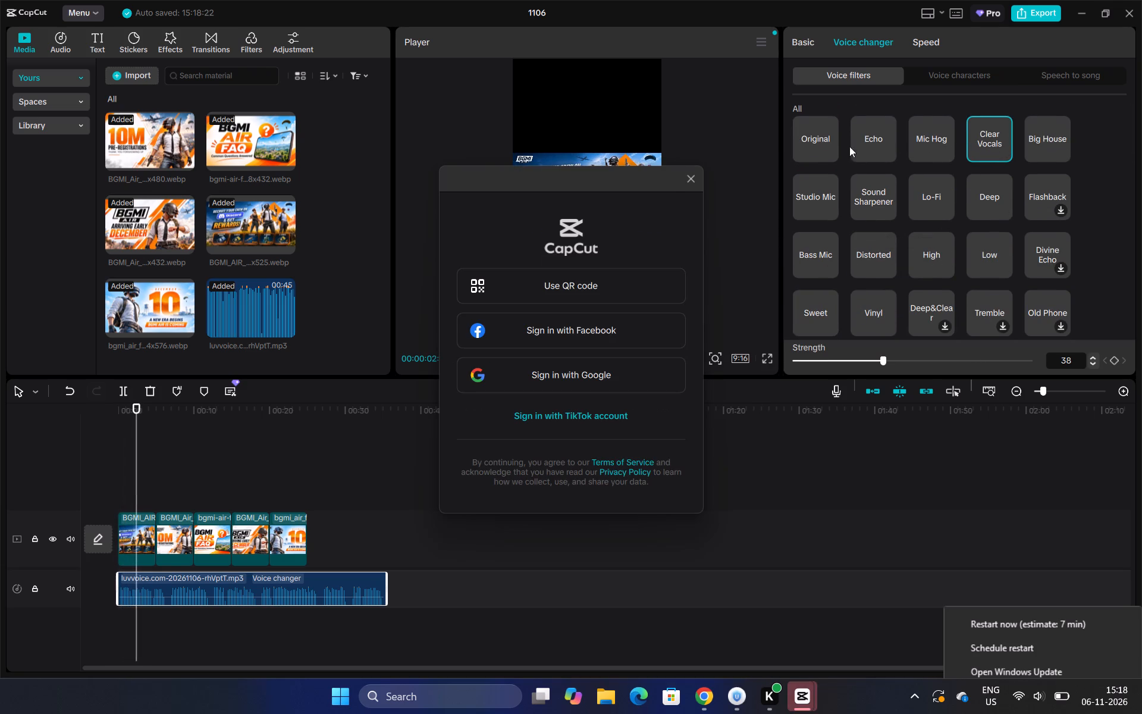
{"action": "left_click", "coordinate": [689, 181]}
{"action": "left_click", "coordinate": [942, 141]}
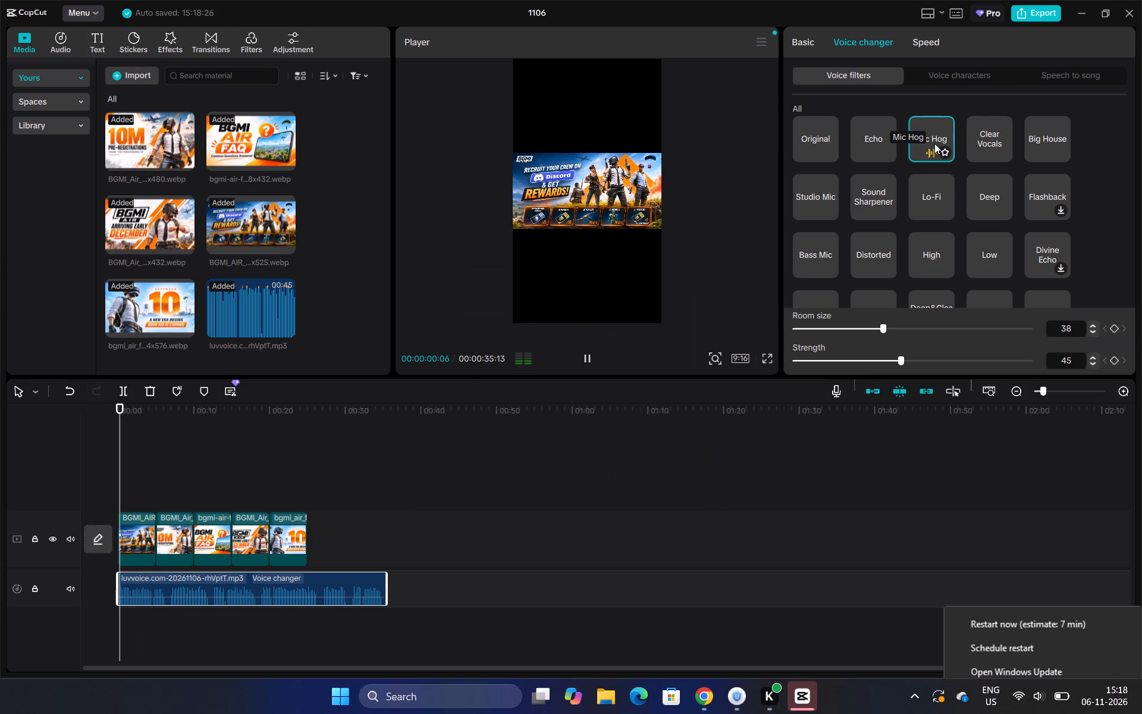
Set the Mic Hog filter's room size to 100 and its strength to 49.
{"action": "left_click_drag", "start_coordinate": [890, 329], "coordinate": [1031, 328]}
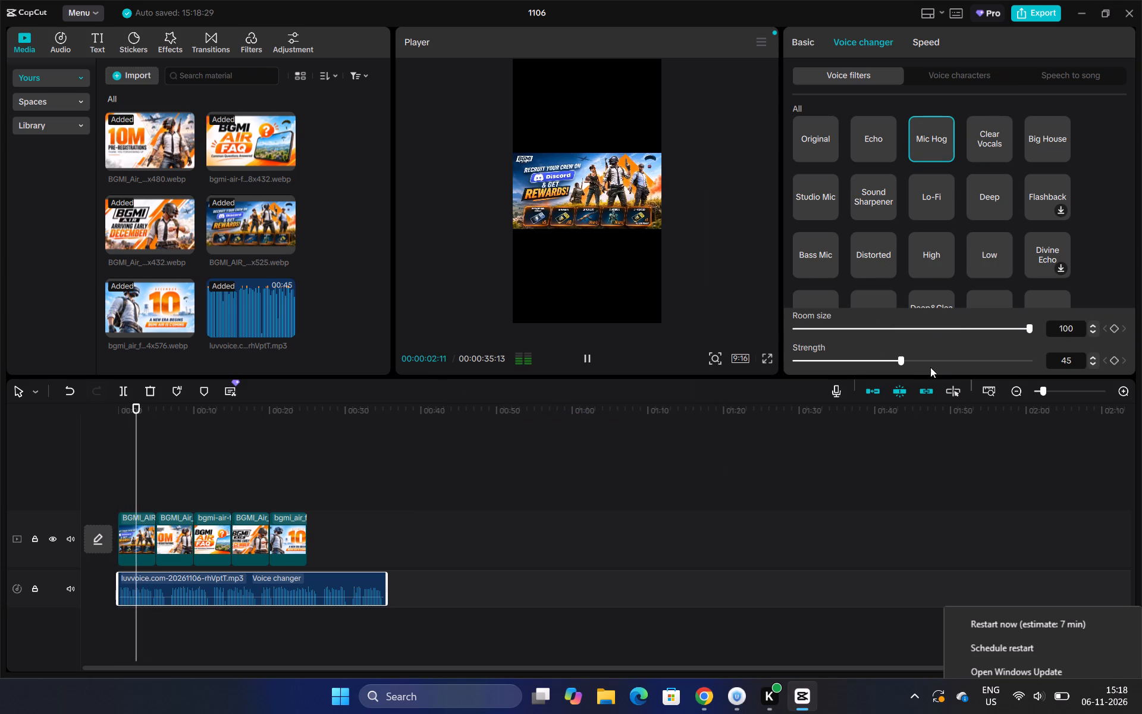
{"action": "left_click_drag", "start_coordinate": [900, 362], "coordinate": [1031, 353]}
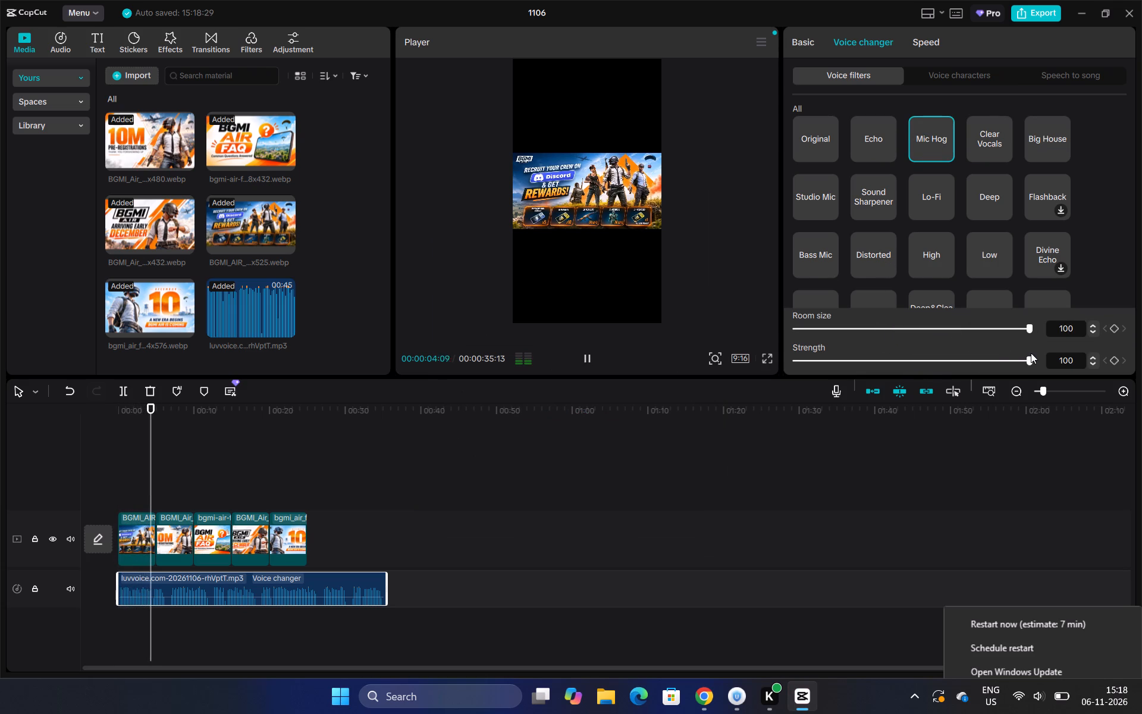
{"action": "left_click", "coordinate": [928, 360]}
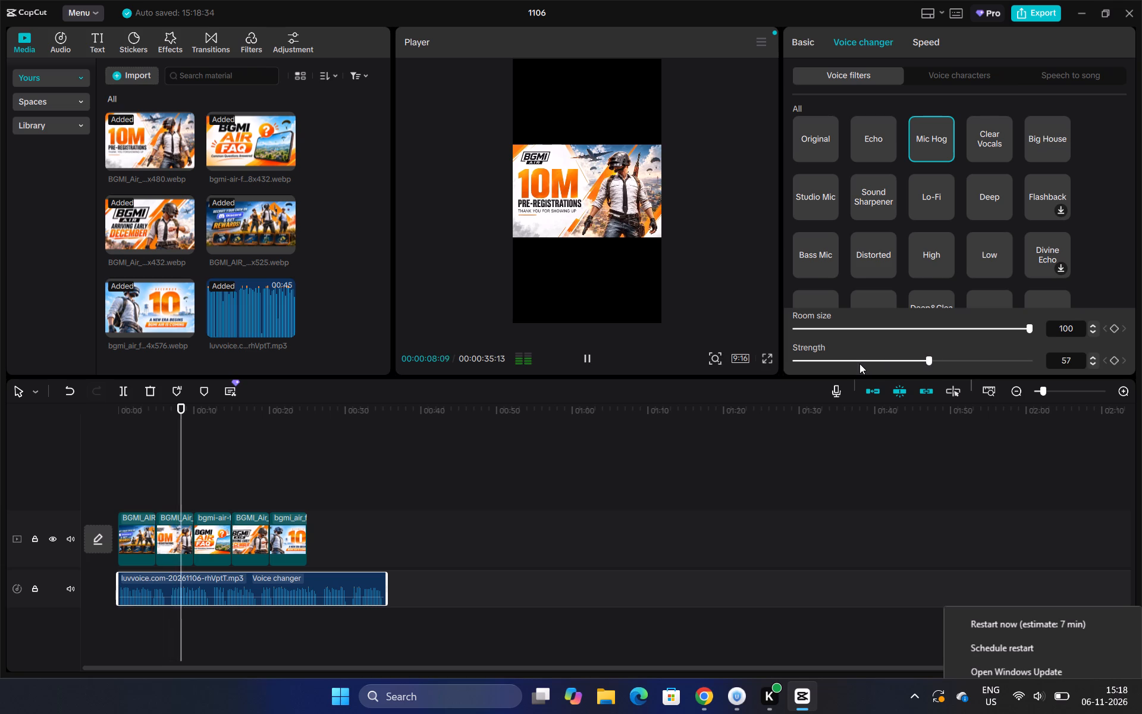
{"action": "left_click", "coordinate": [911, 357]}
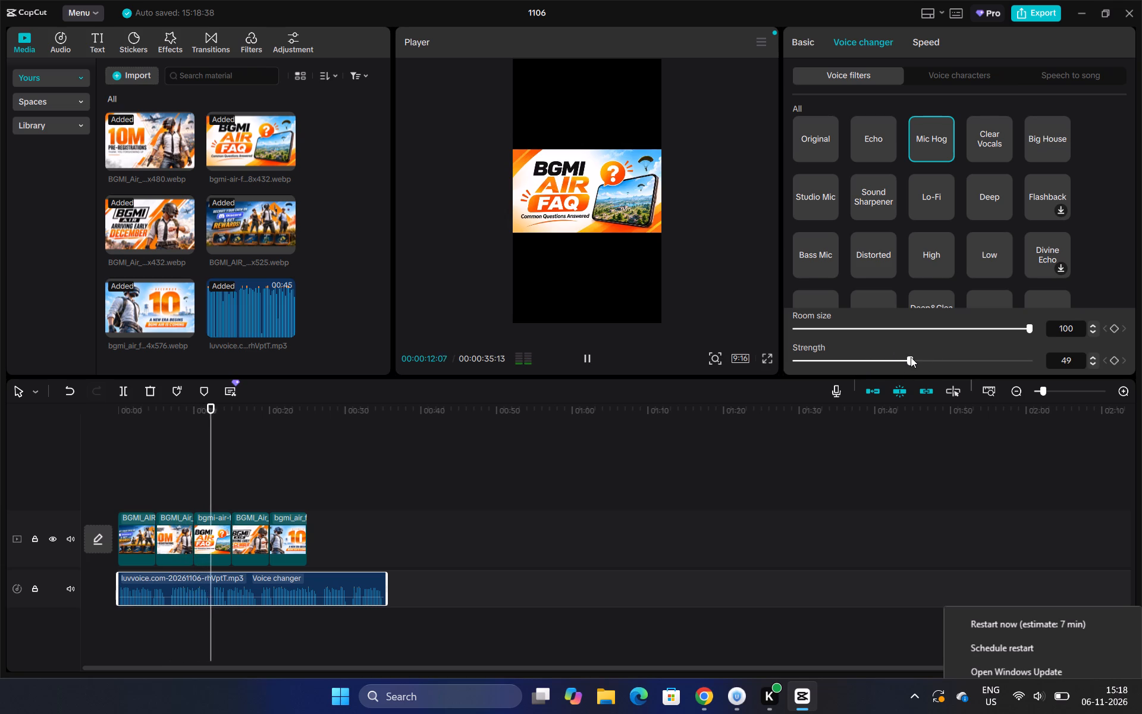
Play the timeline from about 16 seconds to hear the adjusted Mic Hog voiceover.
{"action": "left_click", "coordinate": [833, 478]}
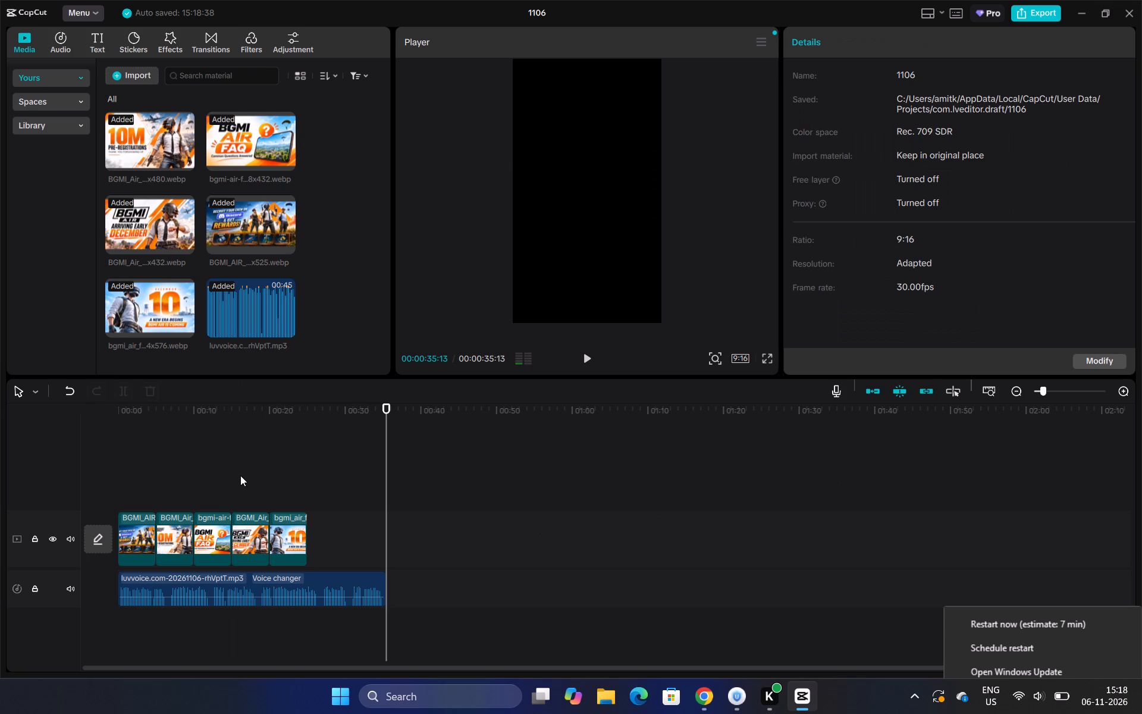
{"action": "left_click", "coordinate": [240, 475]}
{"action": "key", "text": "space"}
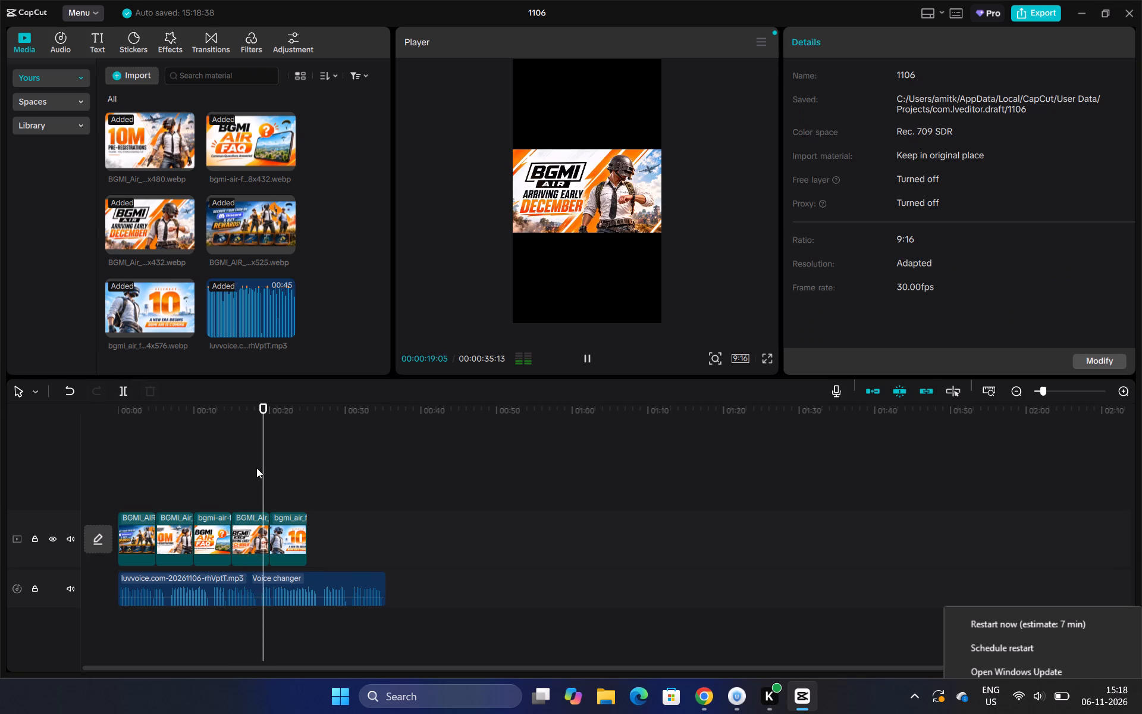
Set the voiceover clip's playback speed to 1.39x, leaving pitch change off.
{"action": "left_click", "coordinate": [310, 590]}
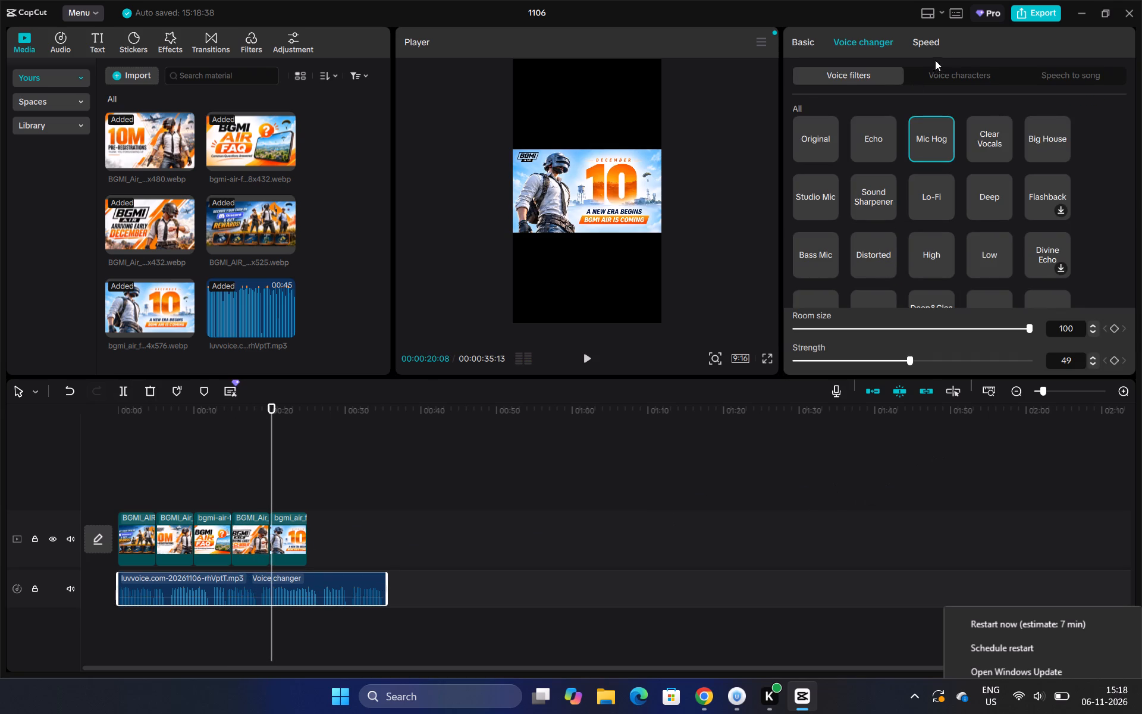
{"action": "left_click", "coordinate": [927, 47]}
{"action": "key", "text": "space"}
{"action": "left_click", "coordinate": [857, 104]}
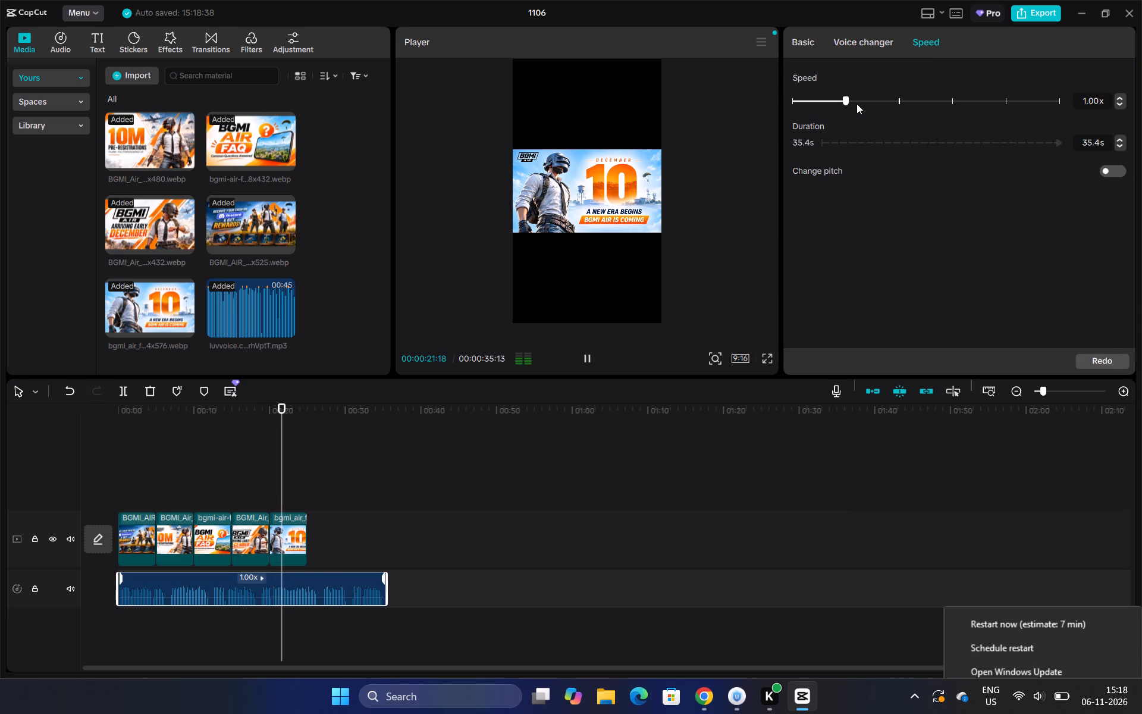
{"action": "key", "text": "space"}
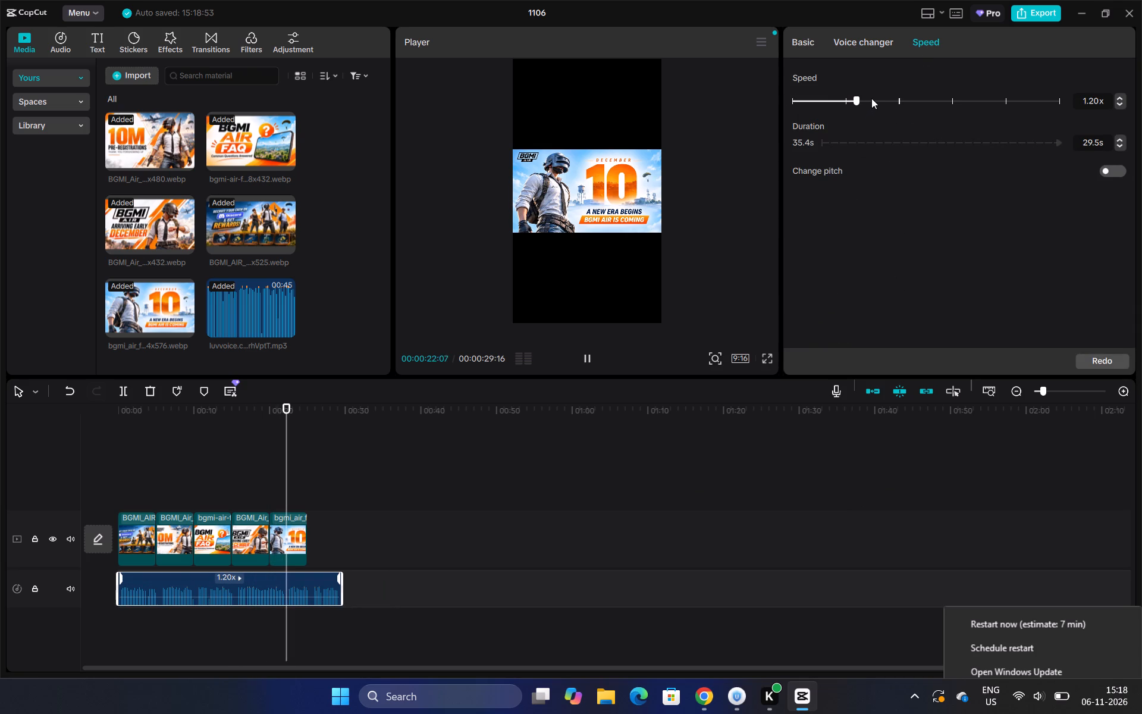
{"action": "left_click", "coordinate": [871, 98]}
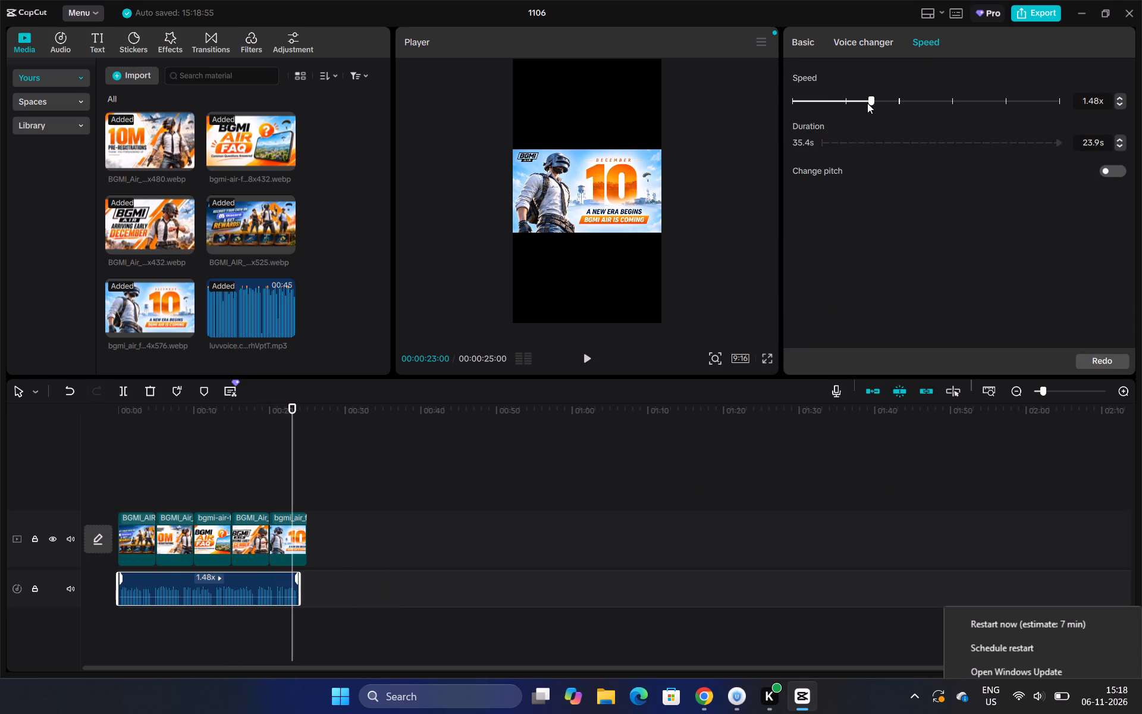
{"action": "left_click", "coordinate": [867, 102]}
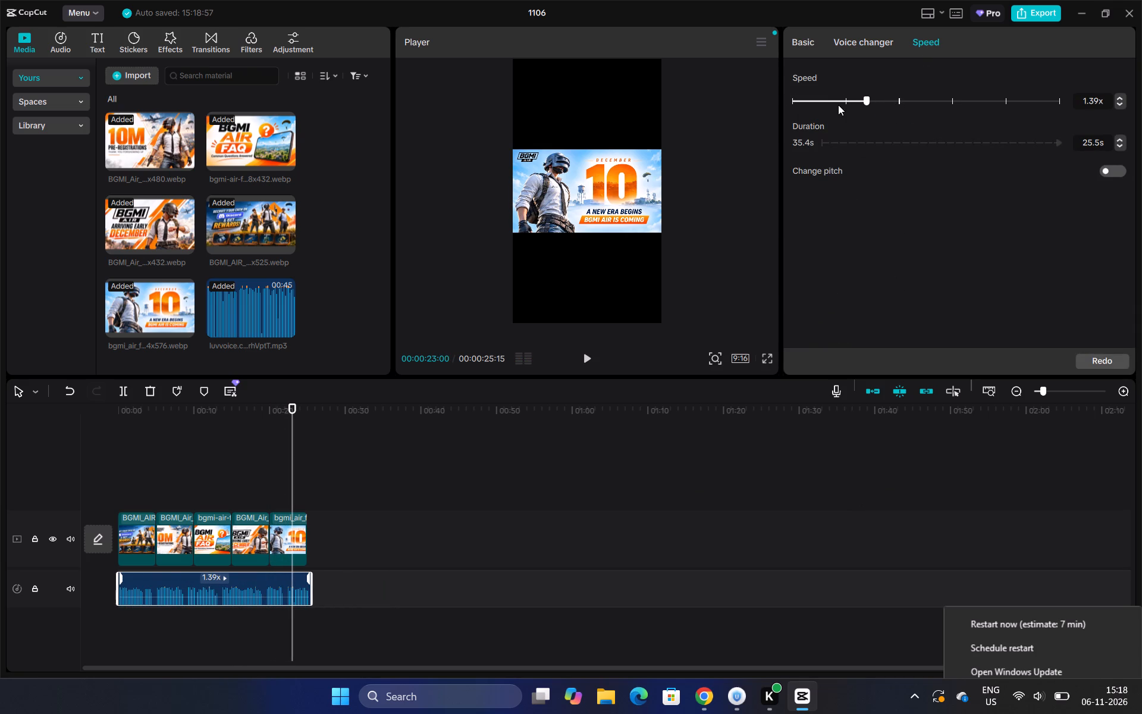
Play the sped-up voiceover with the images from near the start of the timeline.
{"action": "left_click", "coordinate": [137, 459]}
{"action": "key", "text": "space"}
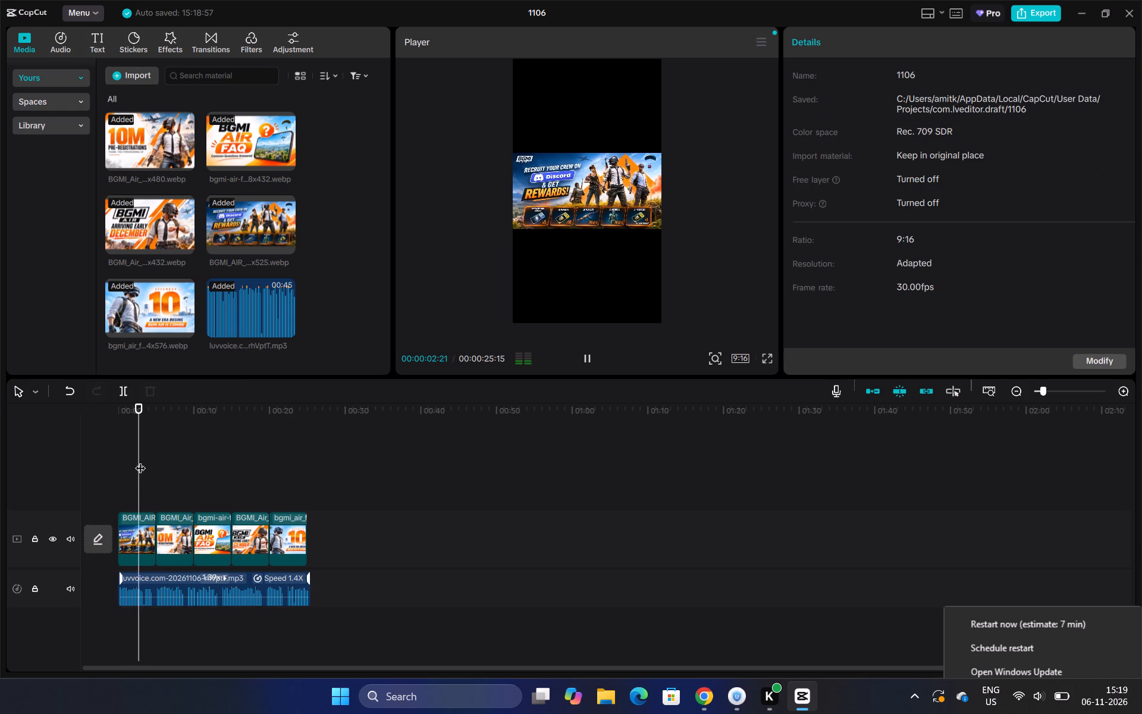
{"action": "left_click", "coordinate": [117, 484]}
{"action": "left_click", "coordinate": [123, 483]}
{"action": "key", "text": "space"}
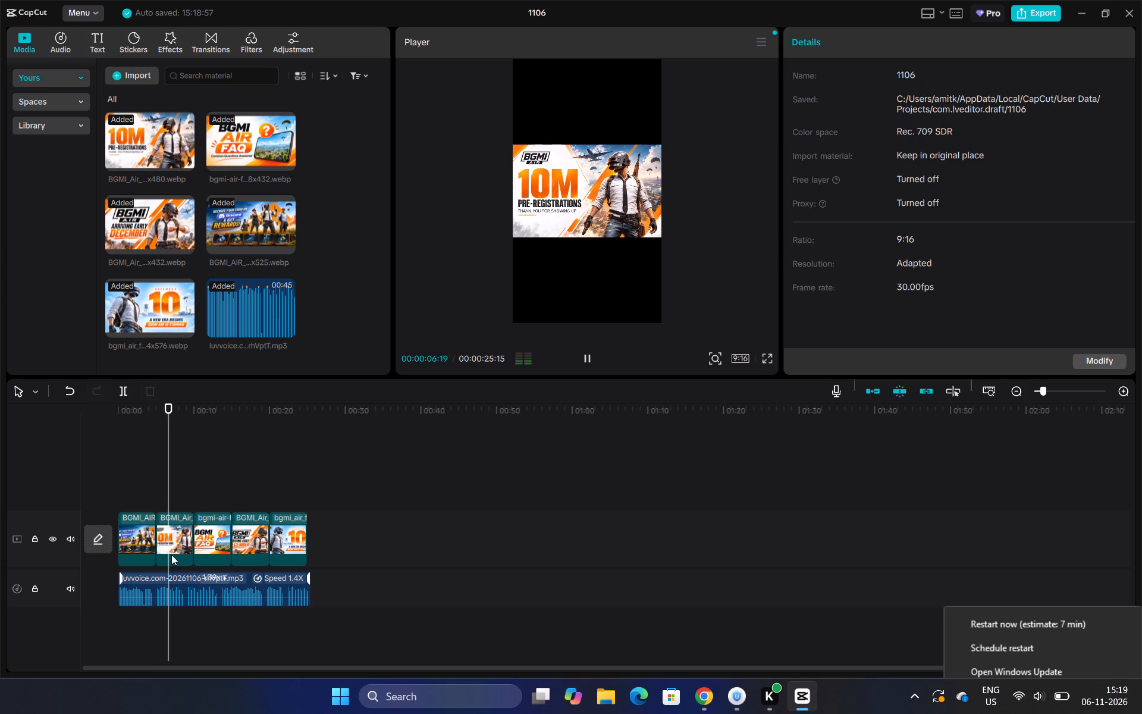
Place the playhead at 00:00:04:05, where the first long silent gap in the voiceover waveform begins.
{"action": "key", "text": "ctrl+plus"}
{"action": "key", "text": "ctrl+plus"}
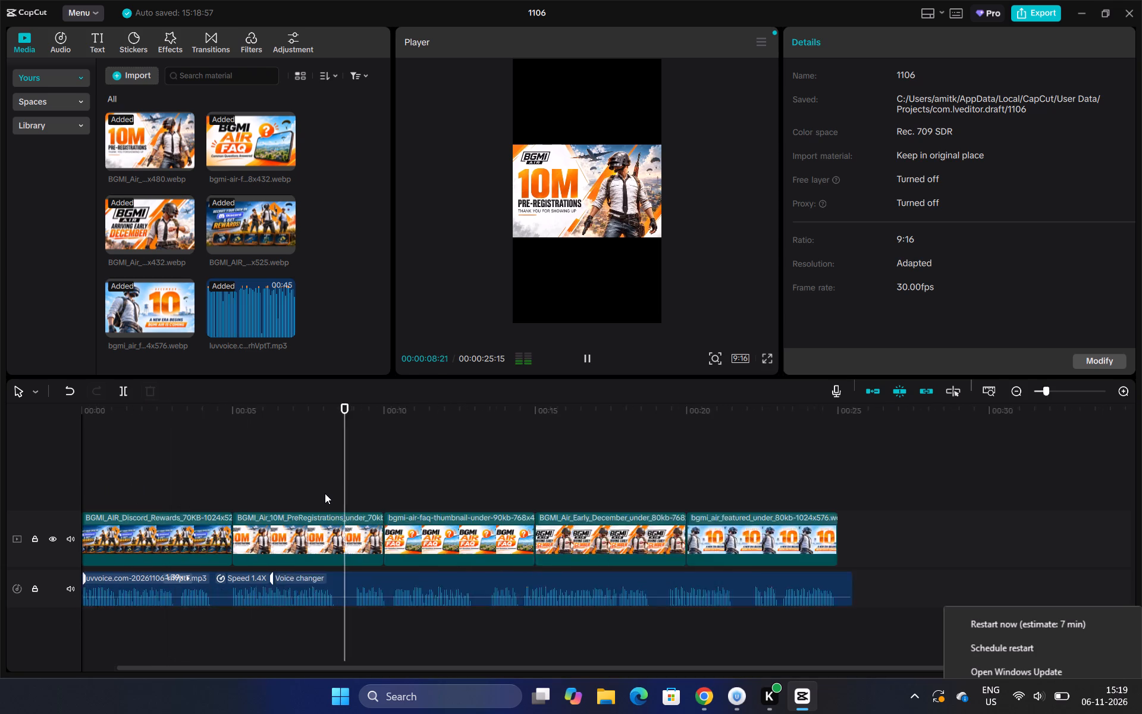
{"action": "key", "text": "ctrl+plus"}
{"action": "key", "text": "ctrl+plus"}
{"action": "left_click", "coordinate": [325, 493]}
{"action": "left_click", "coordinate": [124, 467]}
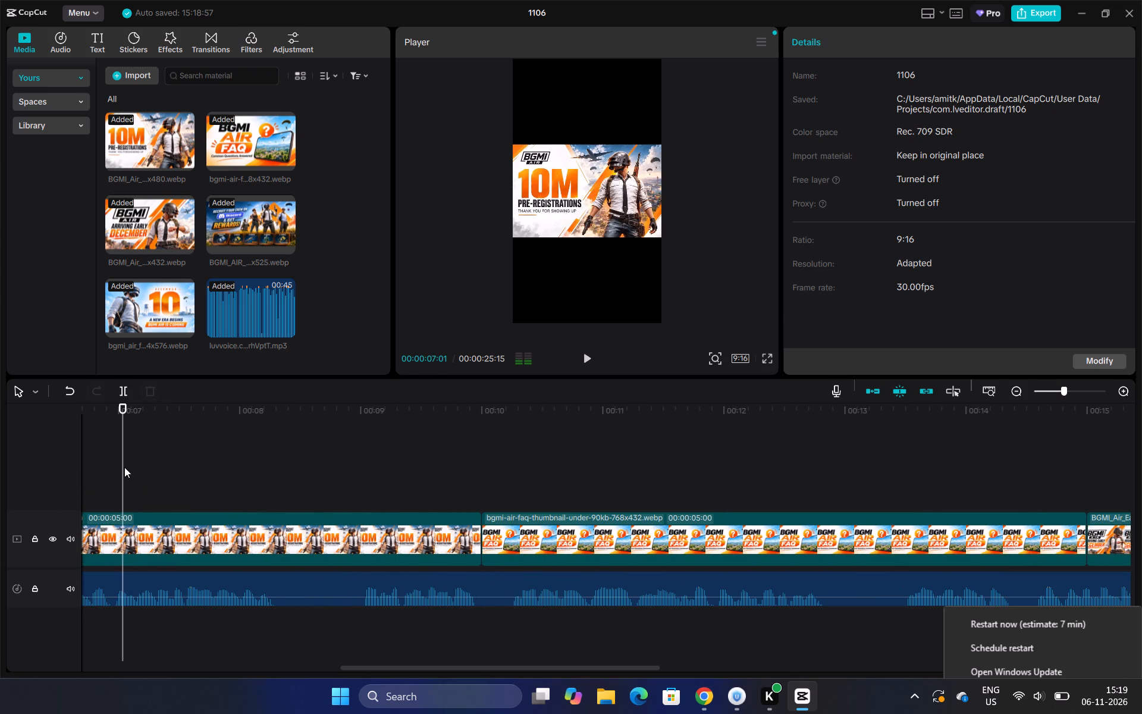
{"action": "scroll", "coordinate": [124, 468], "scroll_direction": "down", "scroll_amount": 3}
{"action": "scroll", "coordinate": [126, 545], "scroll_direction": "up", "scroll_amount": 5}
{"action": "scroll", "coordinate": [126, 547], "scroll_direction": "right", "scroll_amount": 3}
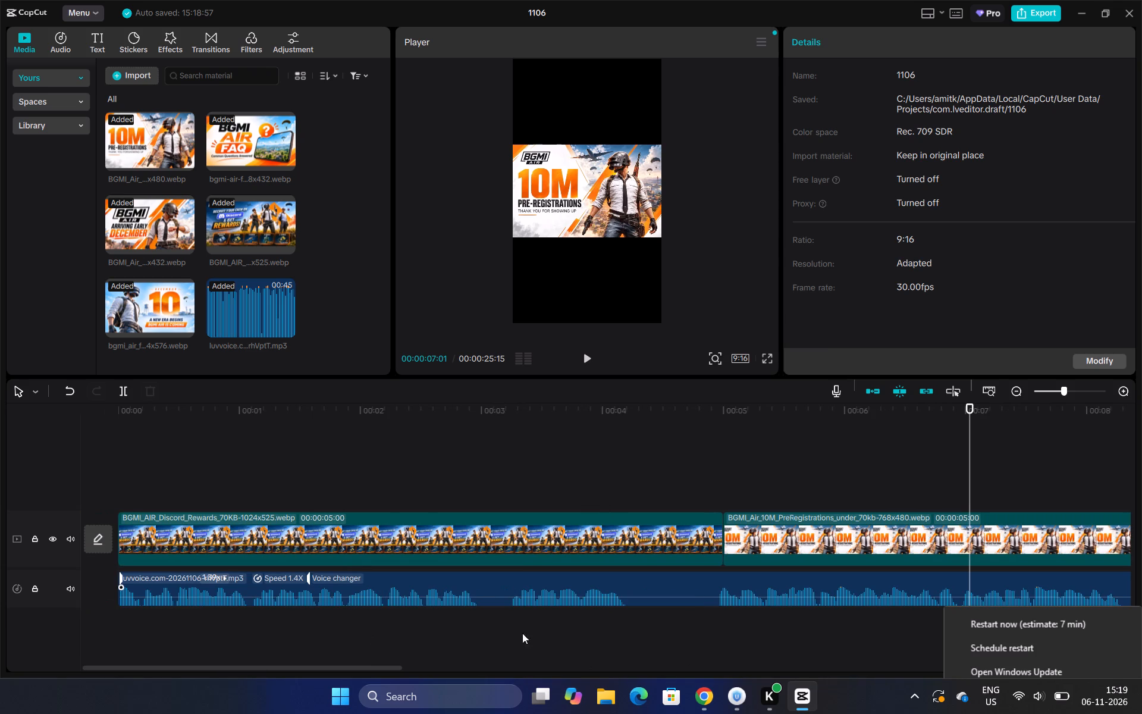
{"action": "left_click", "coordinate": [617, 567]}
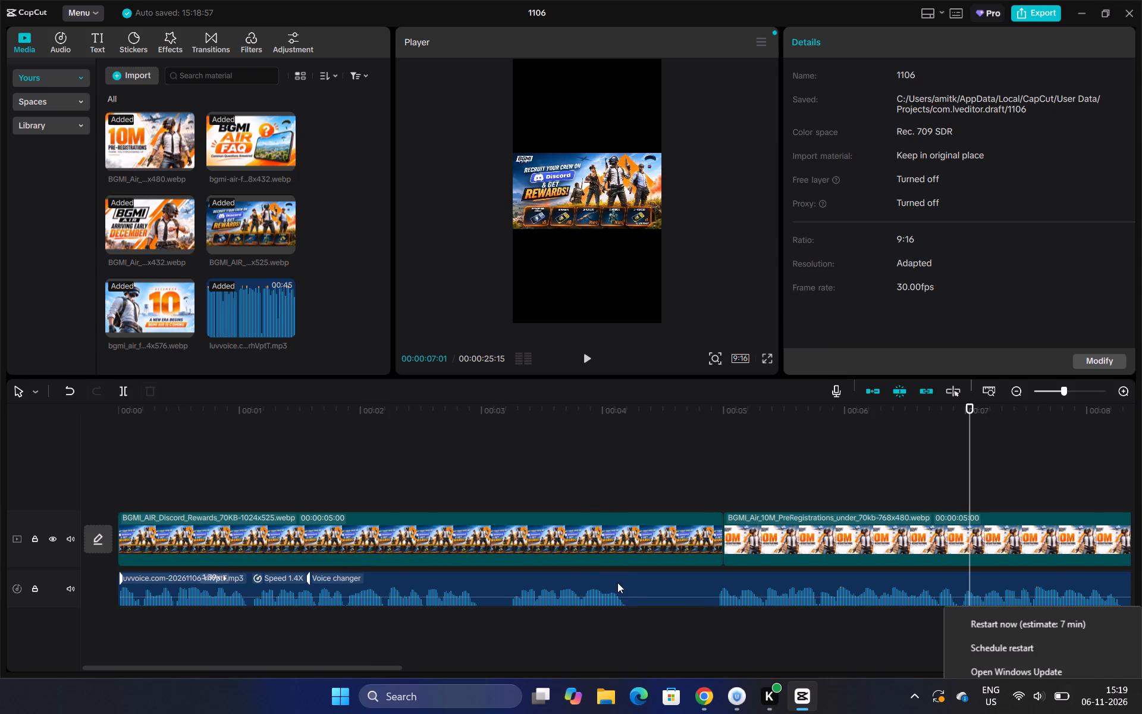
{"action": "left_click", "coordinate": [626, 581]}
{"action": "left_click", "coordinate": [626, 569]}
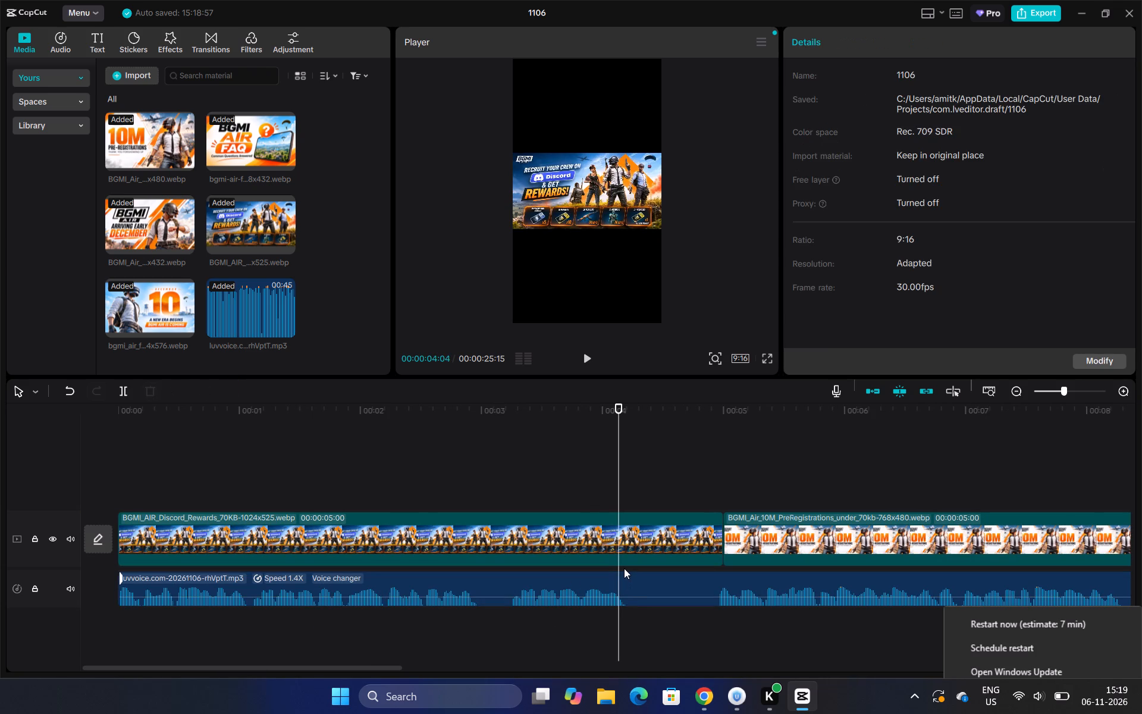
{"action": "double_click", "coordinate": [624, 568]}
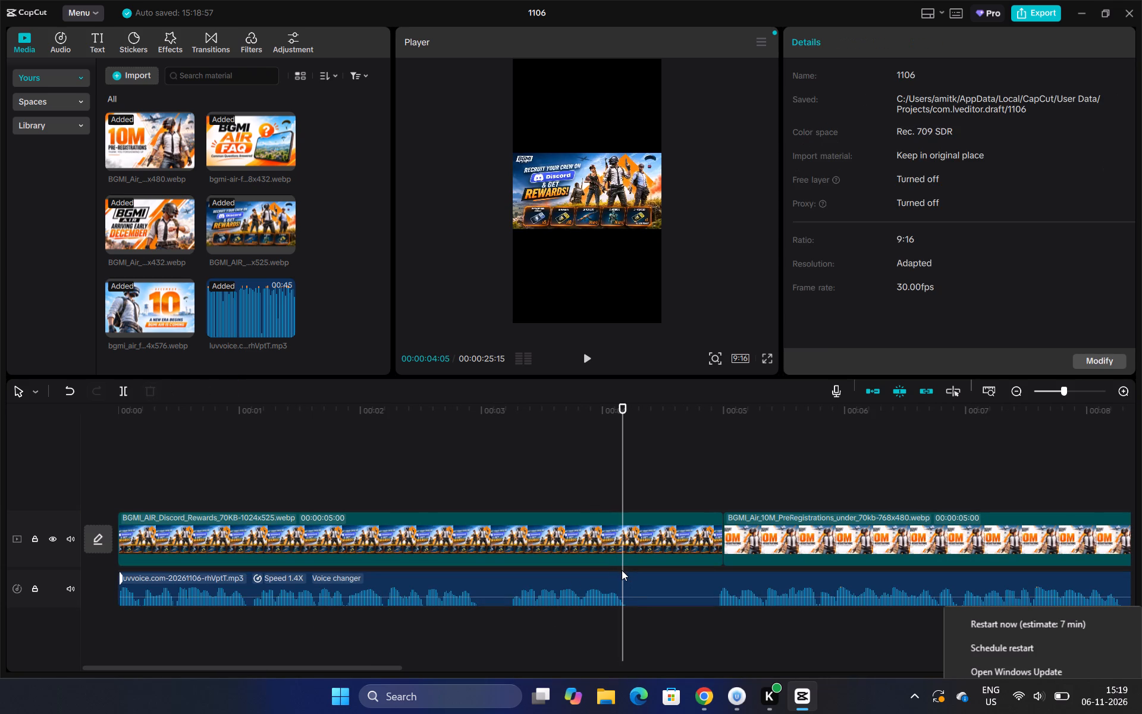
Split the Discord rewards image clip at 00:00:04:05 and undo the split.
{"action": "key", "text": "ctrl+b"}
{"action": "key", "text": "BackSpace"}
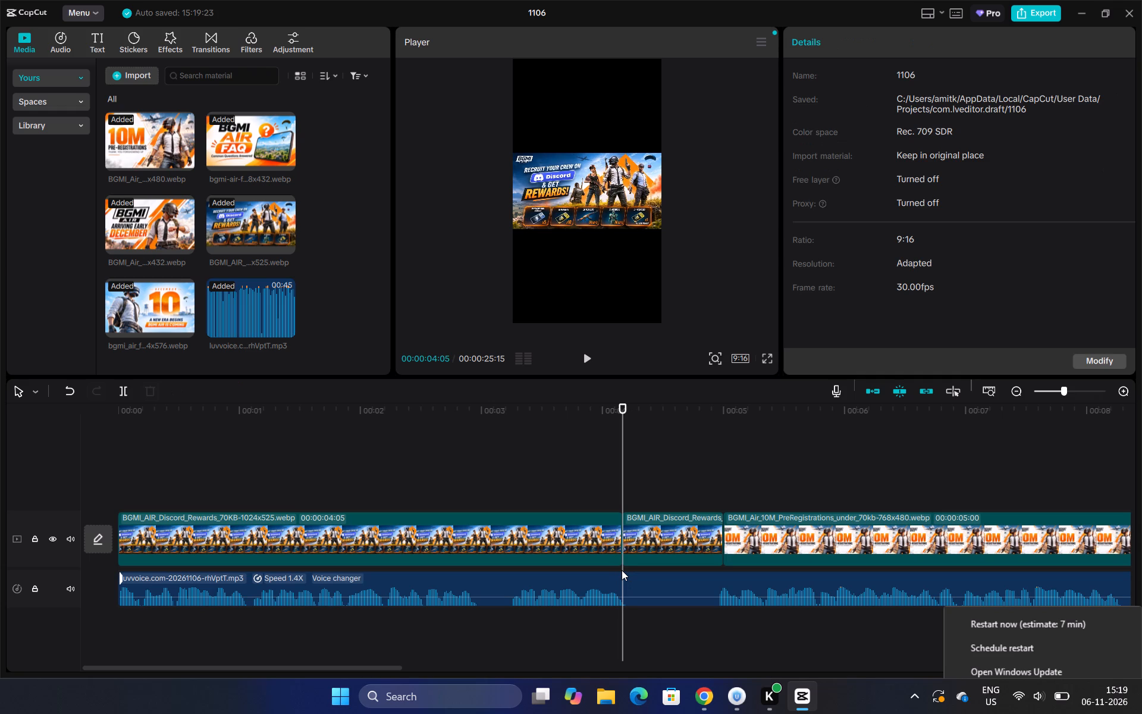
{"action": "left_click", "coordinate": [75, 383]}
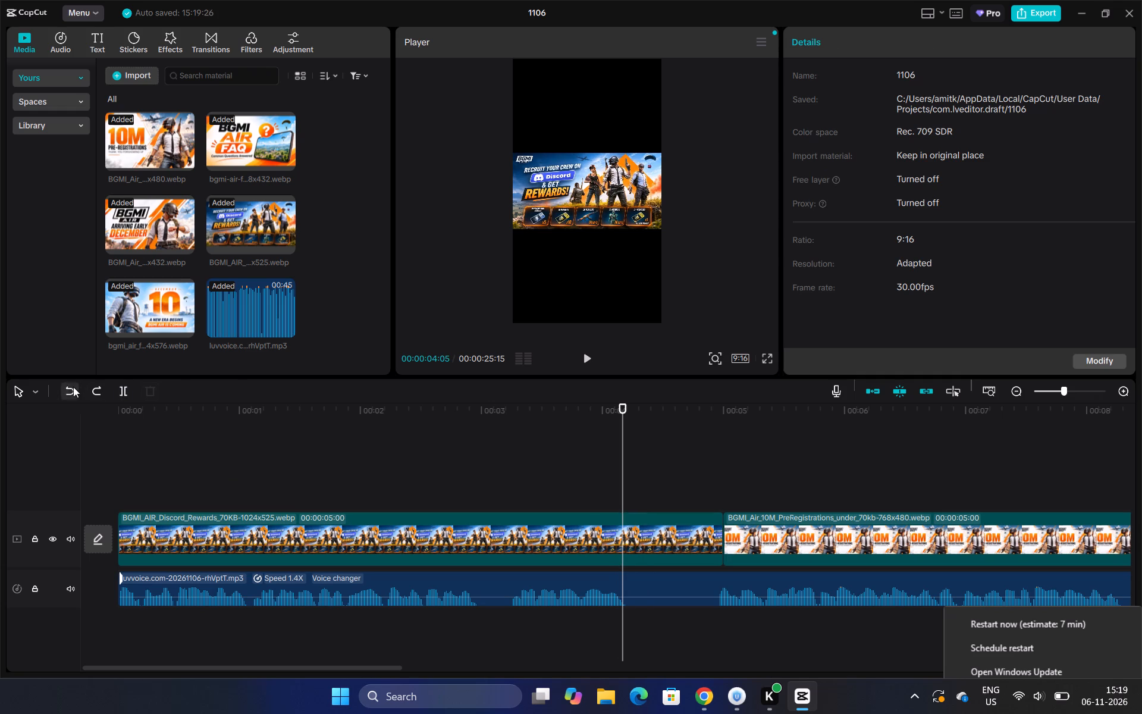
Split the voiceover clip at 00:00:04:05.
{"action": "left_click", "coordinate": [629, 600]}
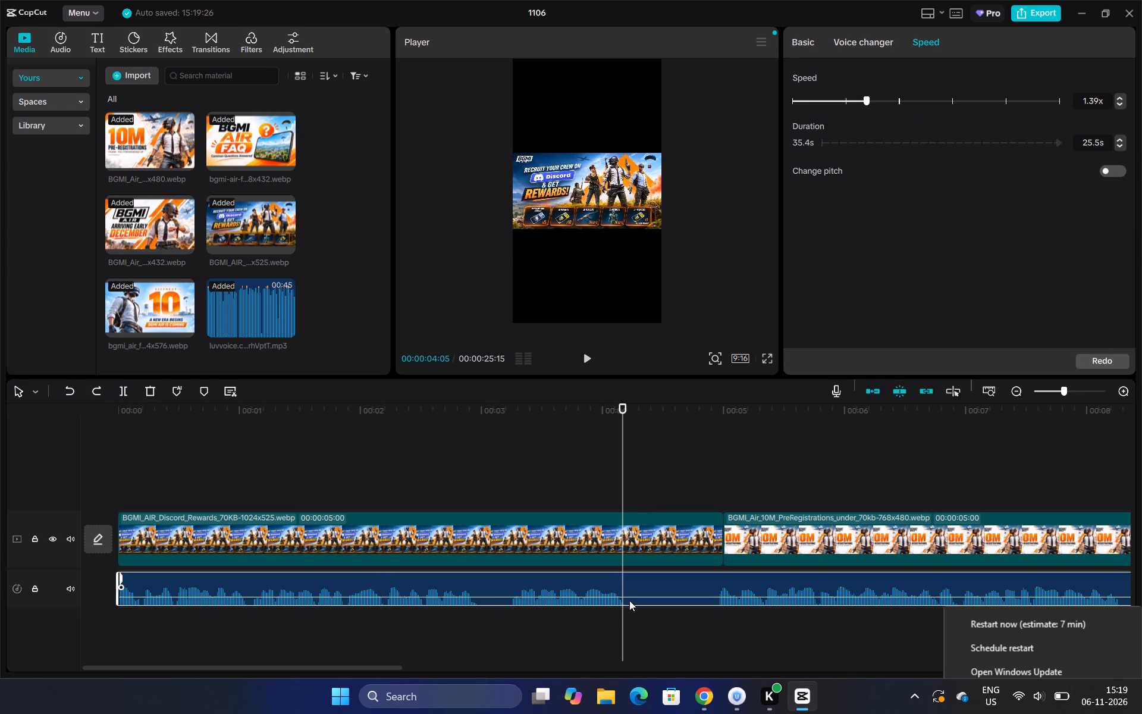
{"action": "key", "text": "ctrl+b"}
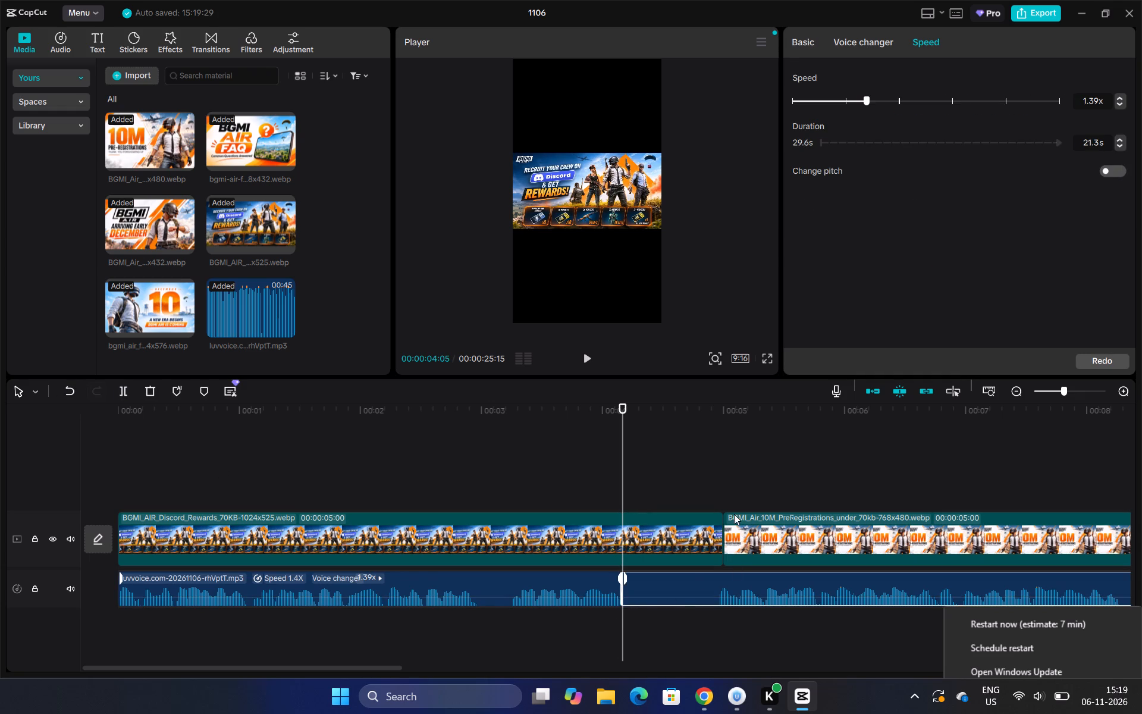
Split the Discord rewards image clip at 00:00:04:29, where speech resumes in the voiceover waveform.
{"action": "left_click", "coordinate": [717, 590]}
{"action": "left_click", "coordinate": [724, 481]}
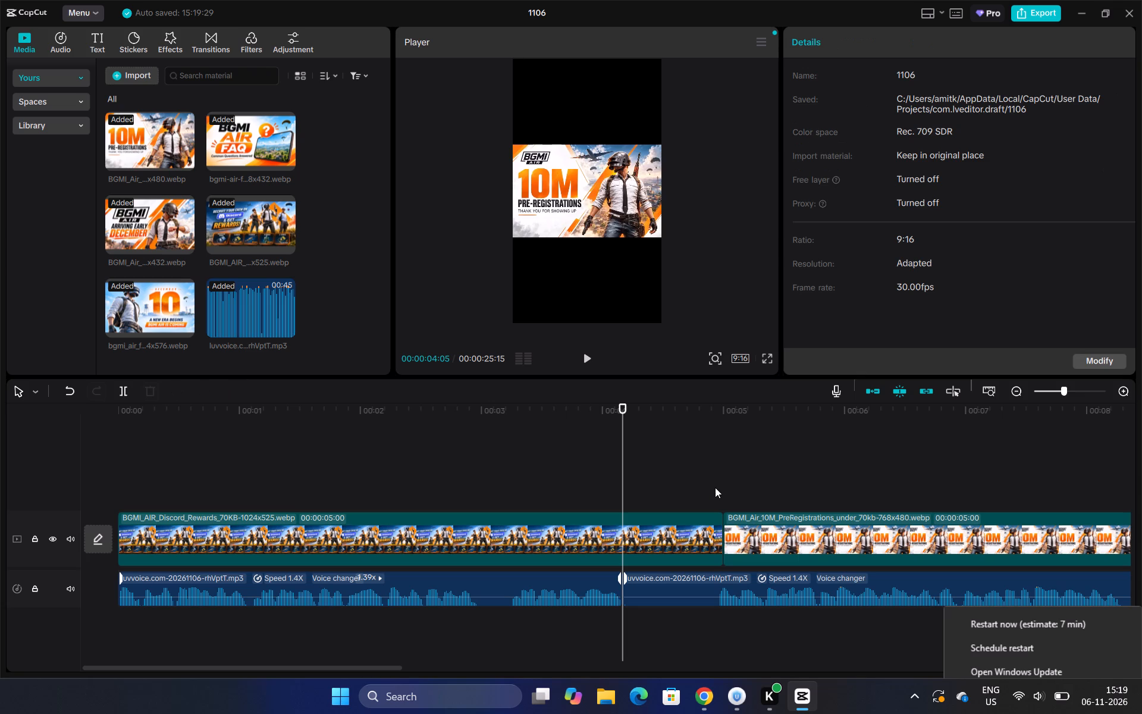
{"action": "left_click", "coordinate": [718, 484]}
{"action": "key", "text": "ctrl+b"}
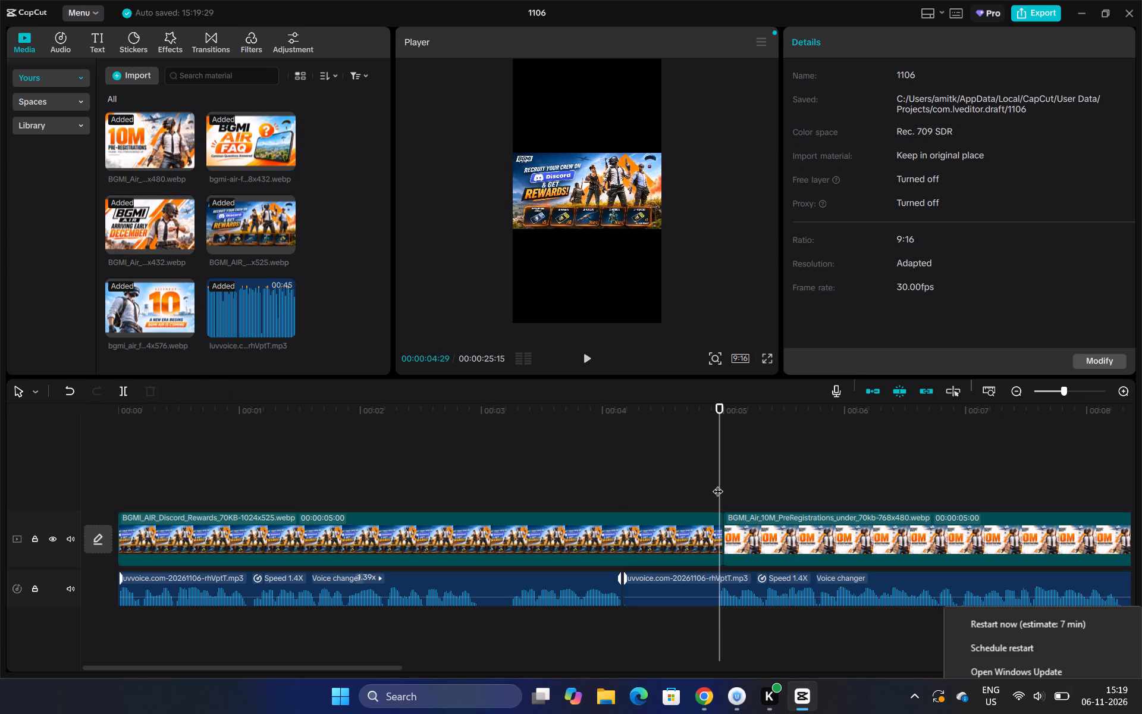
{"action": "key", "text": "ctrl+b"}
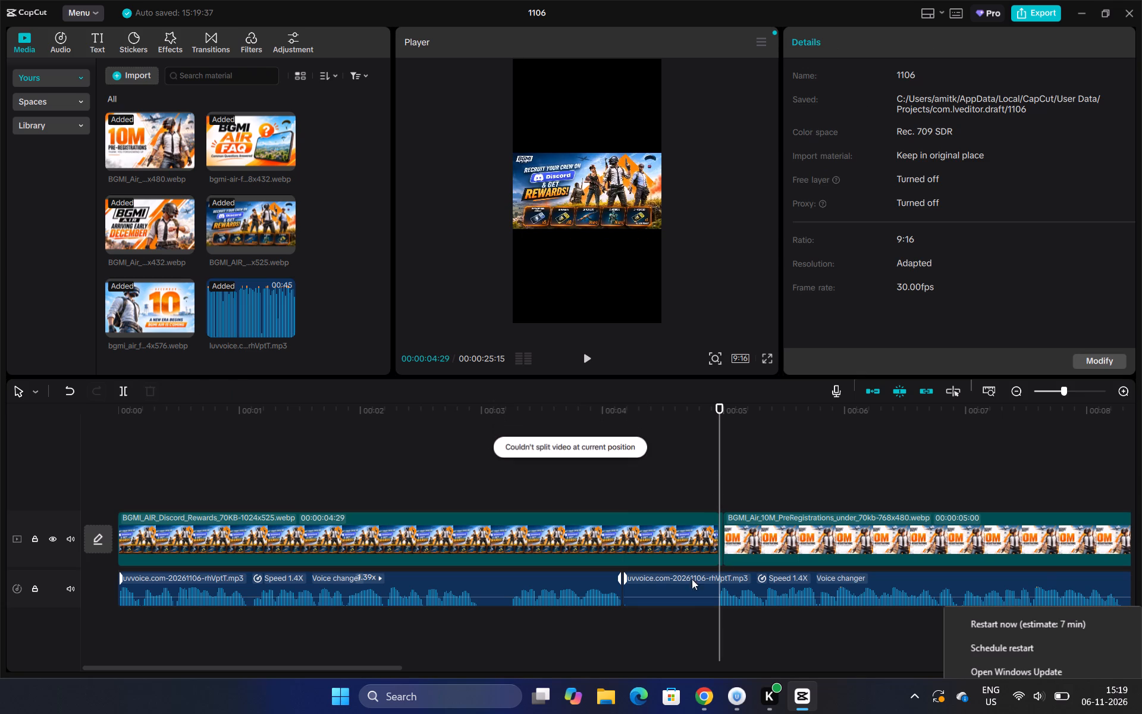
Split the voiceover at 00:00:04:29 and delete the silent segment between 00:00:04:05 and 00:00:04:29.
{"action": "left_click", "coordinate": [700, 591]}
{"action": "key", "text": "ctrl+b"}
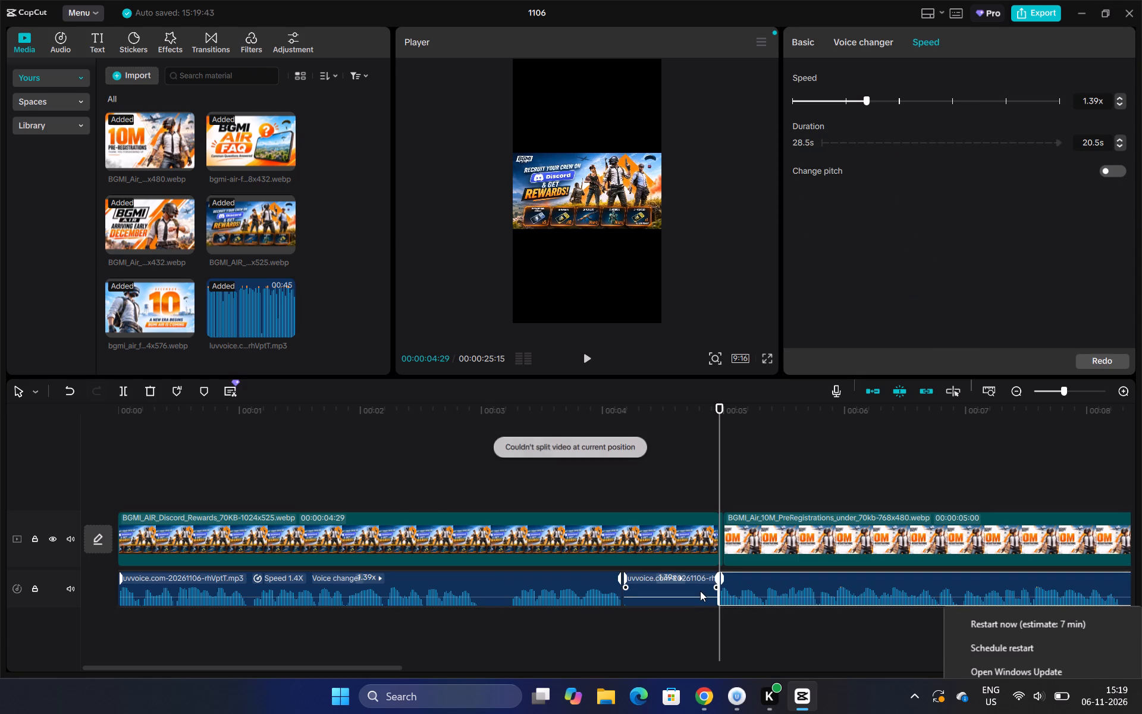
{"action": "left_click", "coordinate": [697, 593]}
{"action": "key", "text": "Delete"}
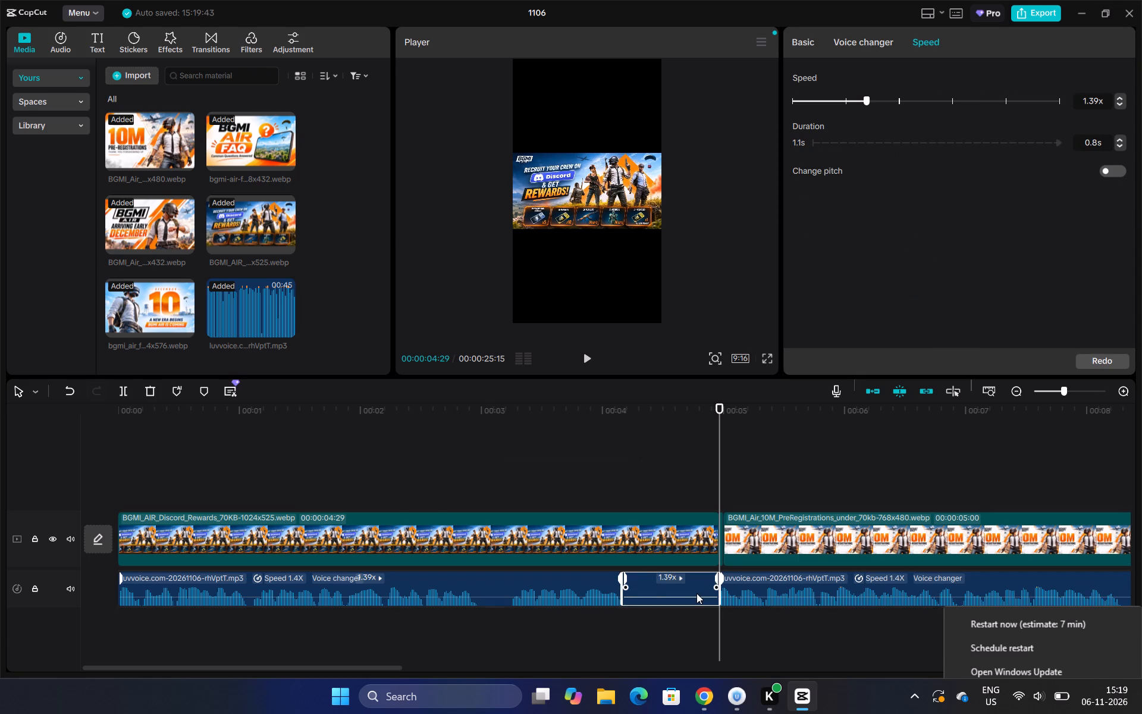
Move the 10M Pre-Registrations image clip earlier so it starts at 00:00:04:29, directly after the main Discord rewards clip.
{"action": "scroll", "coordinate": [695, 594], "scroll_direction": "down", "scroll_amount": 3}
{"action": "scroll", "coordinate": [695, 594], "scroll_direction": "up", "scroll_amount": 3}
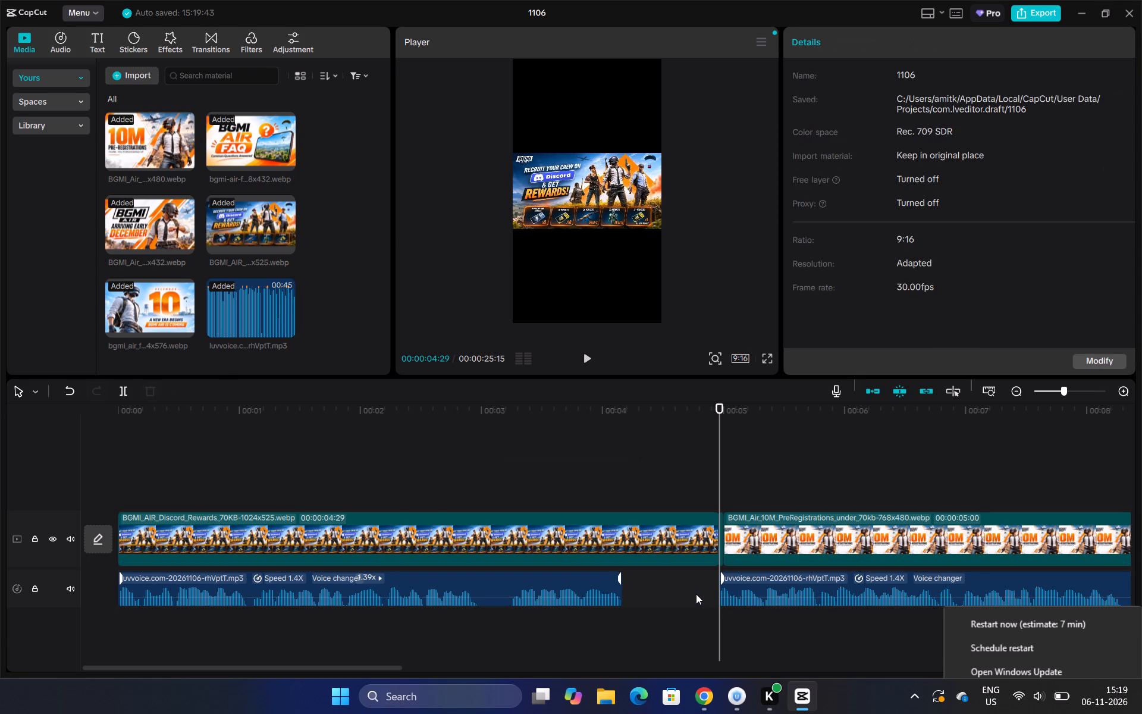
{"action": "left_click_drag", "start_coordinate": [837, 624], "coordinate": [655, 607]}
{"action": "left_click_drag", "start_coordinate": [863, 518], "coordinate": [763, 519]}
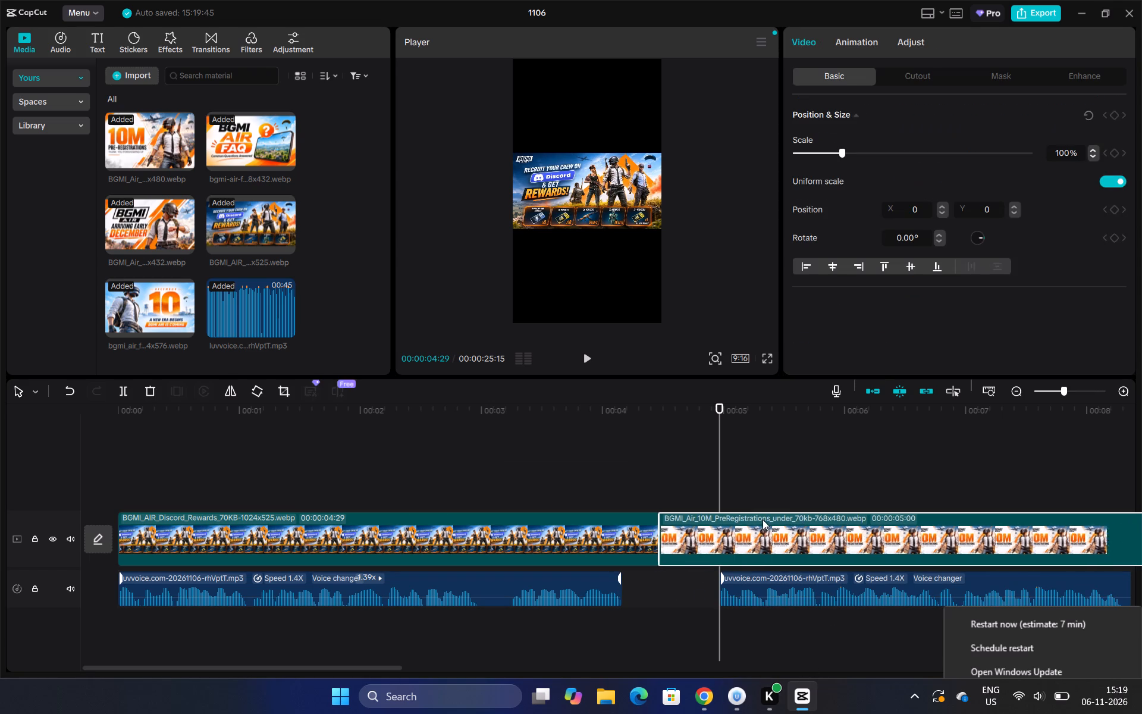
{"action": "left_click_drag", "start_coordinate": [763, 519], "coordinate": [691, 519]}
{"action": "left_click_drag", "start_coordinate": [847, 486], "coordinate": [682, 483]}
{"action": "left_click_drag", "start_coordinate": [791, 627], "coordinate": [777, 624]}
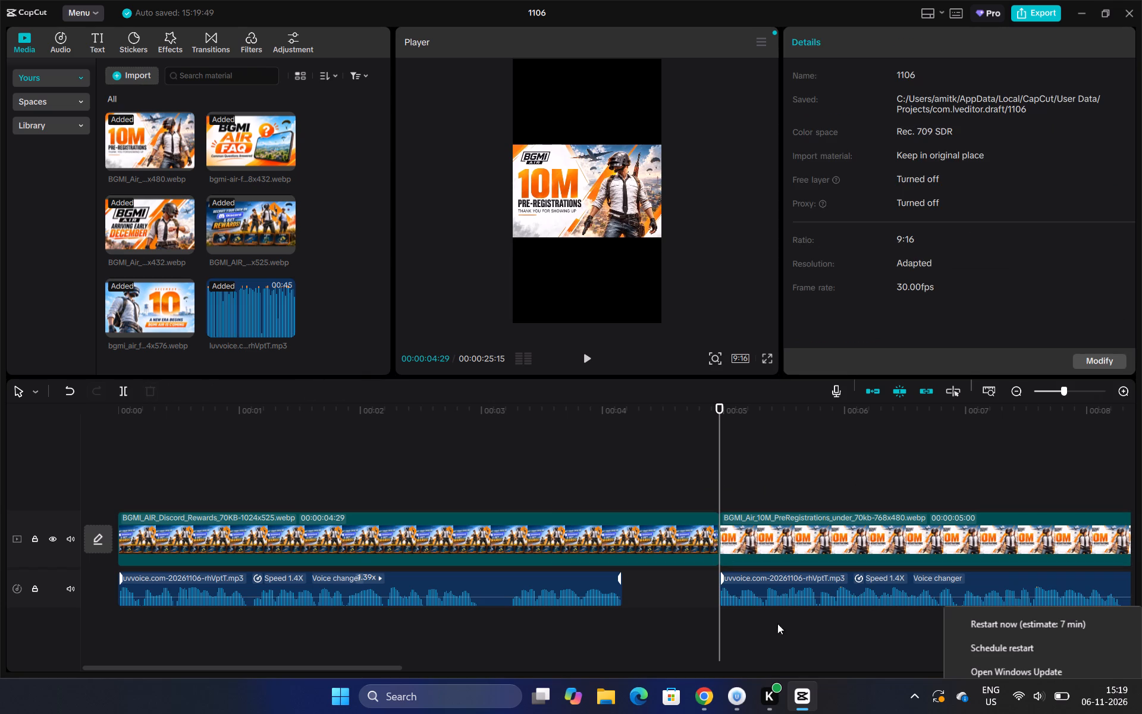
{"action": "left_click_drag", "start_coordinate": [777, 624], "coordinate": [749, 622]}
Split the 10M Pre-Registrations image clip at 00:00:08:07, near the start of the next silent gap in the voiceover.
{"action": "scroll", "coordinate": [748, 622], "scroll_direction": "left", "scroll_amount": 1}
{"action": "scroll", "coordinate": [564, 606], "scroll_direction": "left", "scroll_amount": 1}
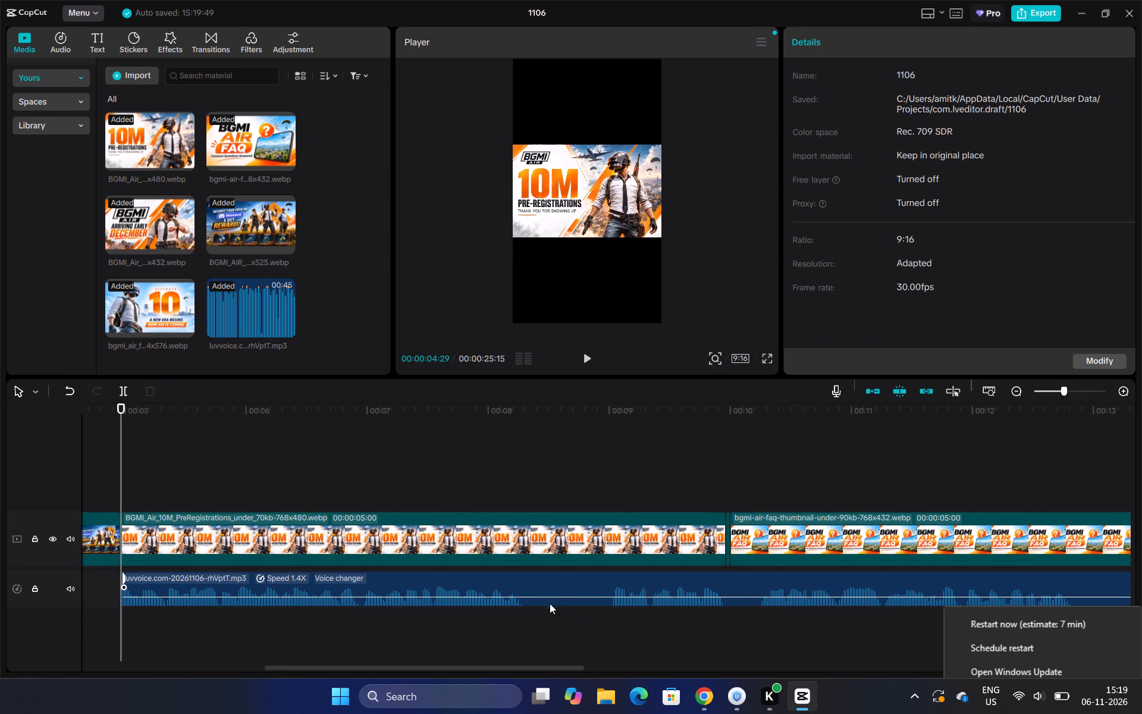
{"action": "left_click", "coordinate": [526, 494]}
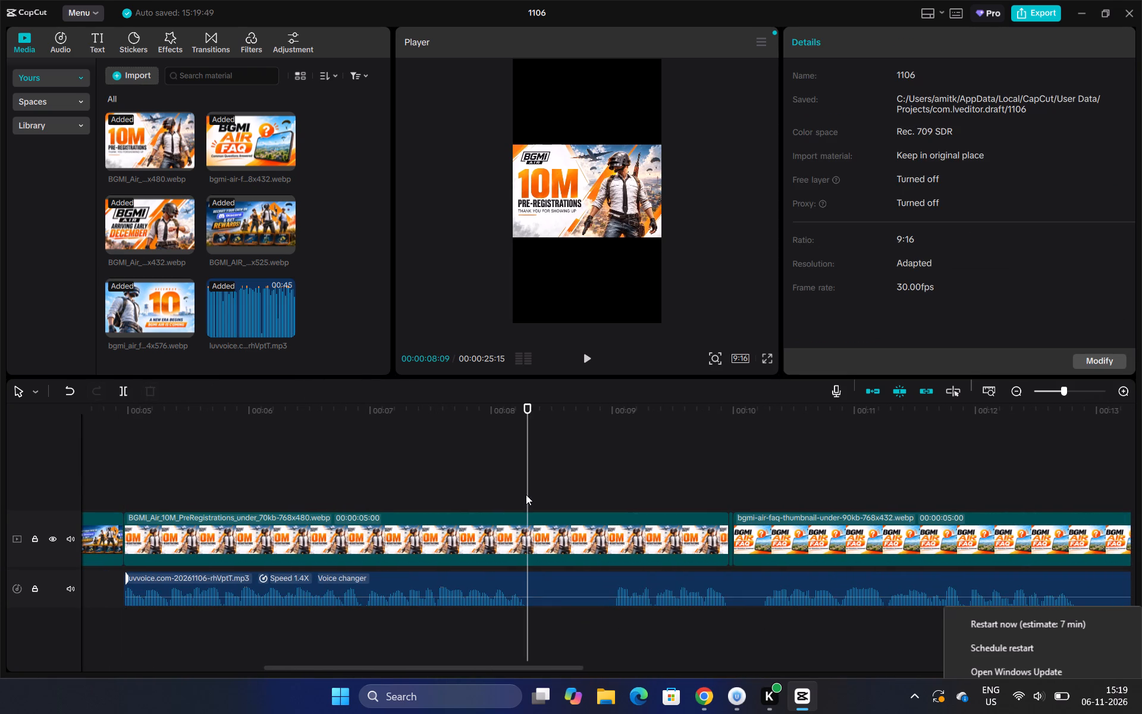
{"action": "left_click", "coordinate": [519, 475]}
{"action": "key", "text": "ctrl+b"}
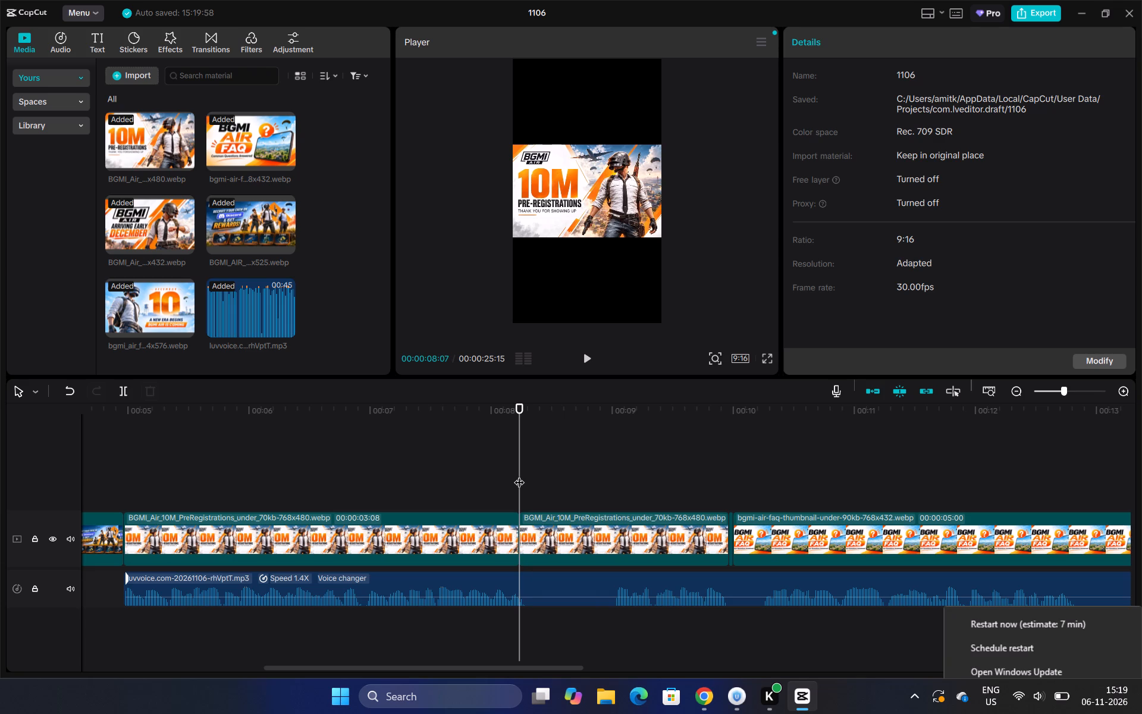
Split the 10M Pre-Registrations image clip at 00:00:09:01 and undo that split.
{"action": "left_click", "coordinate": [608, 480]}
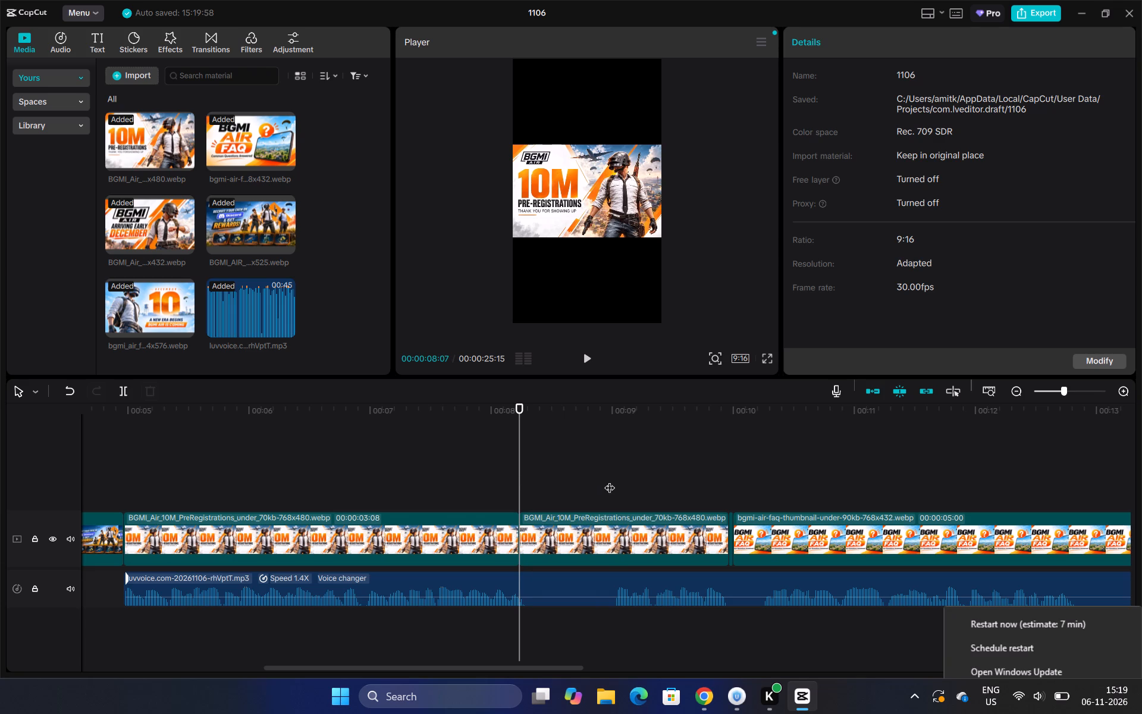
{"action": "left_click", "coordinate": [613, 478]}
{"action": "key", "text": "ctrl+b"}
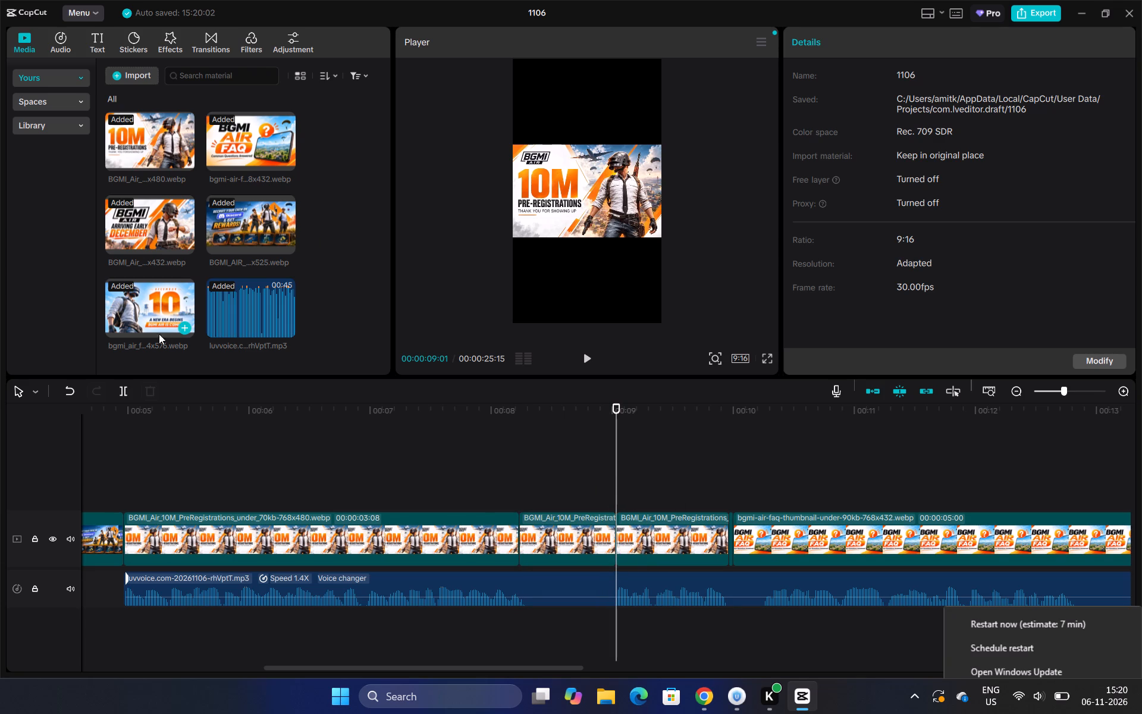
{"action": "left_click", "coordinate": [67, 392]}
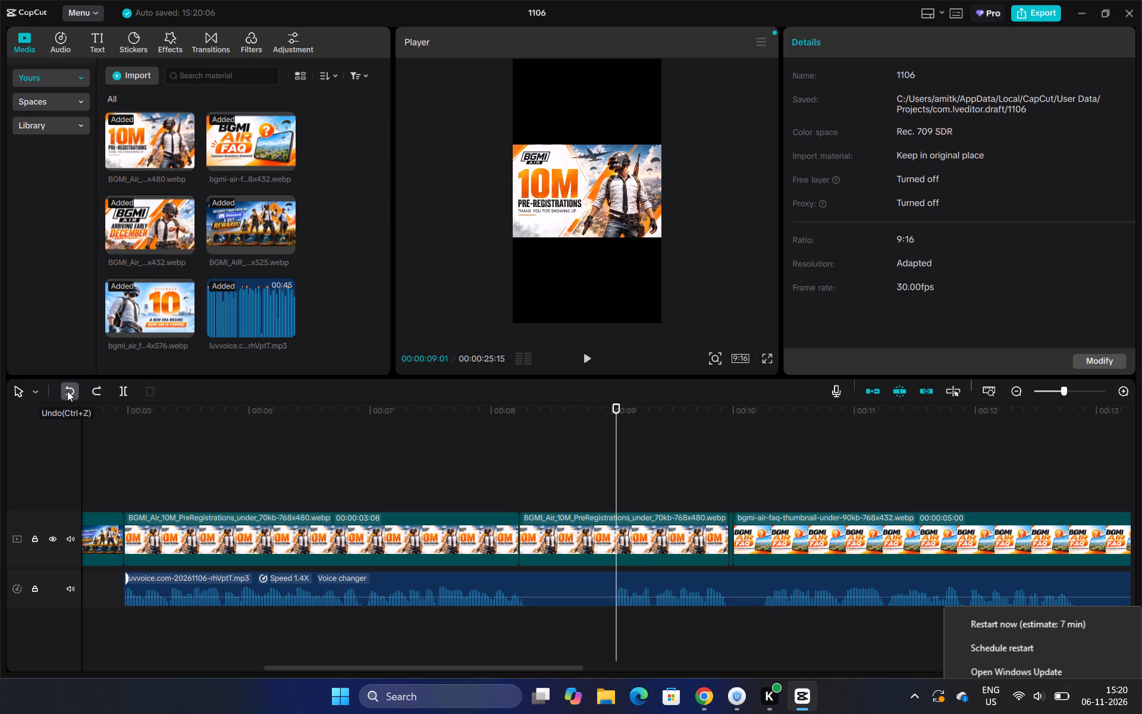
Split the voiceover at 00:00:08:08 and 00:00:09:01, on both sides of the silent gap.
{"action": "left_click", "coordinate": [525, 483]}
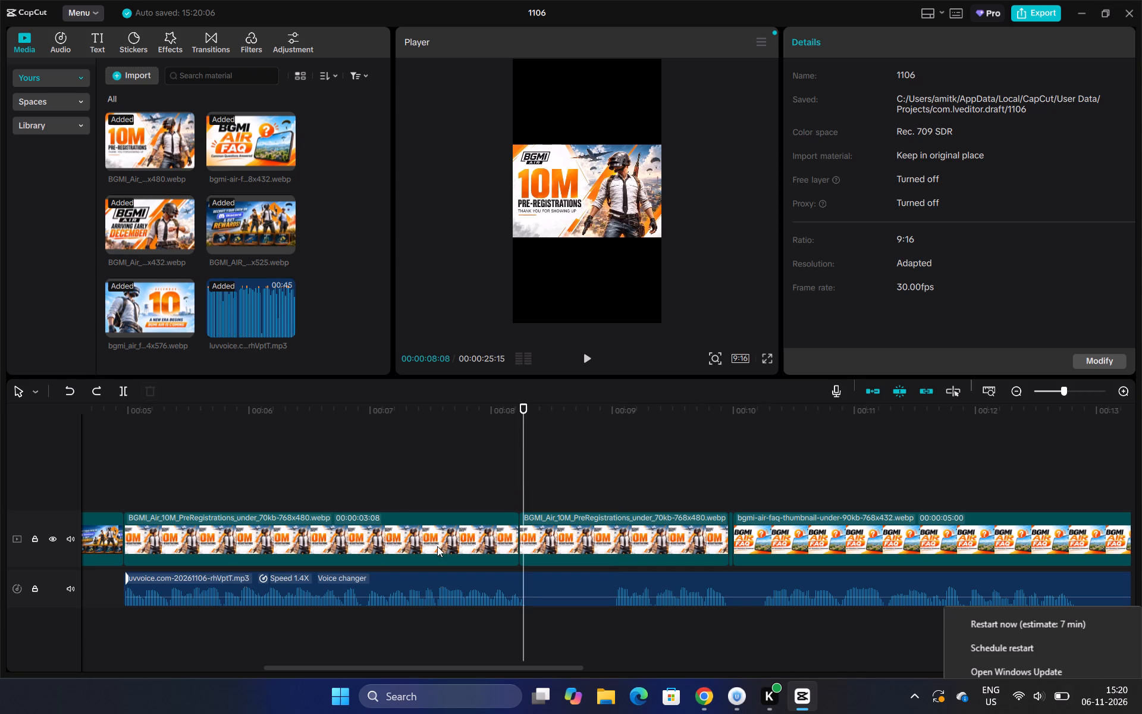
{"action": "left_click", "coordinate": [525, 582]}
{"action": "key", "text": "ctrl+b"}
{"action": "left_click", "coordinate": [617, 471]}
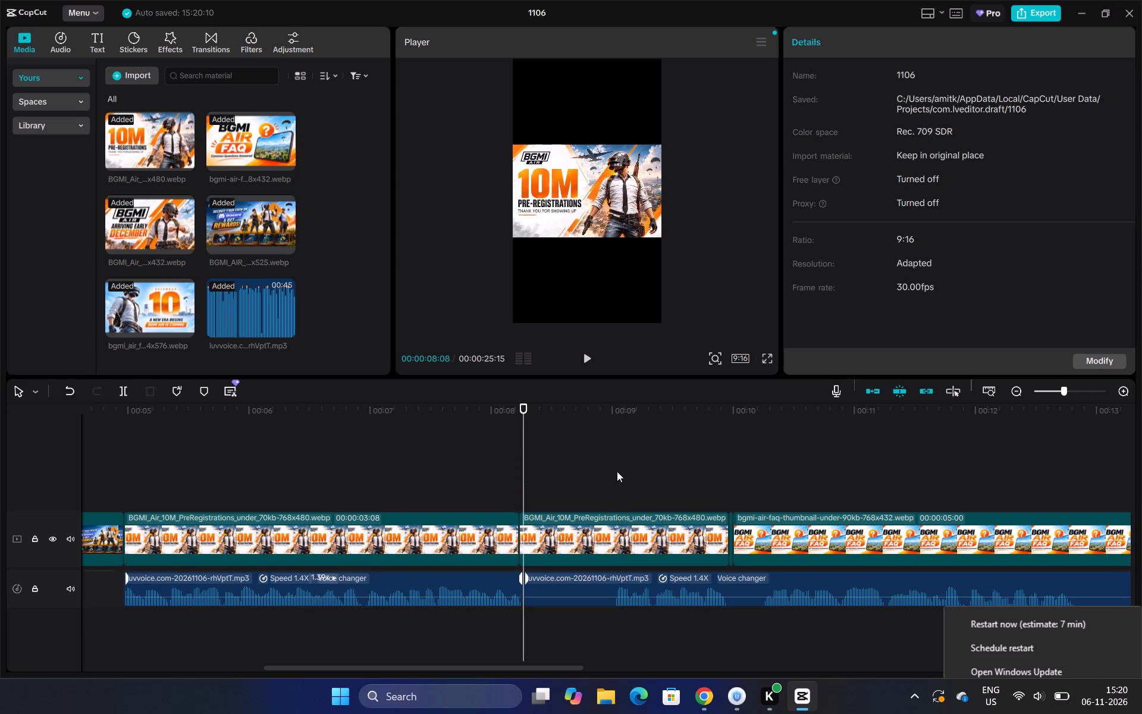
{"action": "left_click", "coordinate": [616, 591]}
{"action": "key", "text": "ctrl+b"}
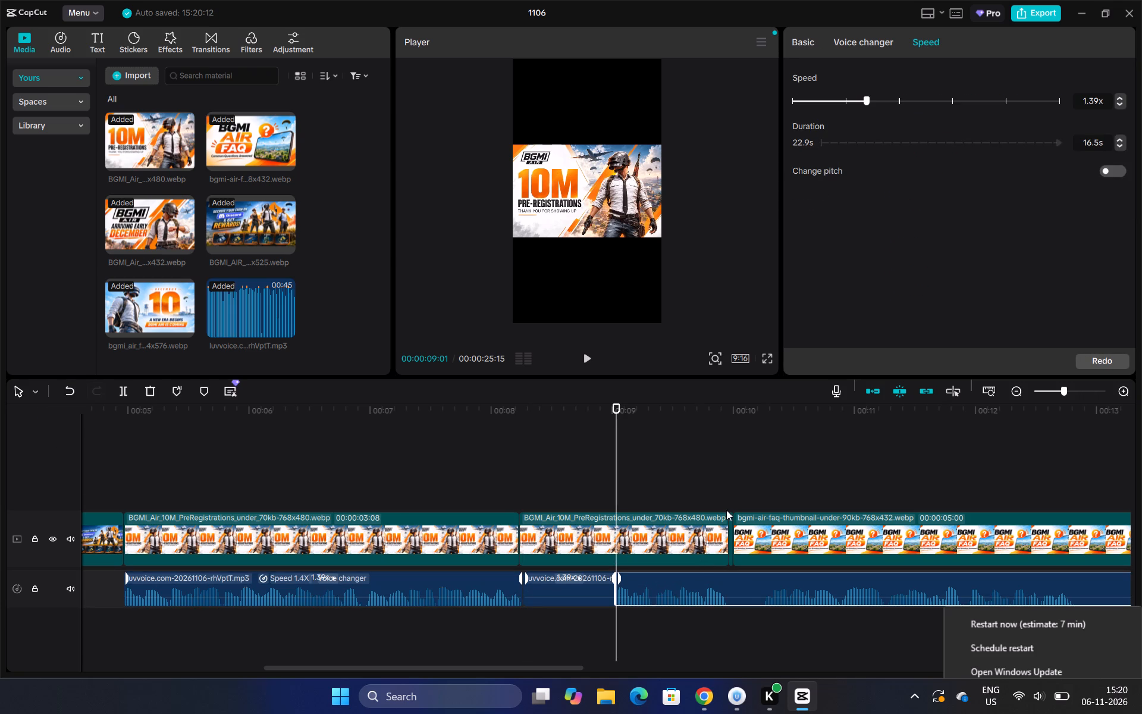
Split the voiceover at 00:00:09:27 and 00:00:10:08, around the next short silent gap.
{"action": "left_click", "coordinate": [725, 488]}
{"action": "left_click", "coordinate": [729, 603]}
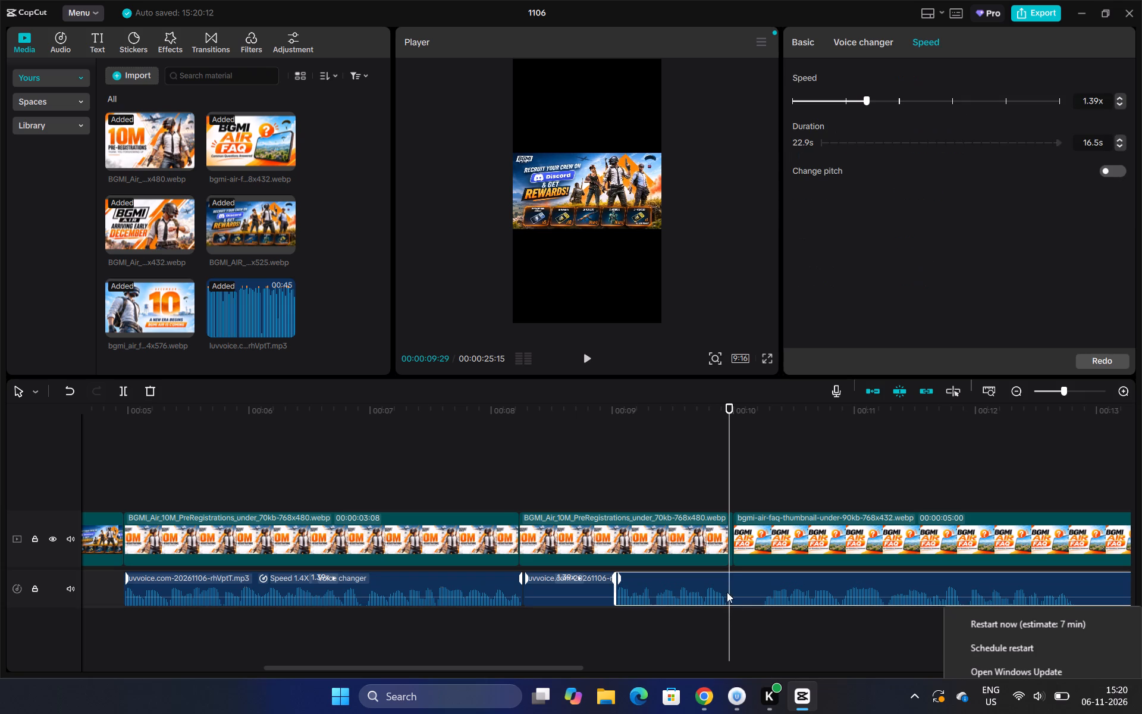
{"action": "left_click", "coordinate": [723, 471]}
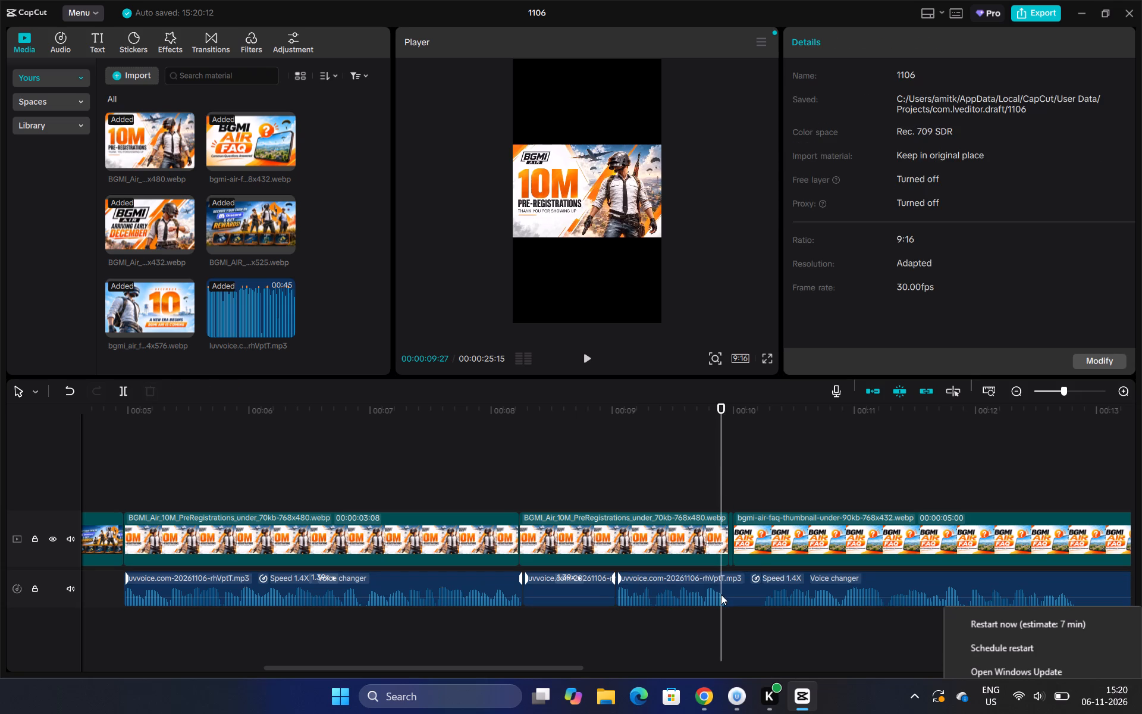
{"action": "left_click", "coordinate": [725, 596]}
{"action": "key", "text": "ctrl+b"}
{"action": "left_click", "coordinate": [766, 469]}
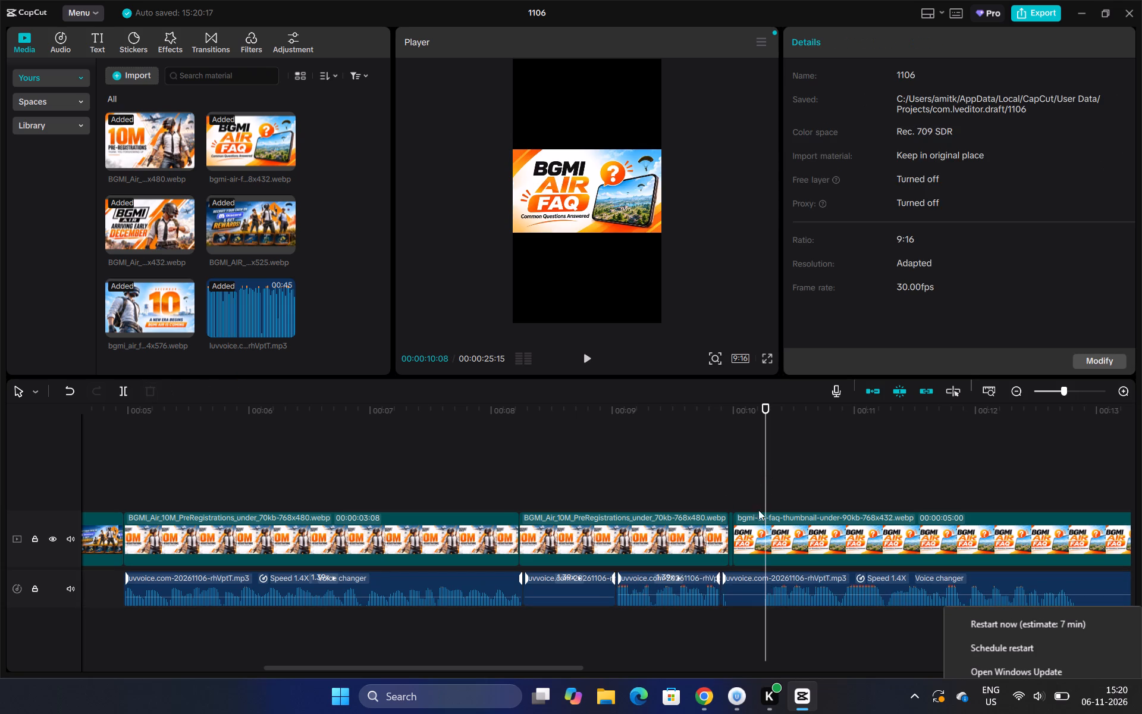
{"action": "left_click", "coordinate": [763, 586]}
{"action": "key", "text": "ctrl+b"}
Delete the two silent voiceover segments, 00:00:09:27 to 00:00:10:08 and 00:00:08:08 to 00:00:09:01.
{"action": "left_click", "coordinate": [751, 597]}
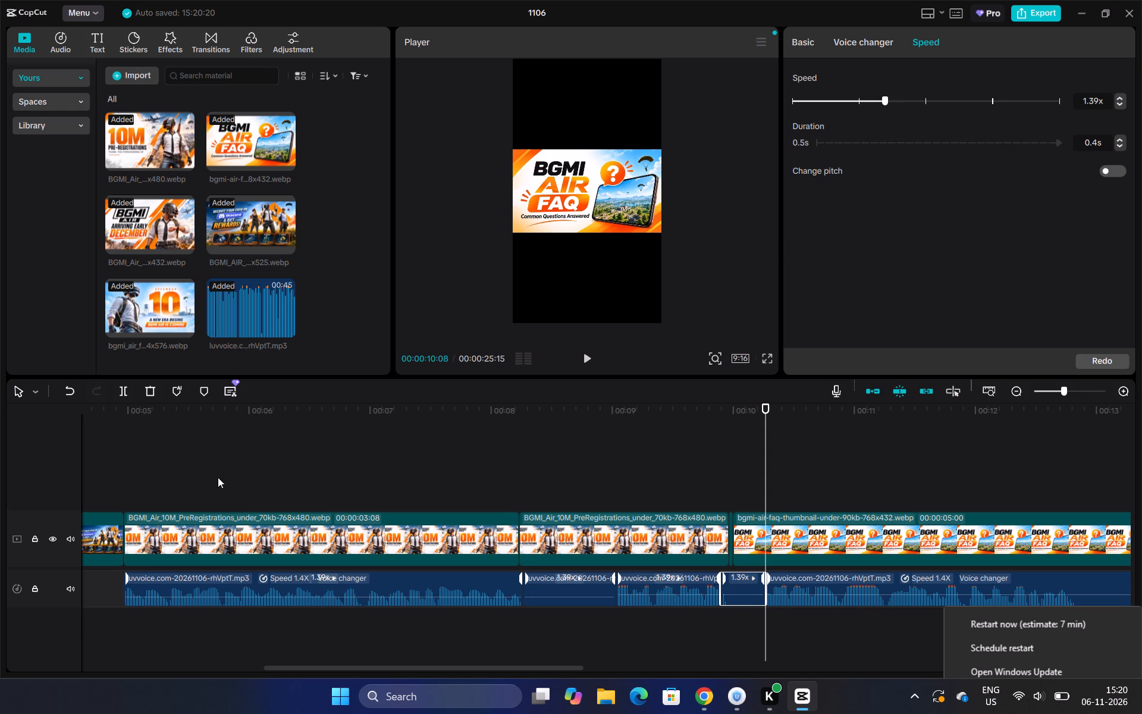
{"action": "left_click", "coordinate": [145, 392]}
{"action": "left_click", "coordinate": [578, 594]}
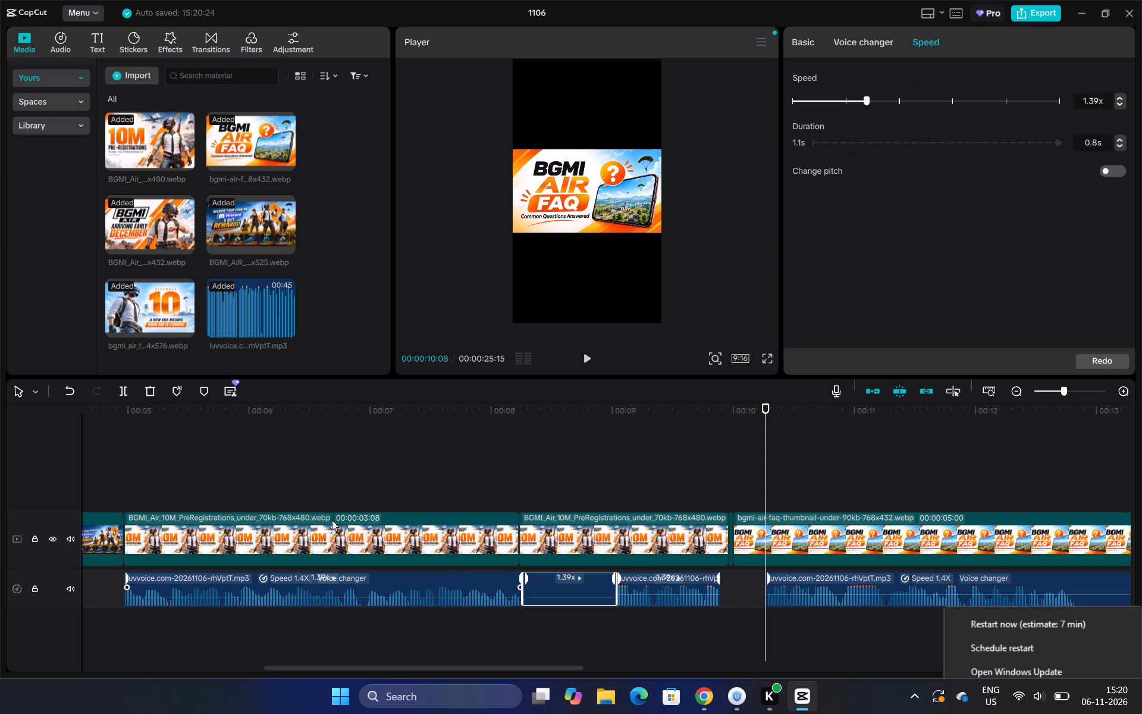
{"action": "left_click", "coordinate": [152, 394]}
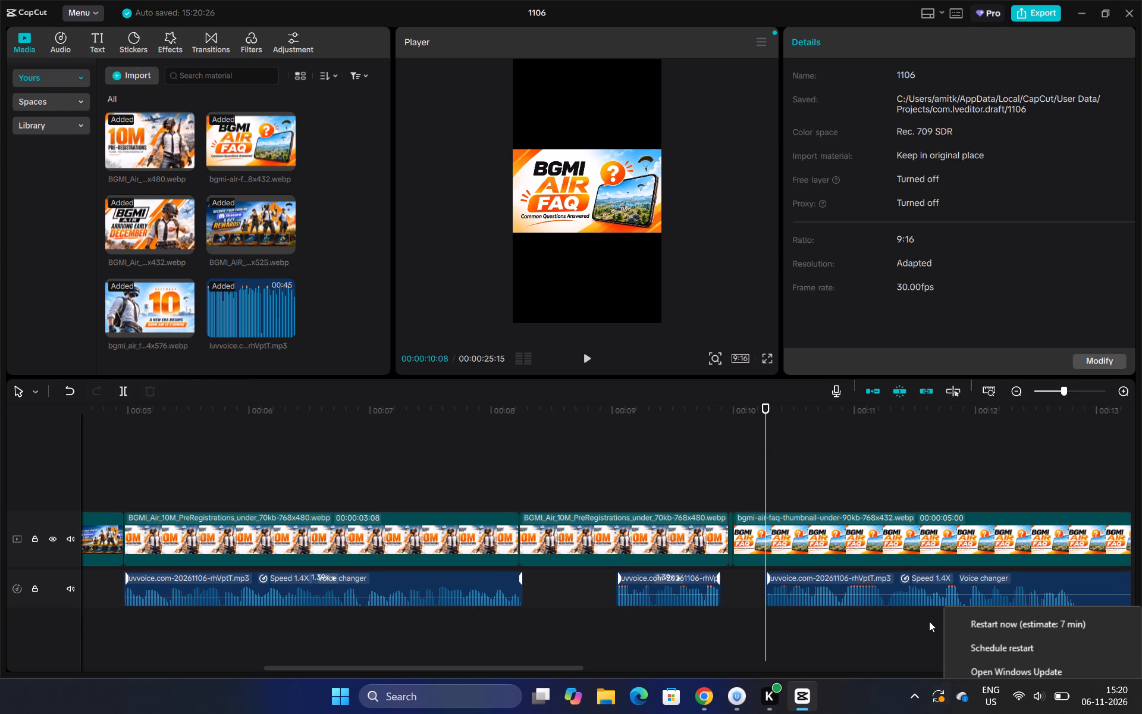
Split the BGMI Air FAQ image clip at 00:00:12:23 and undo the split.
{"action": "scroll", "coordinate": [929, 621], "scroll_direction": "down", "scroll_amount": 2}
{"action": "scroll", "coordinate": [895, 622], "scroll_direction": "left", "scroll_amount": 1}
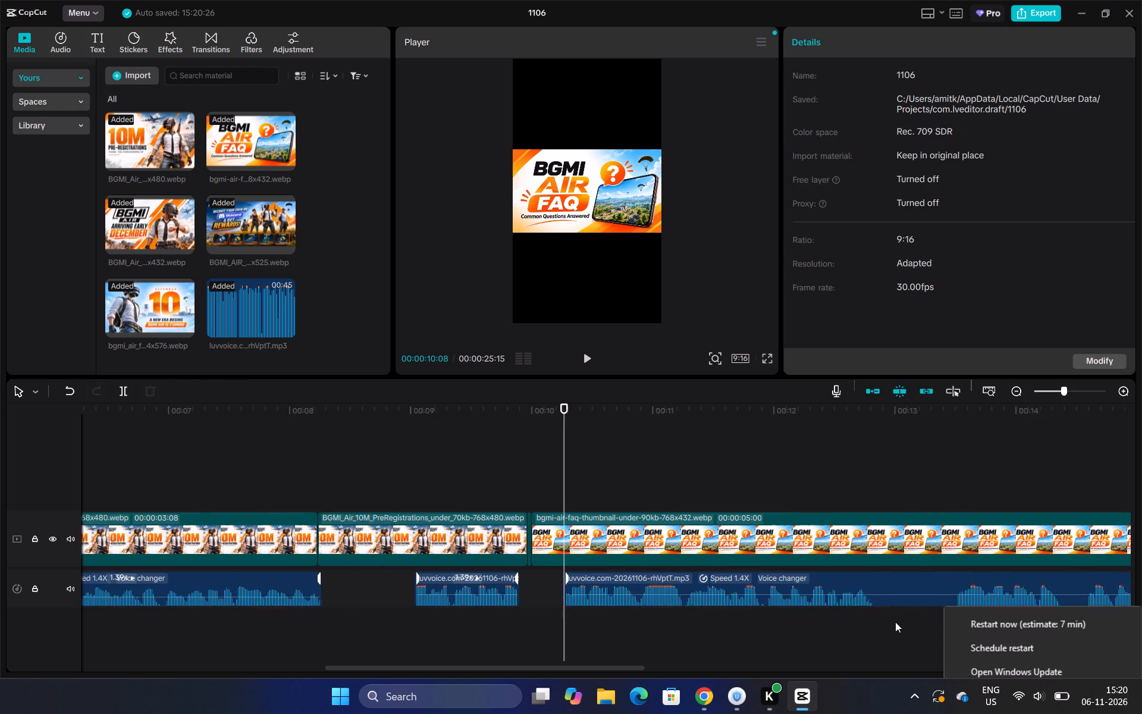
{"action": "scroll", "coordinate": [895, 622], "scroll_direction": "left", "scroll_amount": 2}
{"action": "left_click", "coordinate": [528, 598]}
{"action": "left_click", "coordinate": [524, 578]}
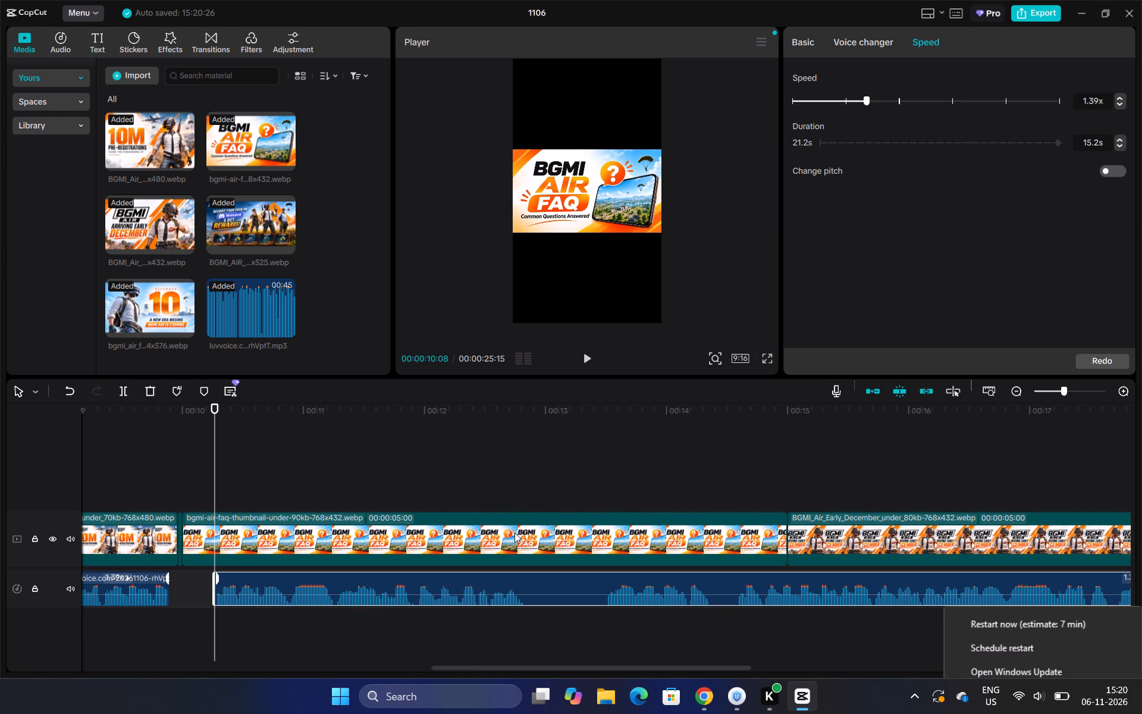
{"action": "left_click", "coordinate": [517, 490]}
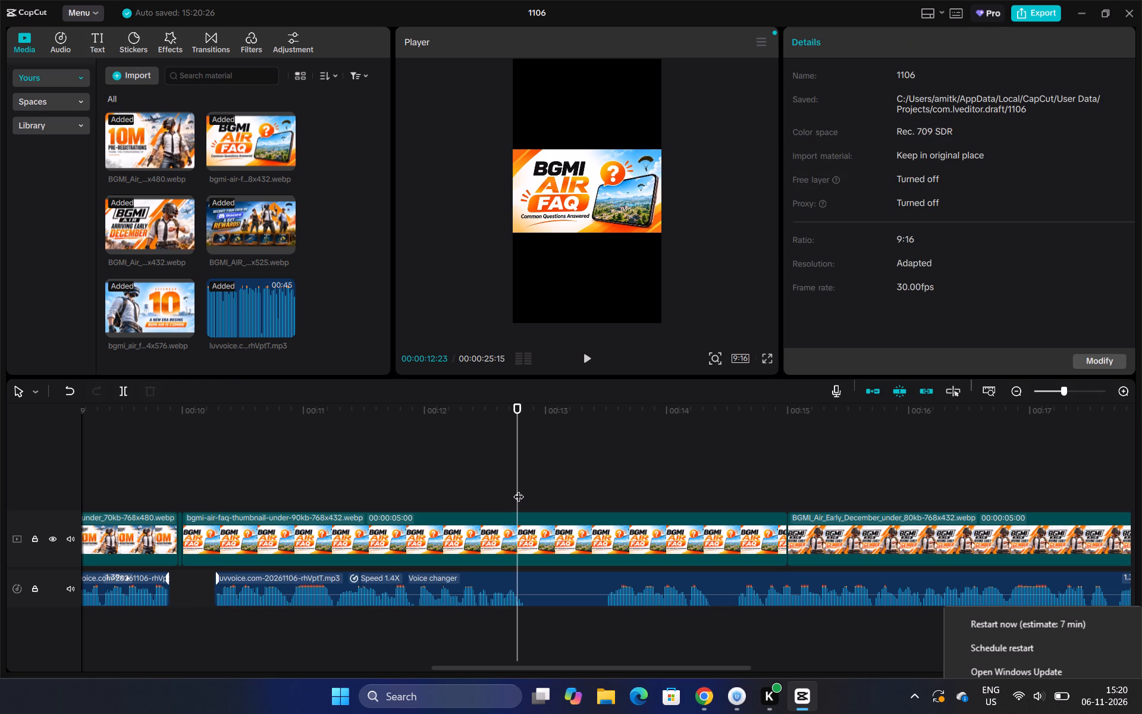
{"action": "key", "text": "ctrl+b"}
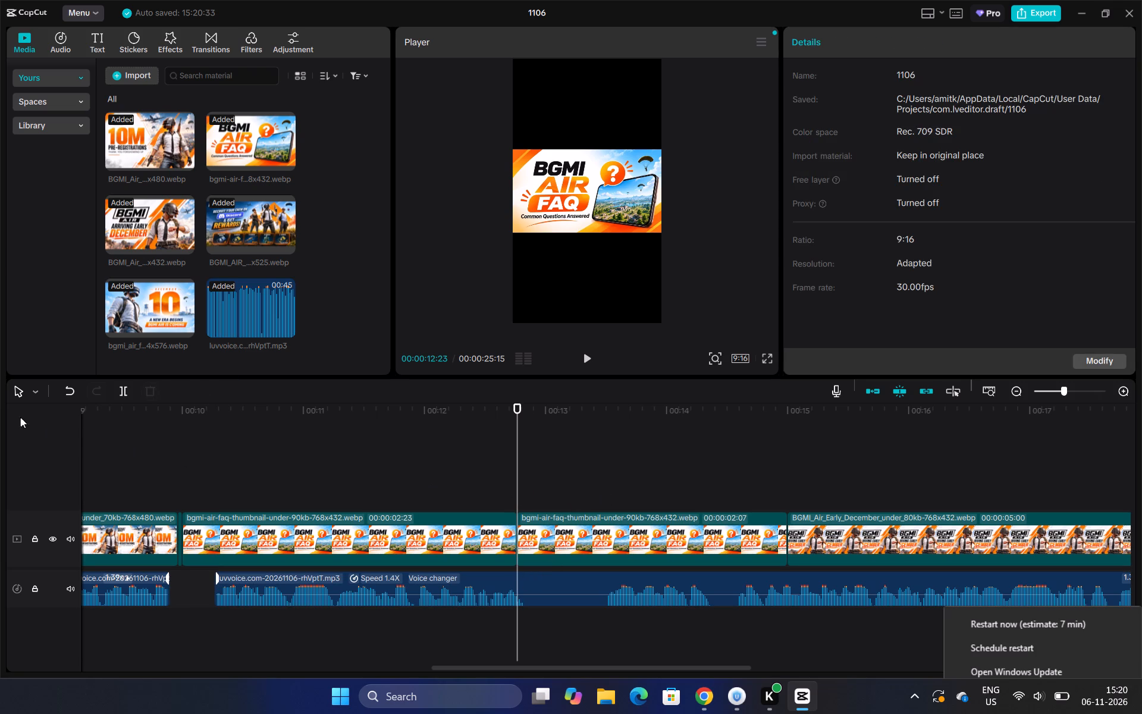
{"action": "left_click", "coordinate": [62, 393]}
Split the voiceover at 00:00:12:24 and 00:00:13:16 and delete the silent segment between the two cuts.
{"action": "left_click", "coordinate": [528, 503]}
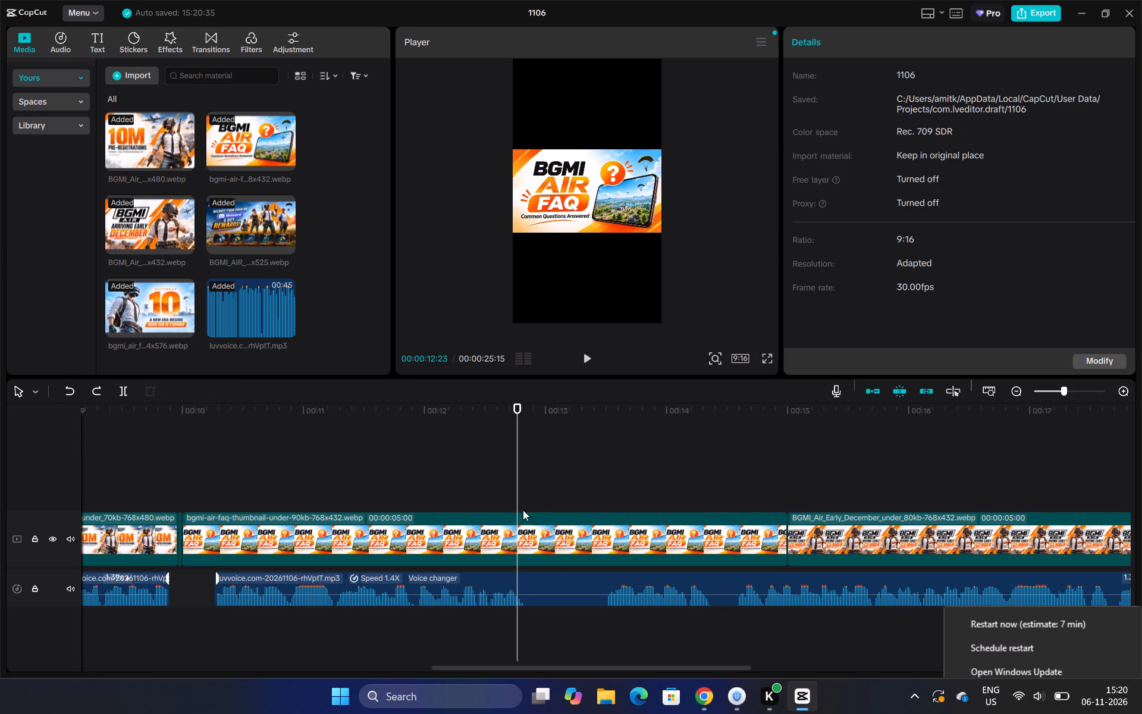
{"action": "left_click", "coordinate": [516, 578]}
{"action": "left_click", "coordinate": [514, 478]}
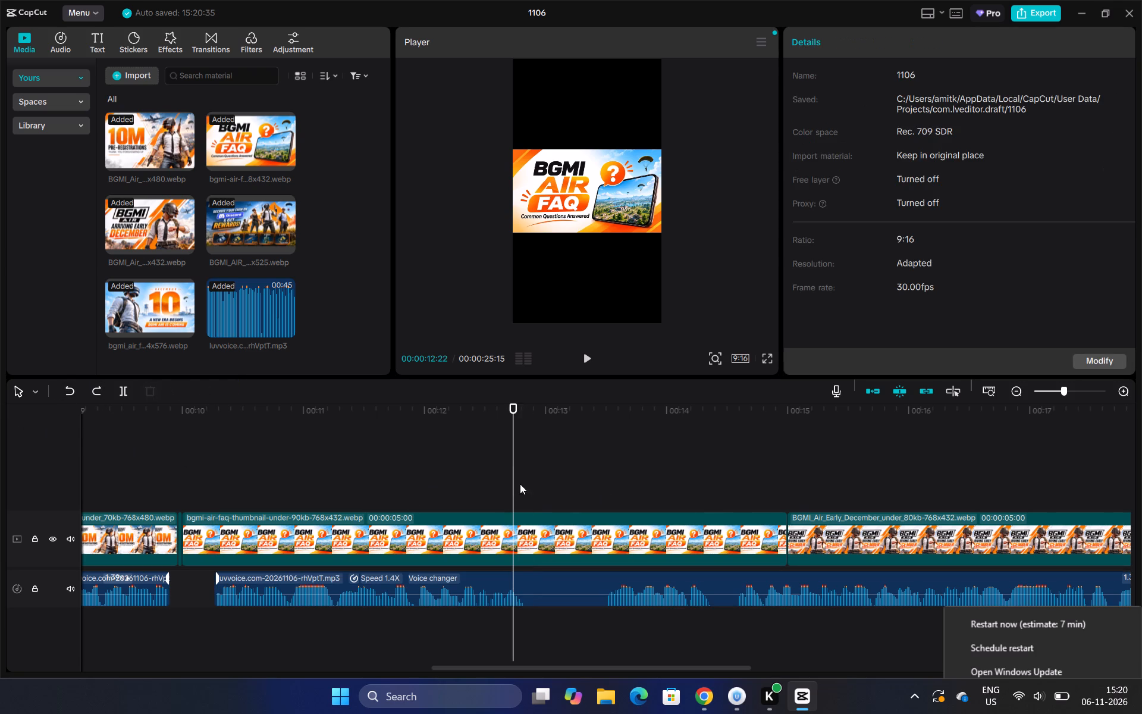
{"action": "left_click", "coordinate": [520, 484]}
{"action": "left_click", "coordinate": [523, 597]}
{"action": "key", "text": "ctrl+b"}
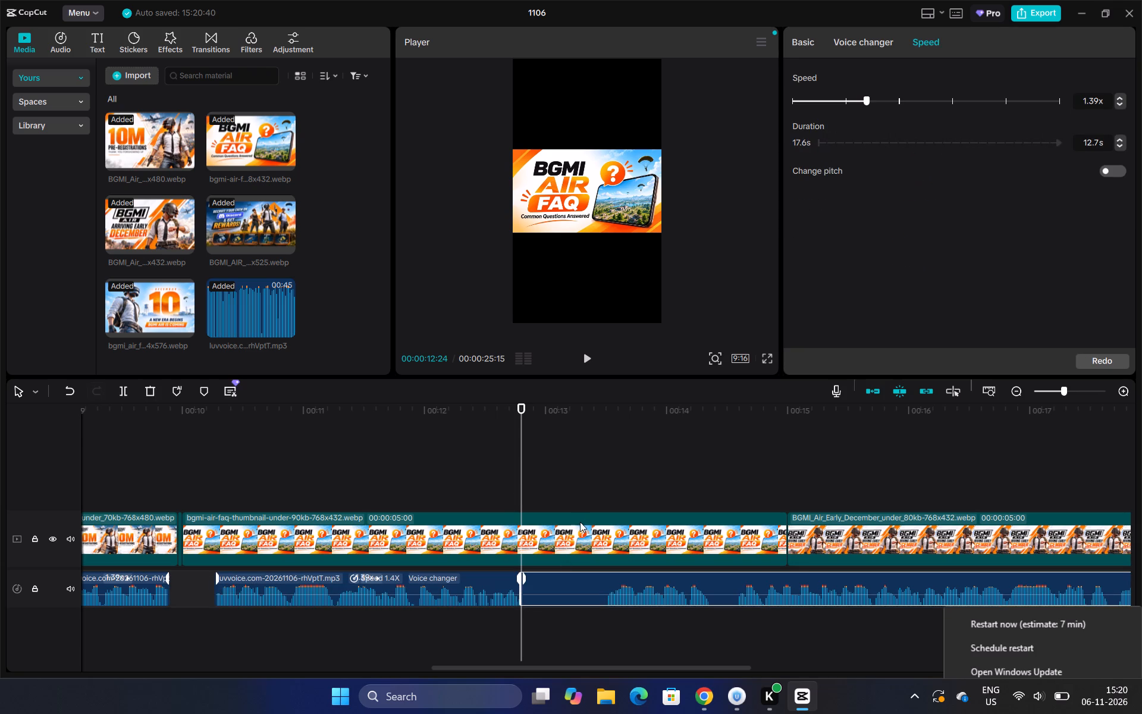
{"action": "left_click", "coordinate": [613, 465]}
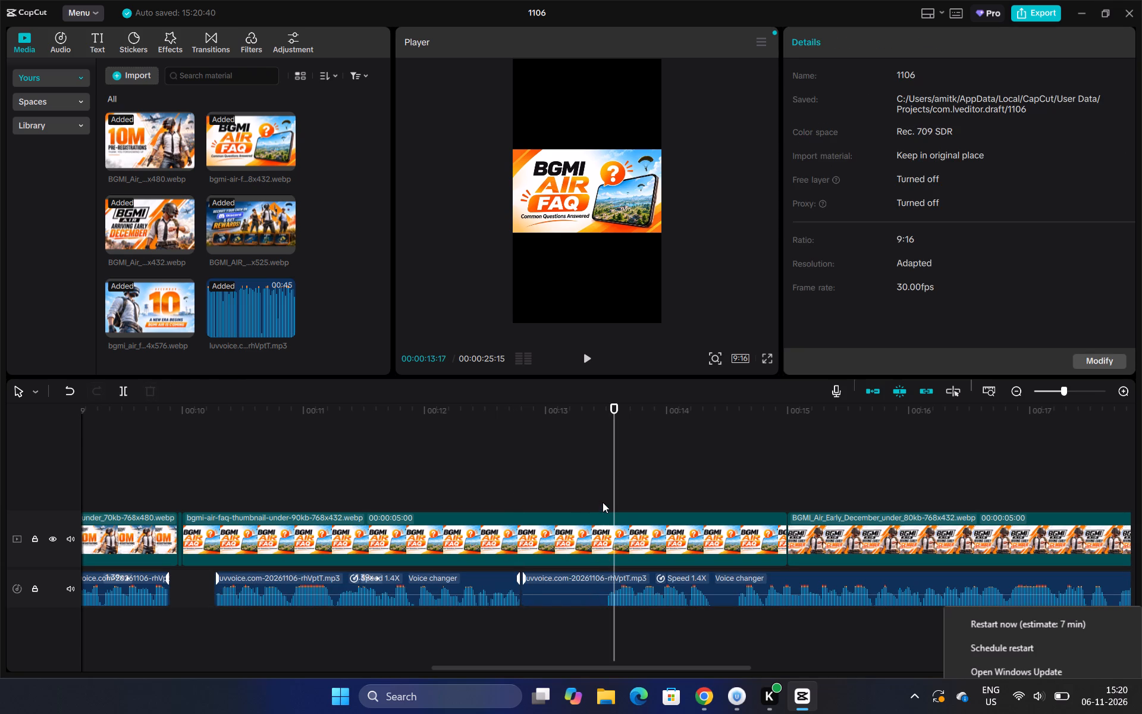
{"action": "left_click", "coordinate": [603, 501]}
{"action": "left_click_drag", "start_coordinate": [603, 501], "coordinate": [603, 537]}
{"action": "left_click", "coordinate": [608, 496]}
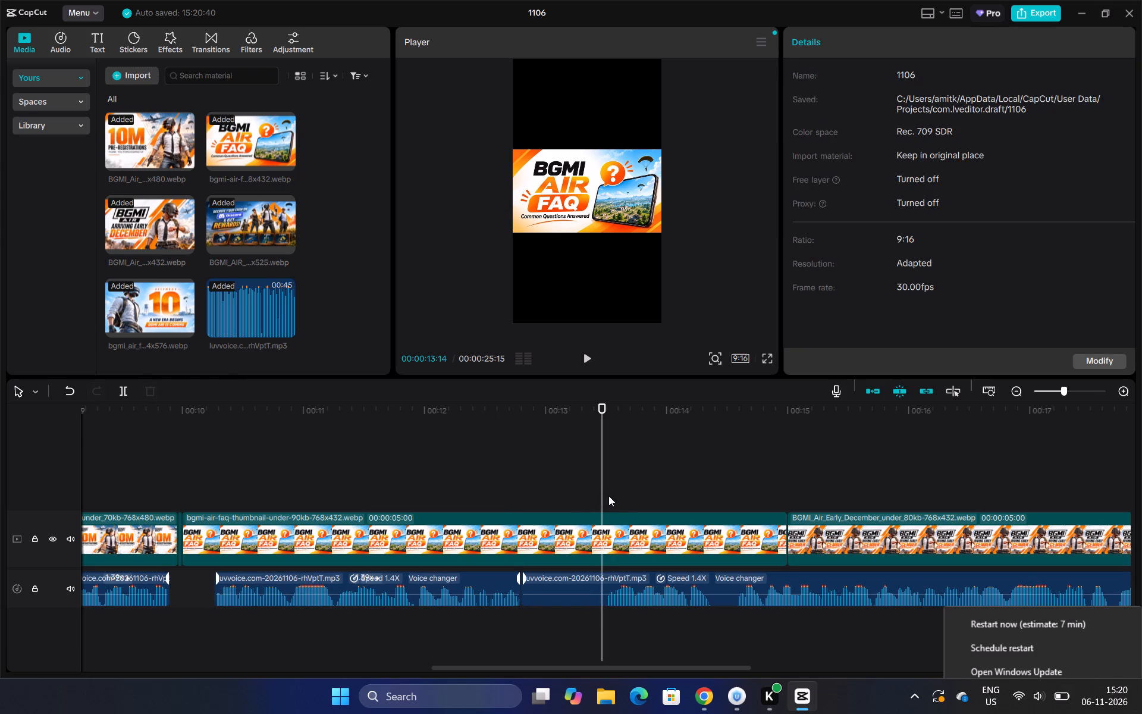
{"action": "left_click", "coordinate": [607, 597]}
{"action": "key", "text": "ctrl+b"}
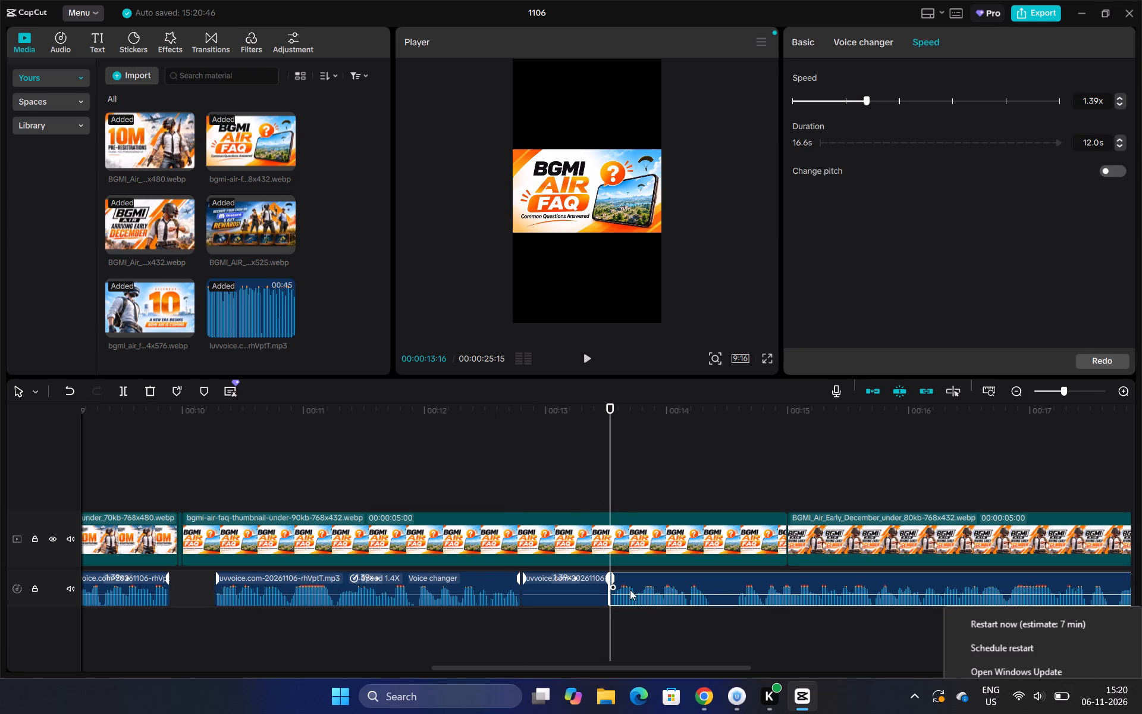
{"action": "left_click", "coordinate": [586, 590]}
{"action": "left_click", "coordinate": [147, 387]}
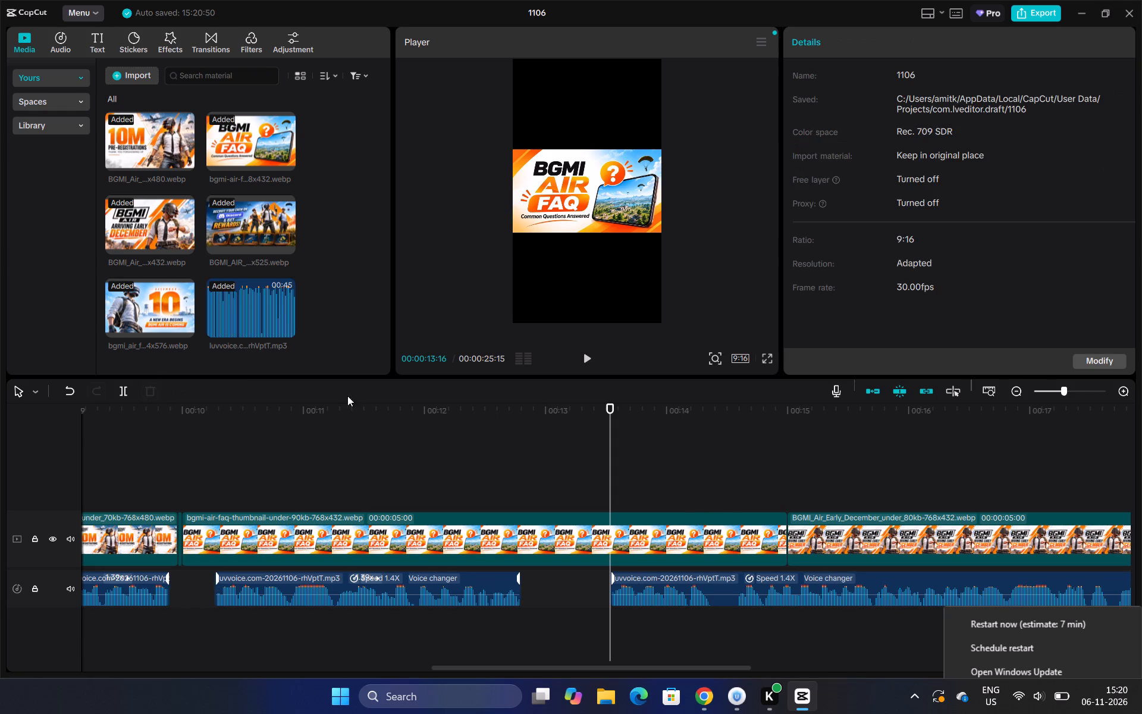
Split the voiceover at 00:00:18:19 and 00:00:19:12 and delete the silent segment between the two cuts.
{"action": "left_click_drag", "start_coordinate": [353, 361], "coordinate": [395, 399]}
{"action": "scroll", "coordinate": [620, 582], "scroll_direction": "left", "scroll_amount": 3}
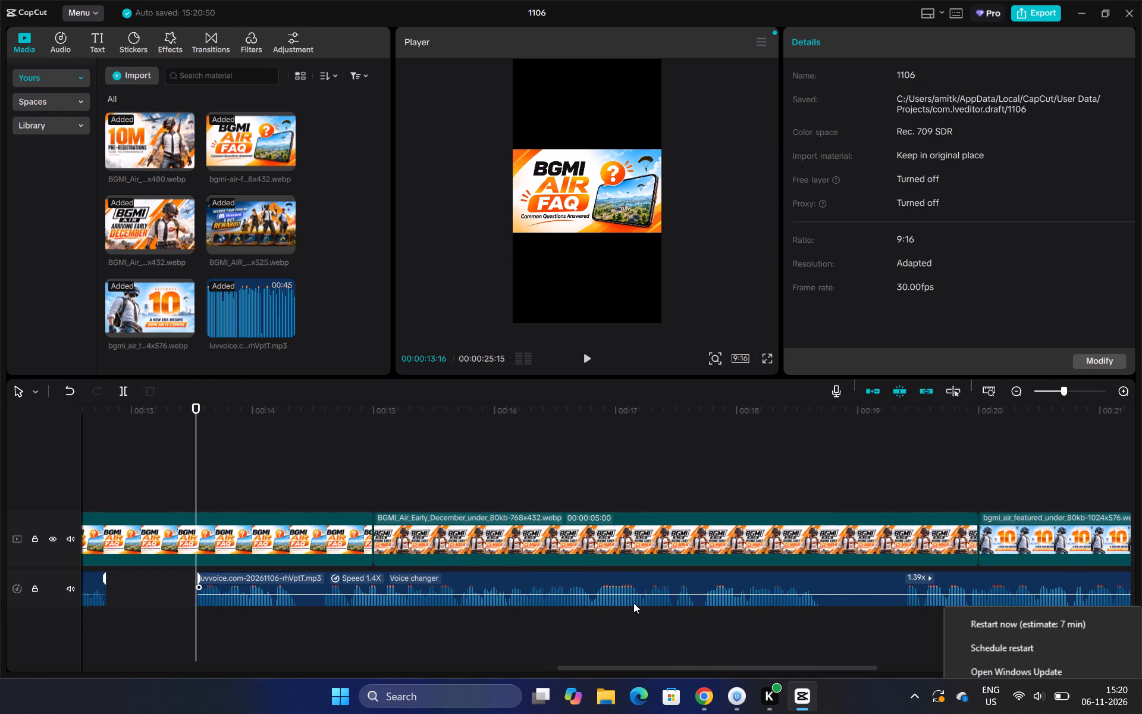
{"action": "scroll", "coordinate": [677, 603], "scroll_direction": "left", "scroll_amount": 1}
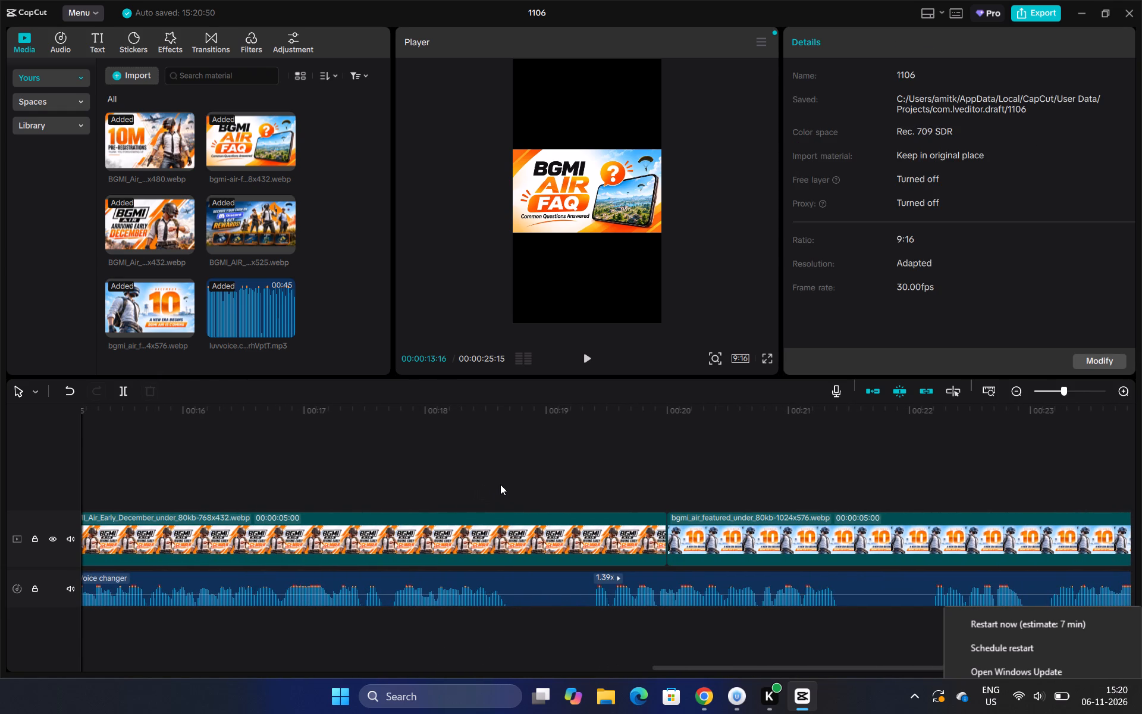
{"action": "left_click", "coordinate": [500, 484]}
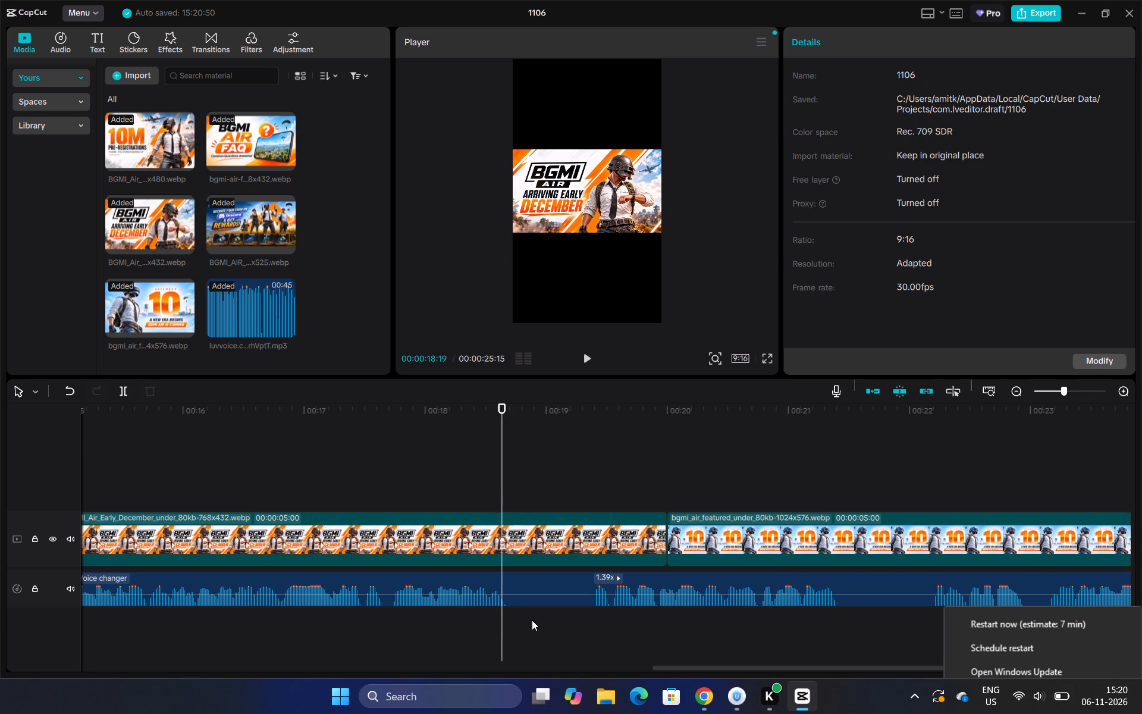
{"action": "left_click", "coordinate": [508, 590], "text": "ctrl"}
{"action": "key", "text": "ctrl+b"}
{"action": "left_click", "coordinate": [589, 468]}
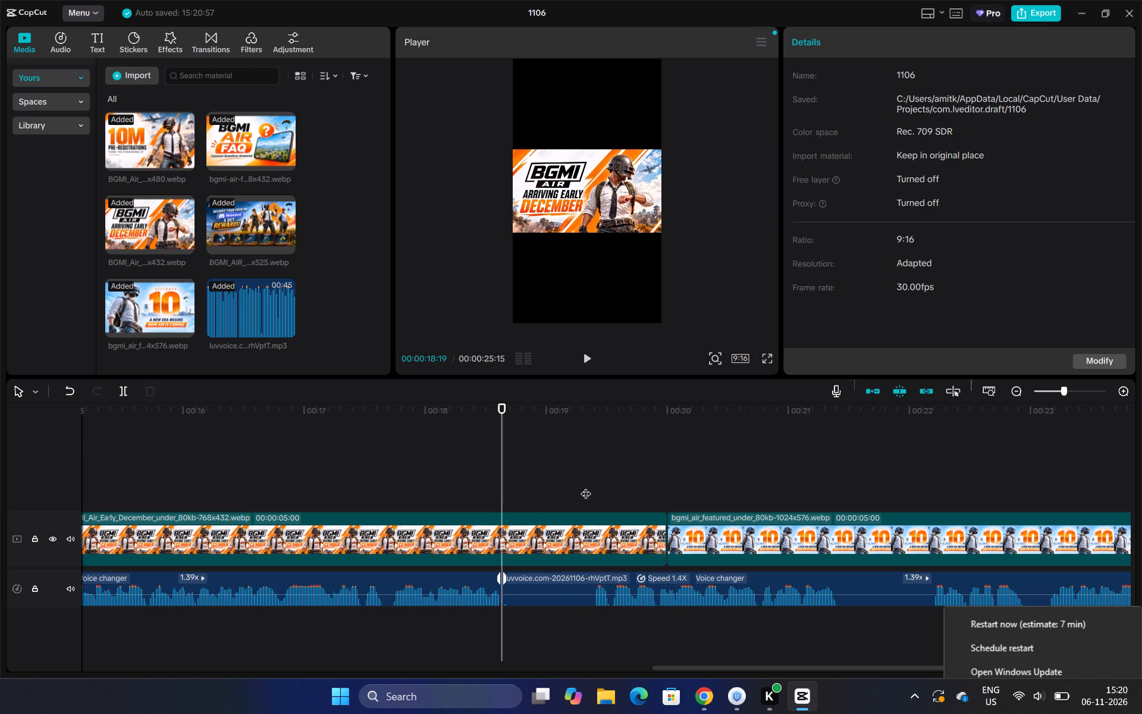
{"action": "left_click", "coordinate": [595, 494]}
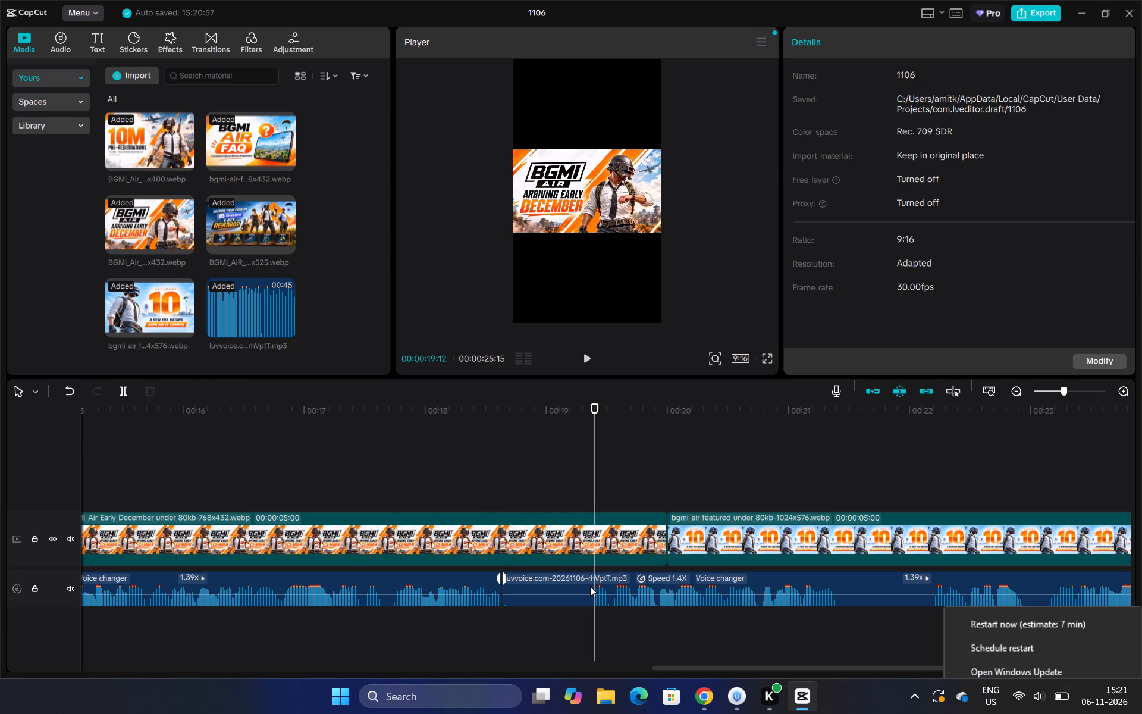
{"action": "left_click", "coordinate": [590, 586]}
{"action": "key", "text": "ctrl+b"}
{"action": "left_click", "coordinate": [575, 597]}
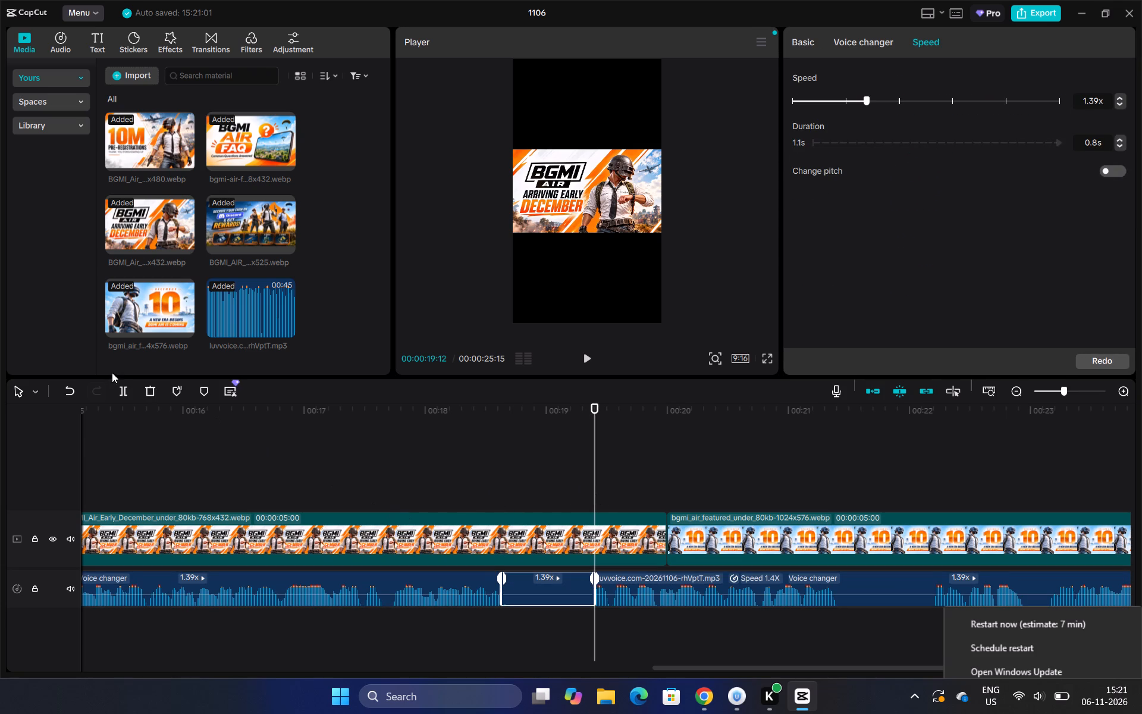
{"action": "left_click", "coordinate": [149, 393]}
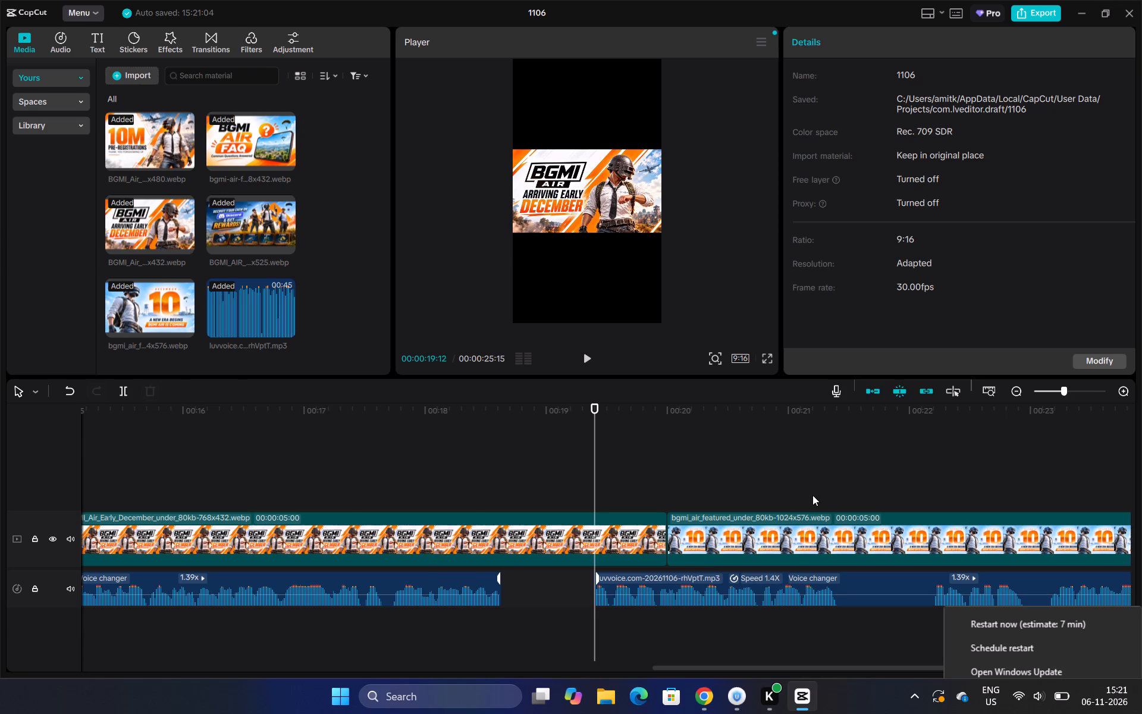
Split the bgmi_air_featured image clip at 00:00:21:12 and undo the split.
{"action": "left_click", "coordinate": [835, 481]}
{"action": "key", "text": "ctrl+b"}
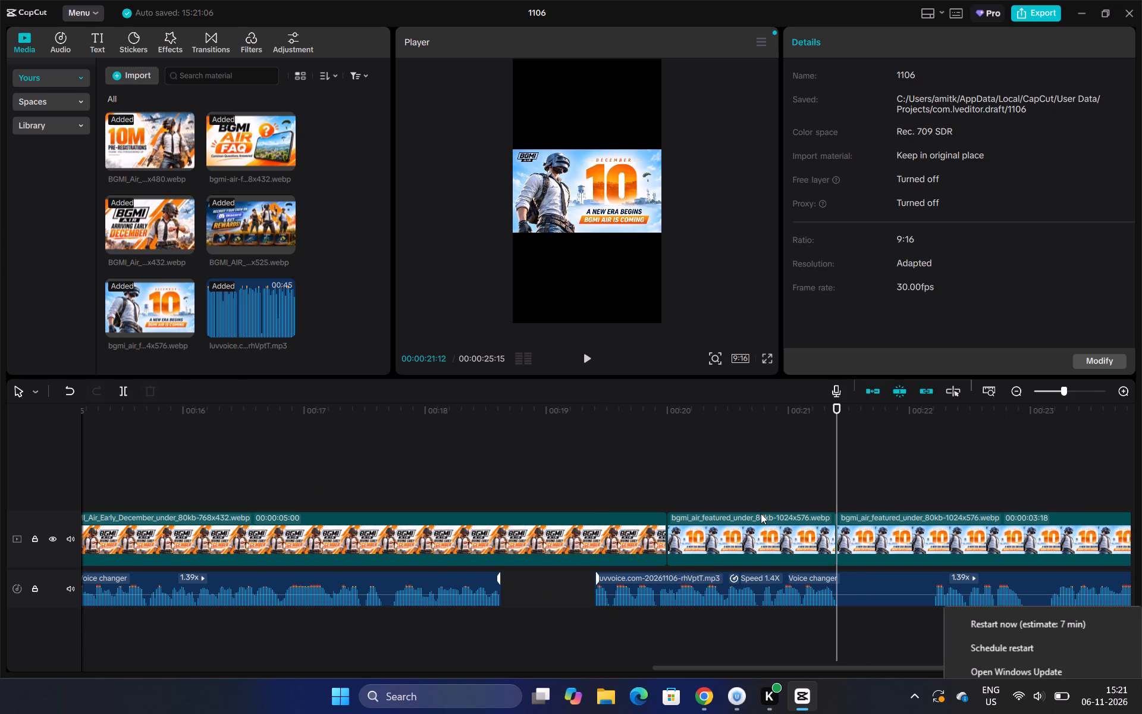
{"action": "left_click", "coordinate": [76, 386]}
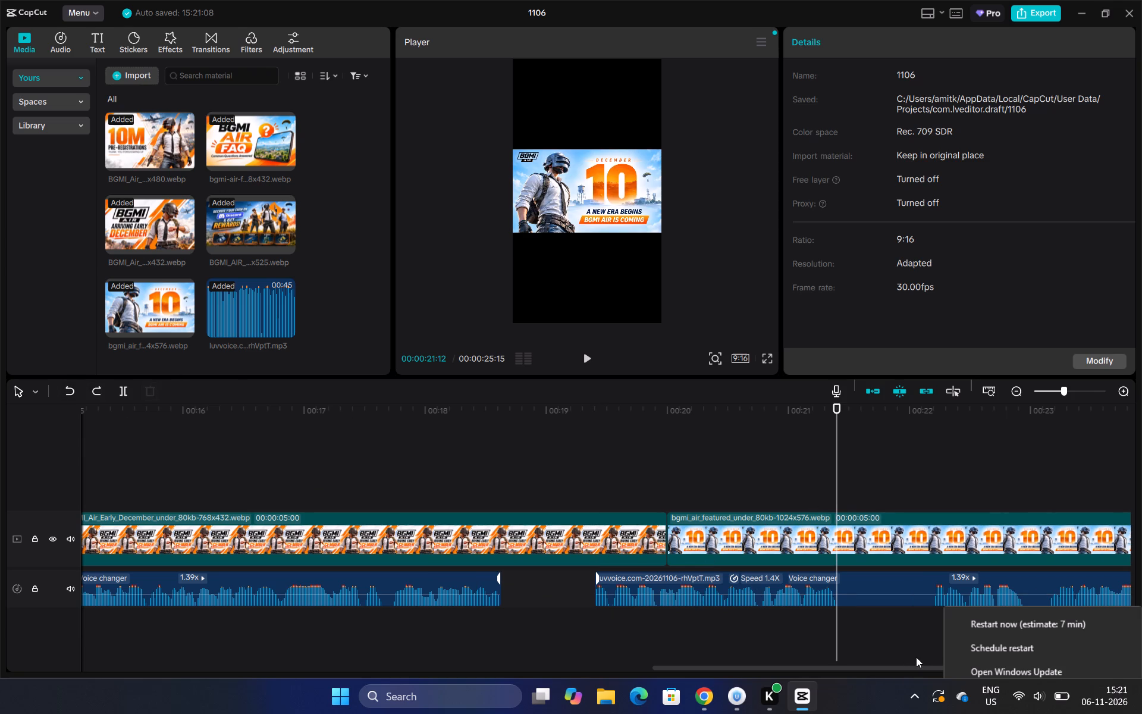
Split the voiceover at 00:00:21:12 and 00:00:22:06 and delete the silent segment between the two cuts.
{"action": "left_click", "coordinate": [846, 594]}
{"action": "key", "text": "ctrl+b"}
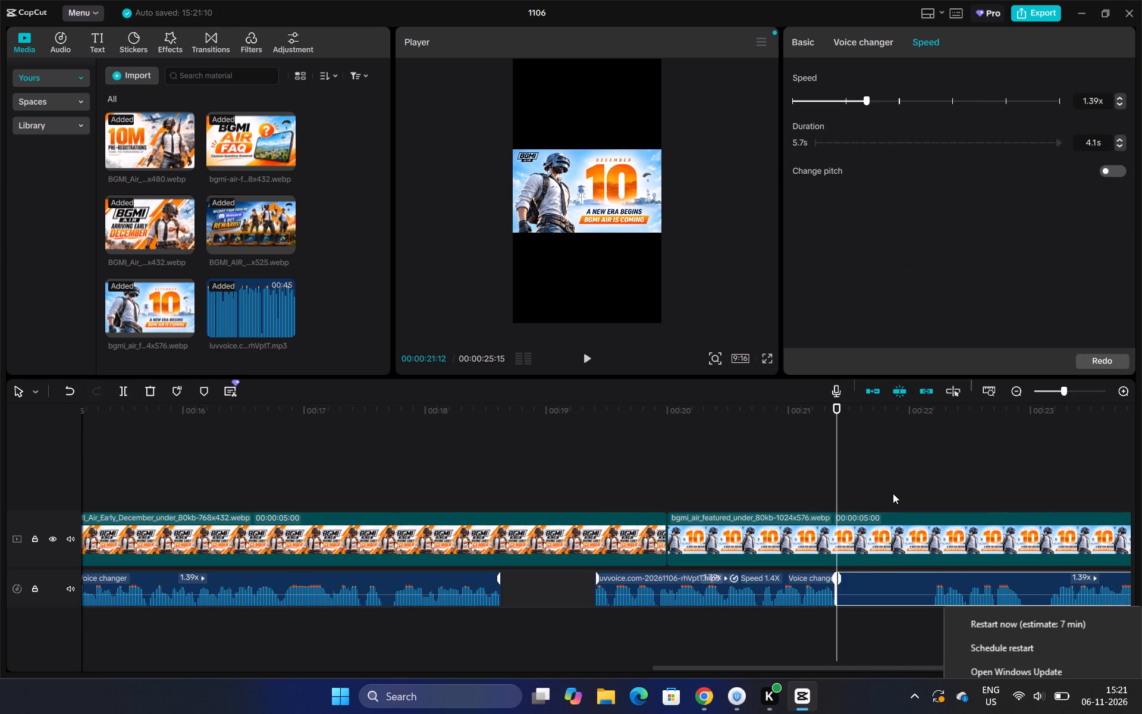
{"action": "left_click", "coordinate": [928, 478]}
{"action": "left_click", "coordinate": [933, 496]}
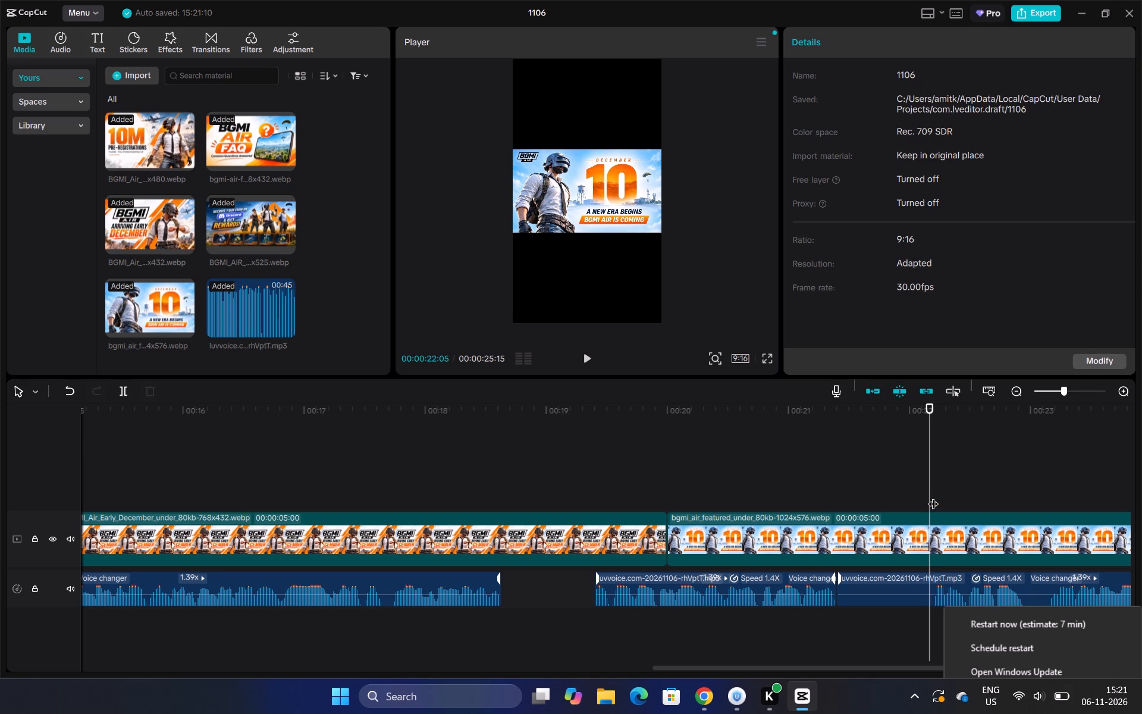
{"action": "left_click", "coordinate": [929, 596]}
{"action": "key", "text": "ctrl+b"}
{"action": "left_click_drag", "start_coordinate": [929, 594], "coordinate": [937, 590], "text": "ctrl"}
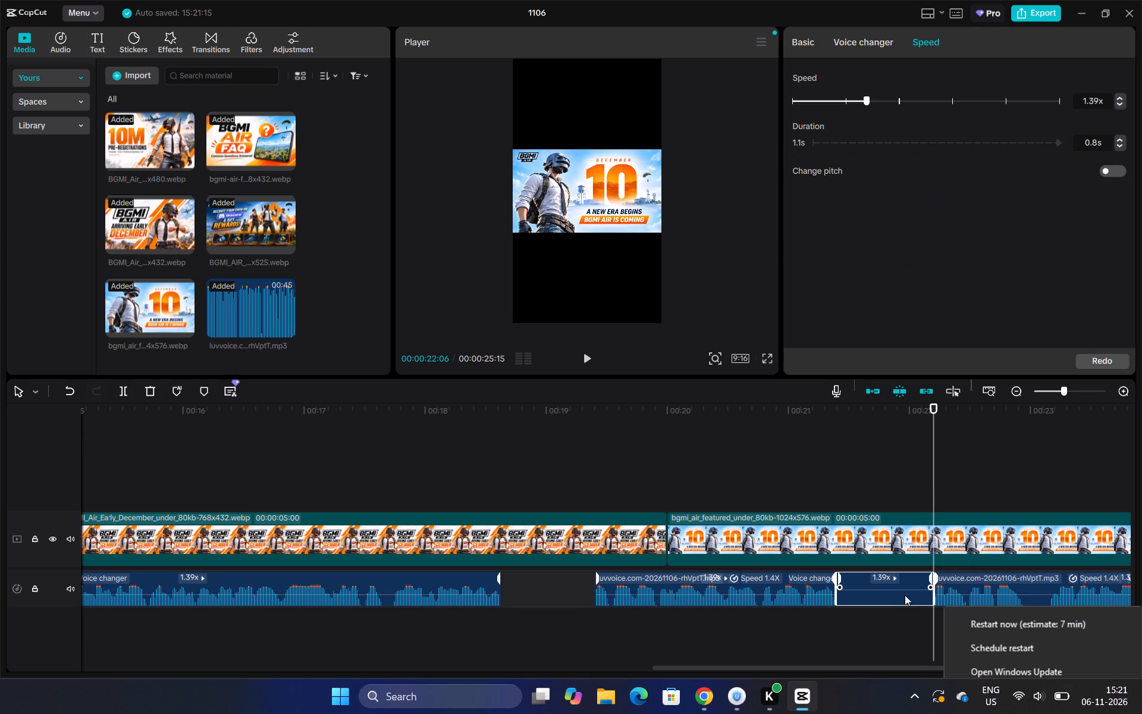
{"action": "left_click", "coordinate": [156, 398]}
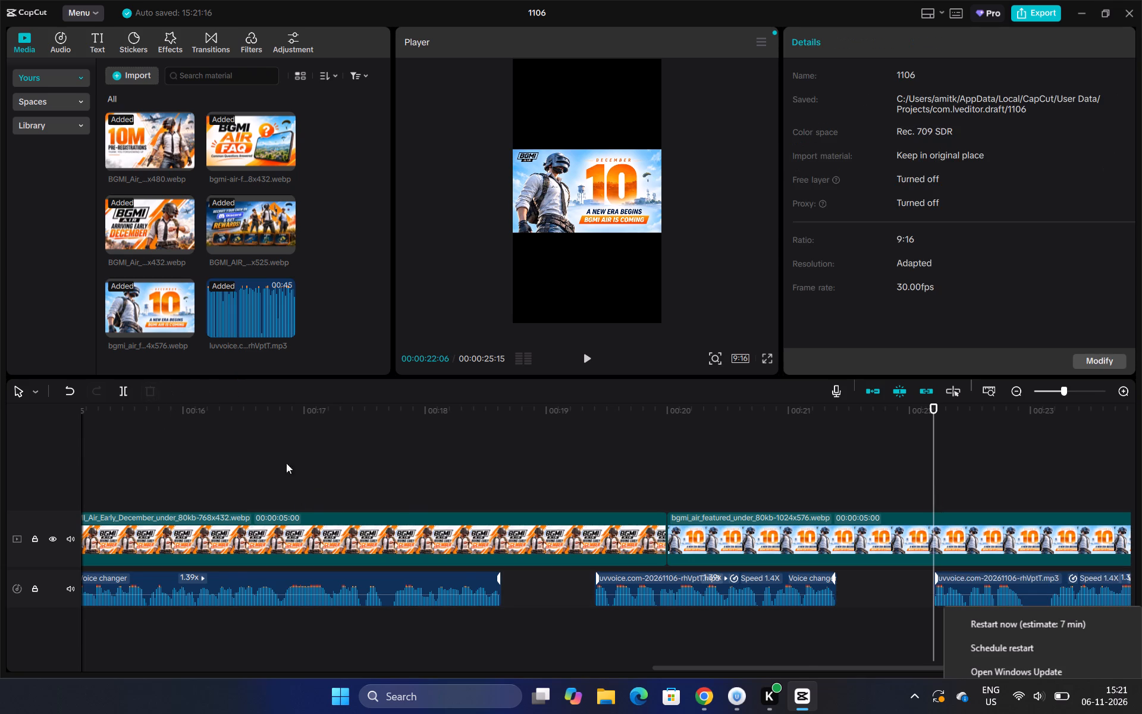
Split the bgmi_air_featured image clip at 00:00:24:24, where the last spoken part of the voiceover ends.
{"action": "scroll", "coordinate": [338, 511], "scroll_direction": "left", "scroll_amount": 5}
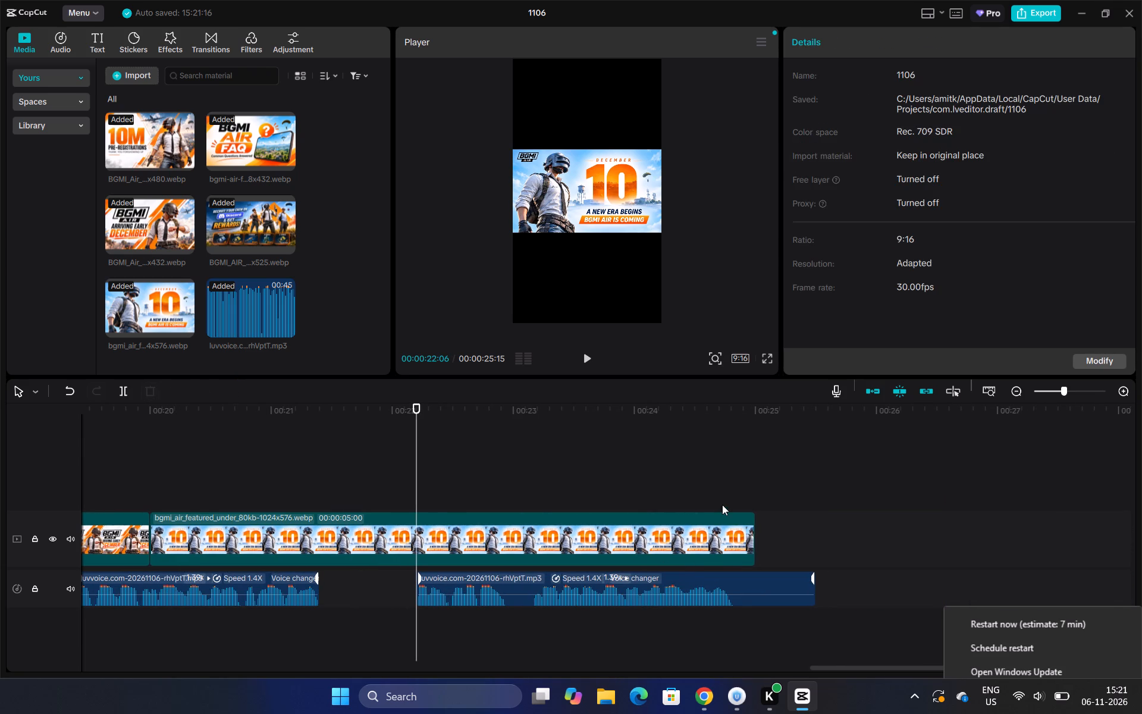
{"action": "left_click", "coordinate": [722, 493]}
{"action": "left_click", "coordinate": [732, 488]}
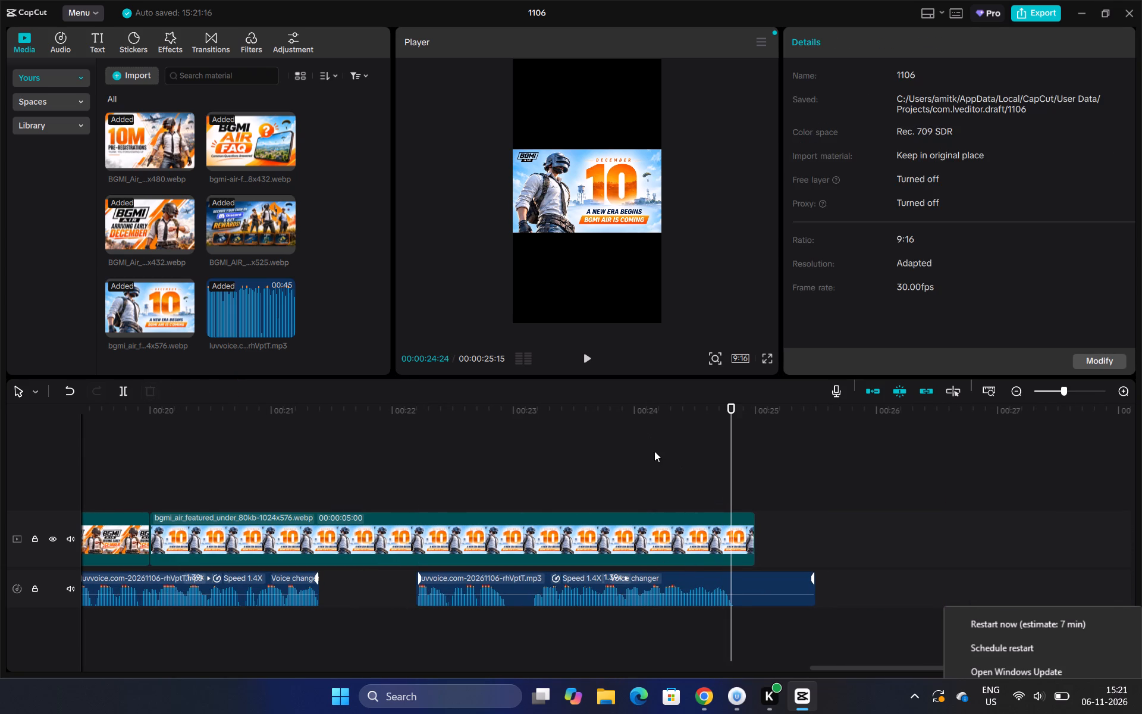
{"action": "key", "text": "ctrl+b"}
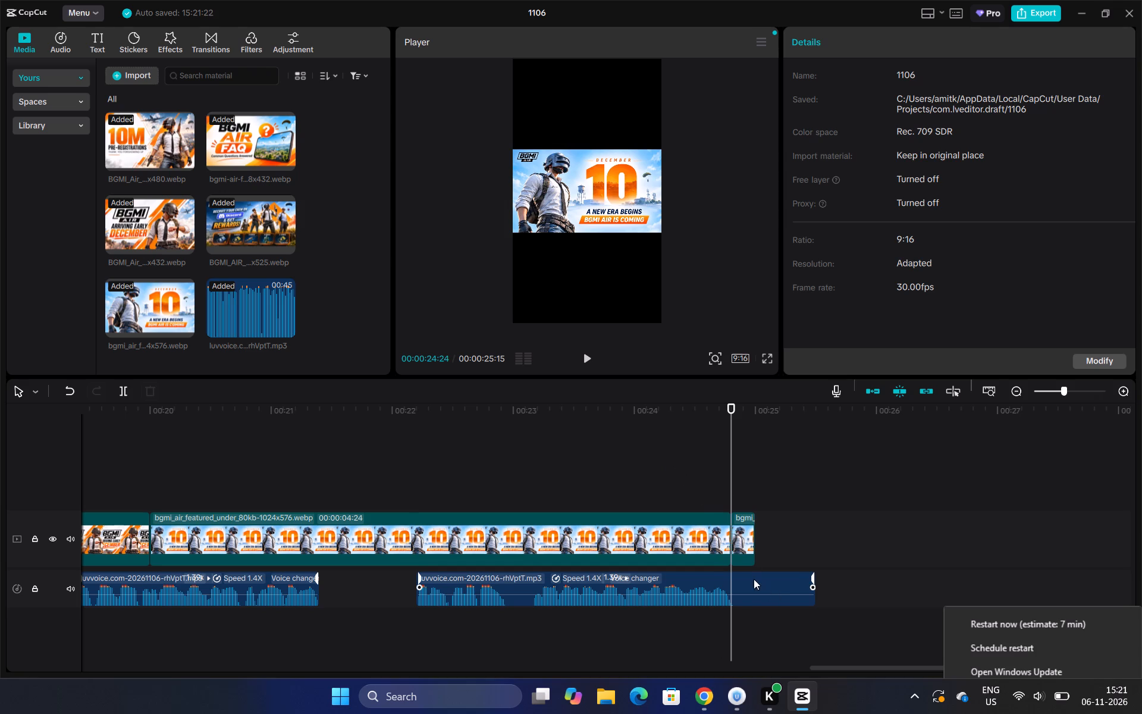
Compress the last voiceover segment to end at 00:00:24:24 by raising its speed to 1.76x.
{"action": "left_click", "coordinate": [754, 587]}
{"action": "left_click_drag", "start_coordinate": [818, 587], "coordinate": [775, 588]}
{"action": "left_click_drag", "start_coordinate": [775, 588], "coordinate": [774, 588]}
{"action": "left_click", "coordinate": [799, 580]}
{"action": "left_click_drag", "start_coordinate": [815, 577], "coordinate": [810, 576]}
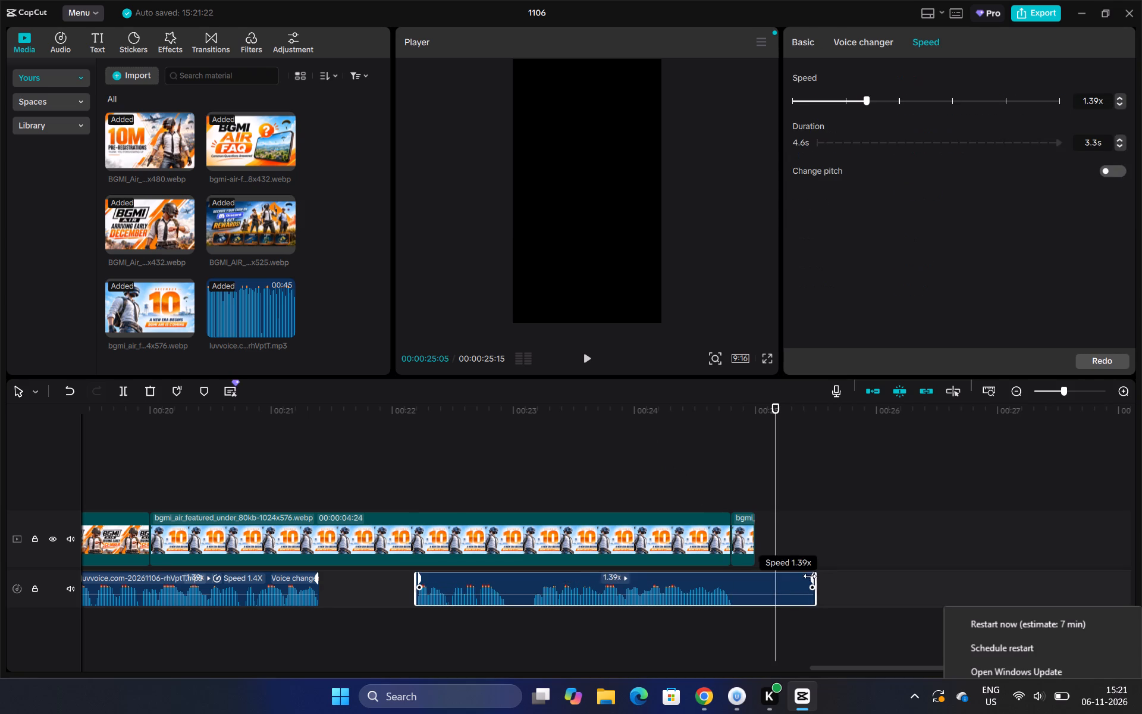
{"action": "left_click_drag", "start_coordinate": [810, 576], "coordinate": [730, 584]}
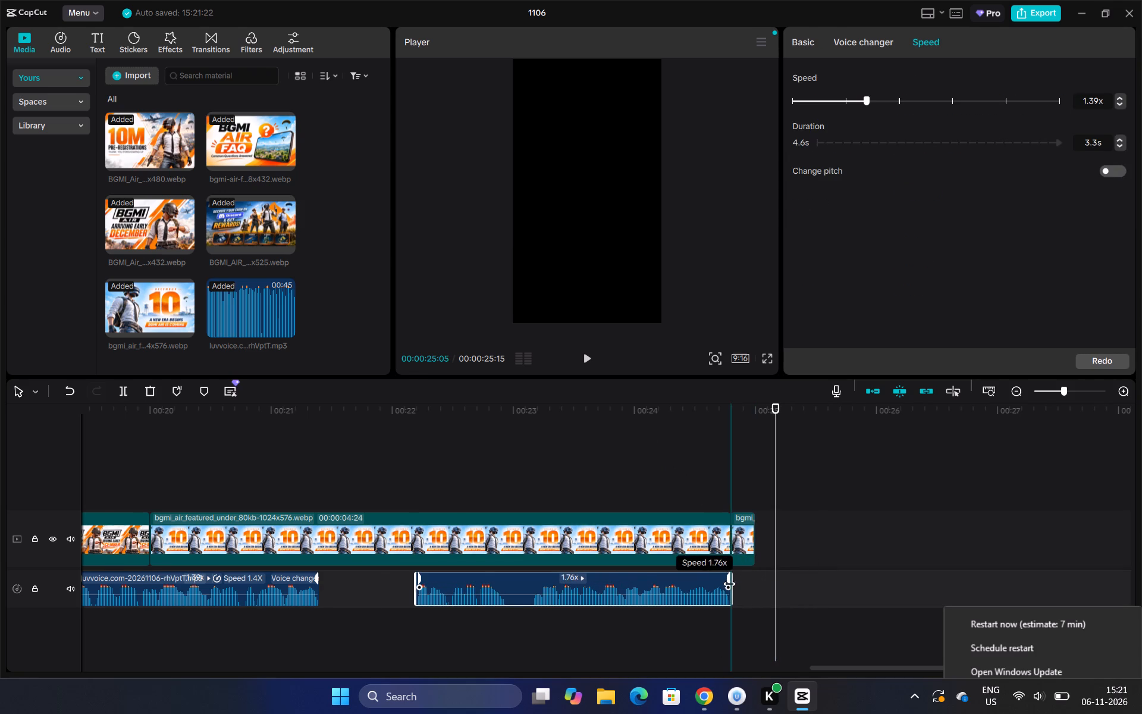
Delete the short leftover piece of the bgmi_air_featured image after 00:00:24:24.
{"action": "left_click", "coordinate": [800, 540]}
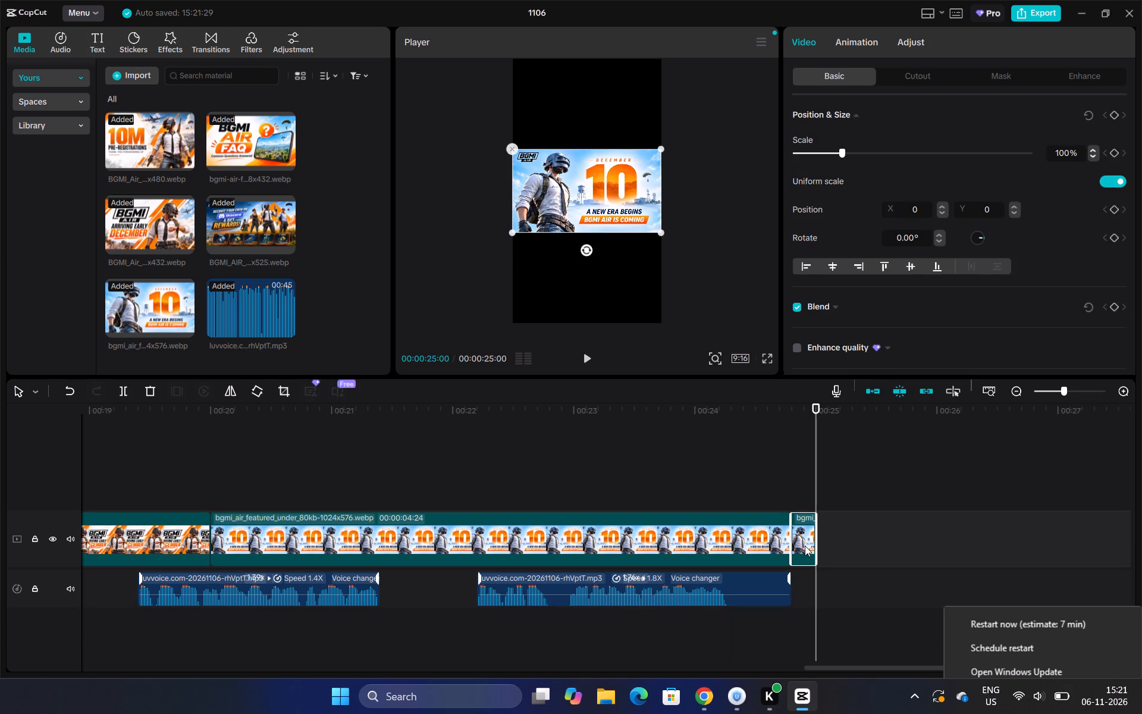
{"action": "key", "text": "Delete"}
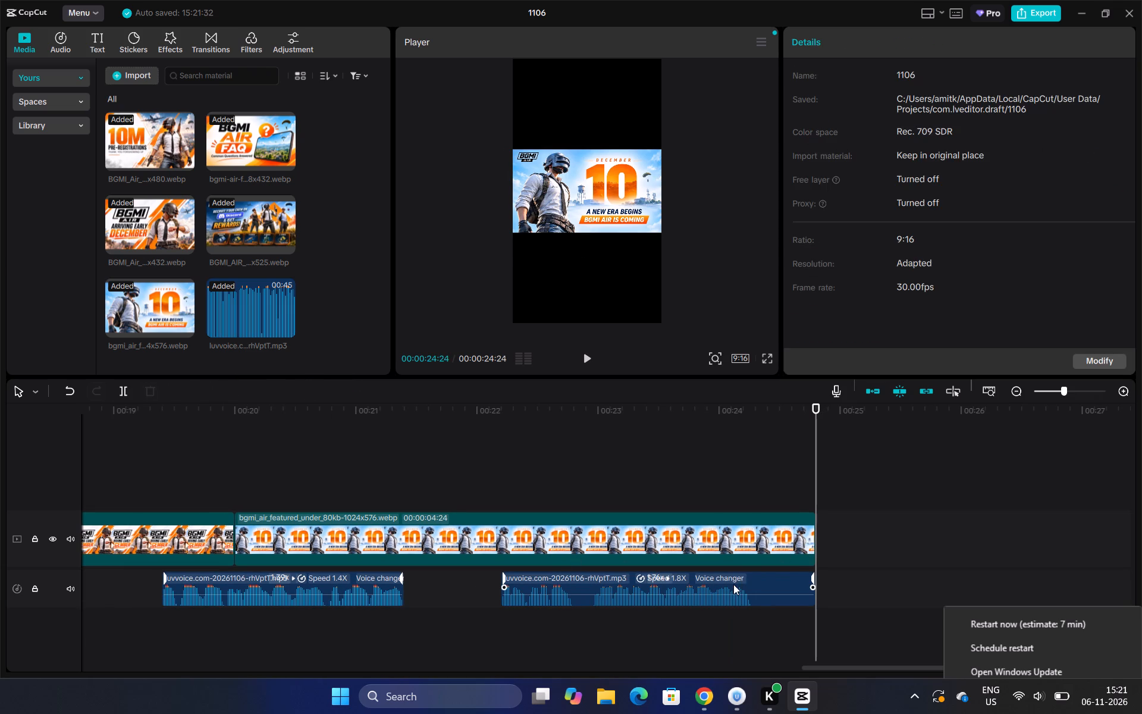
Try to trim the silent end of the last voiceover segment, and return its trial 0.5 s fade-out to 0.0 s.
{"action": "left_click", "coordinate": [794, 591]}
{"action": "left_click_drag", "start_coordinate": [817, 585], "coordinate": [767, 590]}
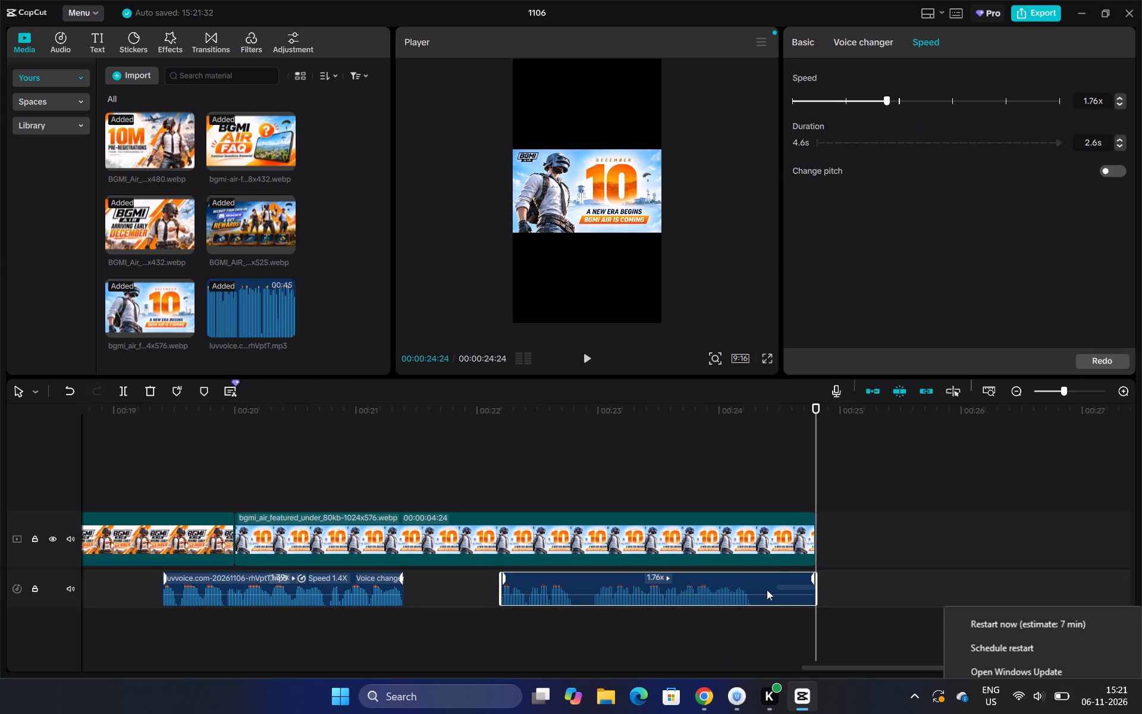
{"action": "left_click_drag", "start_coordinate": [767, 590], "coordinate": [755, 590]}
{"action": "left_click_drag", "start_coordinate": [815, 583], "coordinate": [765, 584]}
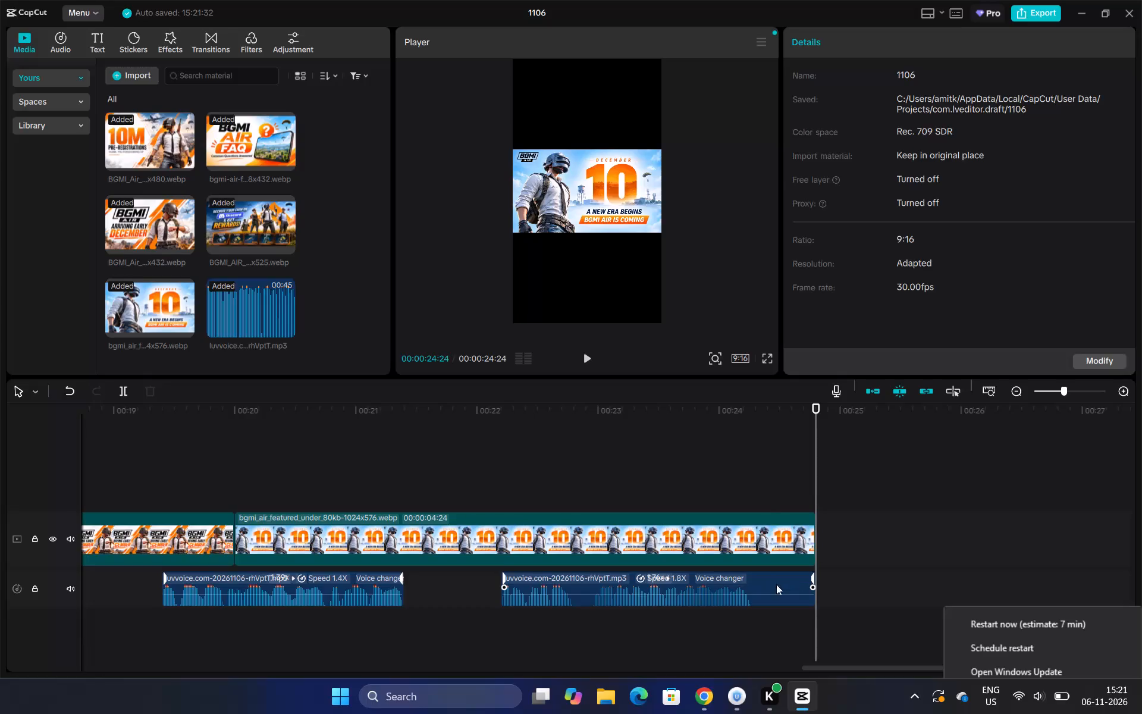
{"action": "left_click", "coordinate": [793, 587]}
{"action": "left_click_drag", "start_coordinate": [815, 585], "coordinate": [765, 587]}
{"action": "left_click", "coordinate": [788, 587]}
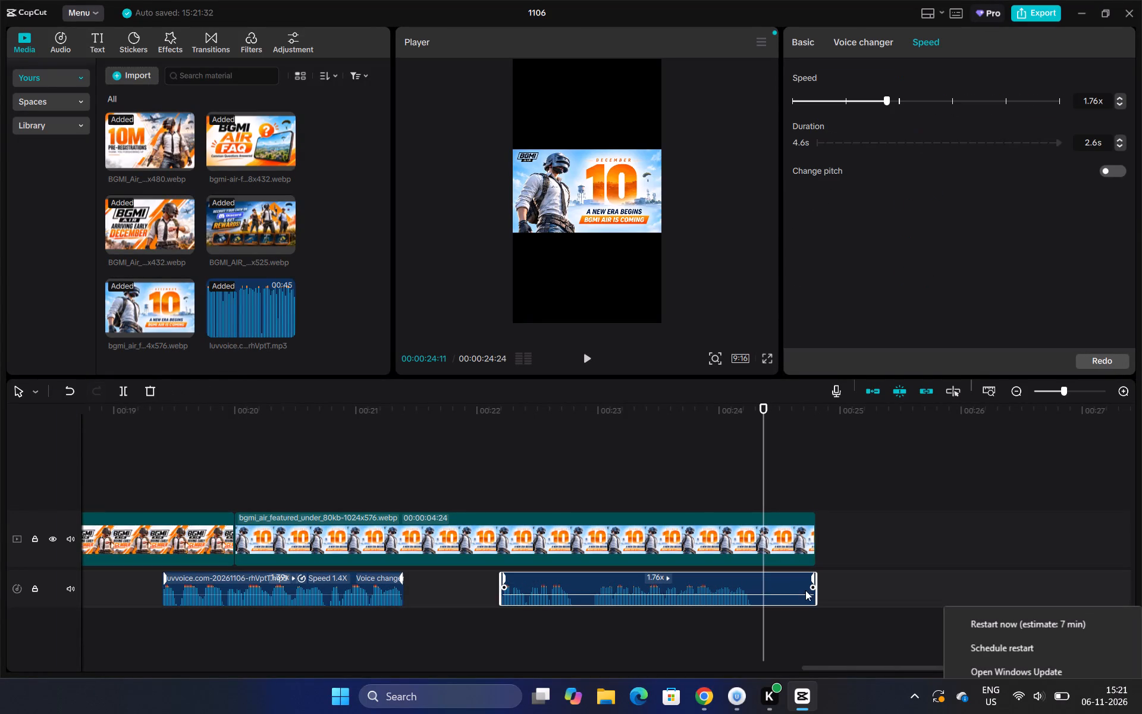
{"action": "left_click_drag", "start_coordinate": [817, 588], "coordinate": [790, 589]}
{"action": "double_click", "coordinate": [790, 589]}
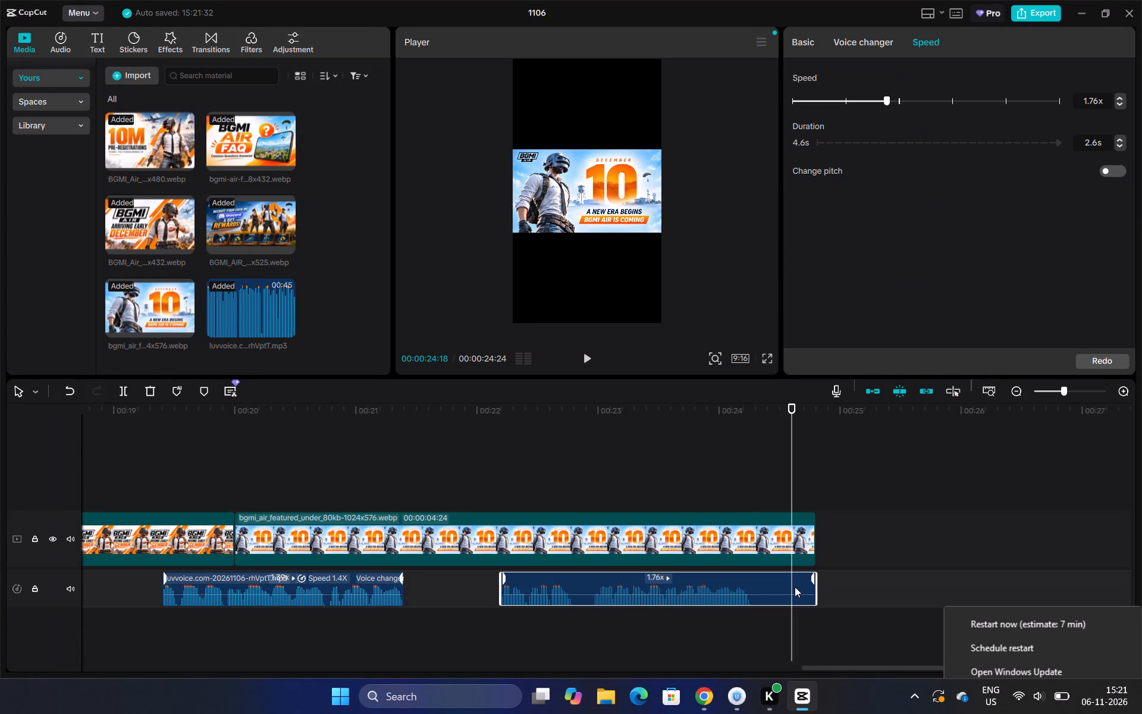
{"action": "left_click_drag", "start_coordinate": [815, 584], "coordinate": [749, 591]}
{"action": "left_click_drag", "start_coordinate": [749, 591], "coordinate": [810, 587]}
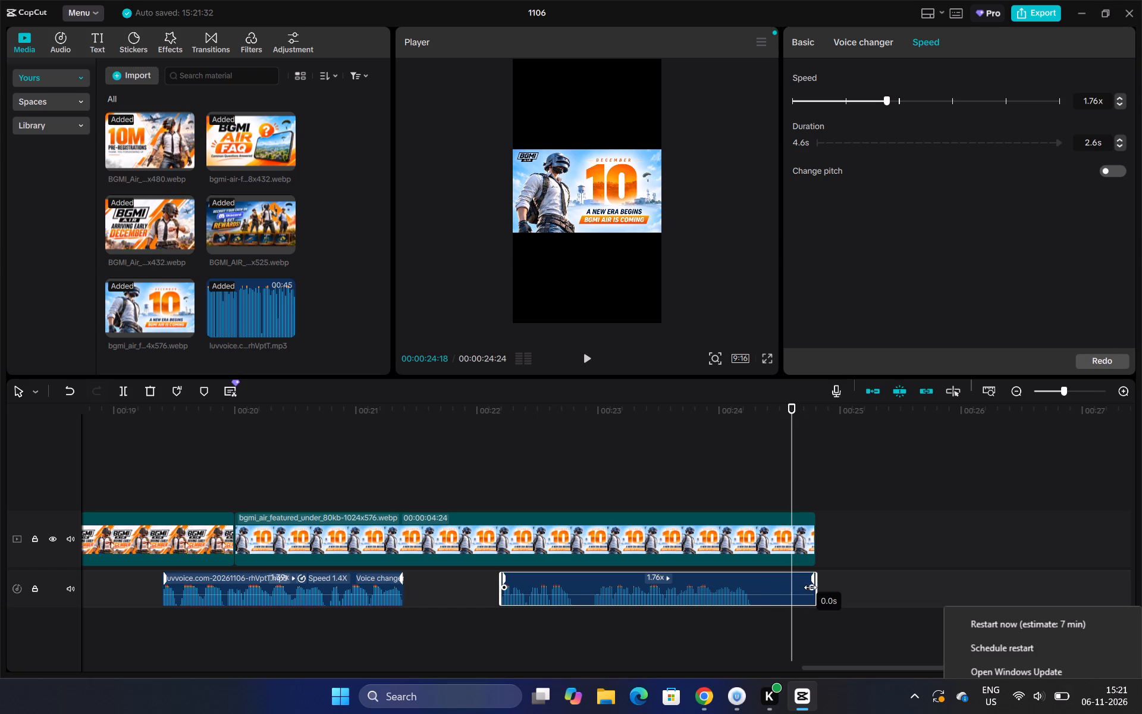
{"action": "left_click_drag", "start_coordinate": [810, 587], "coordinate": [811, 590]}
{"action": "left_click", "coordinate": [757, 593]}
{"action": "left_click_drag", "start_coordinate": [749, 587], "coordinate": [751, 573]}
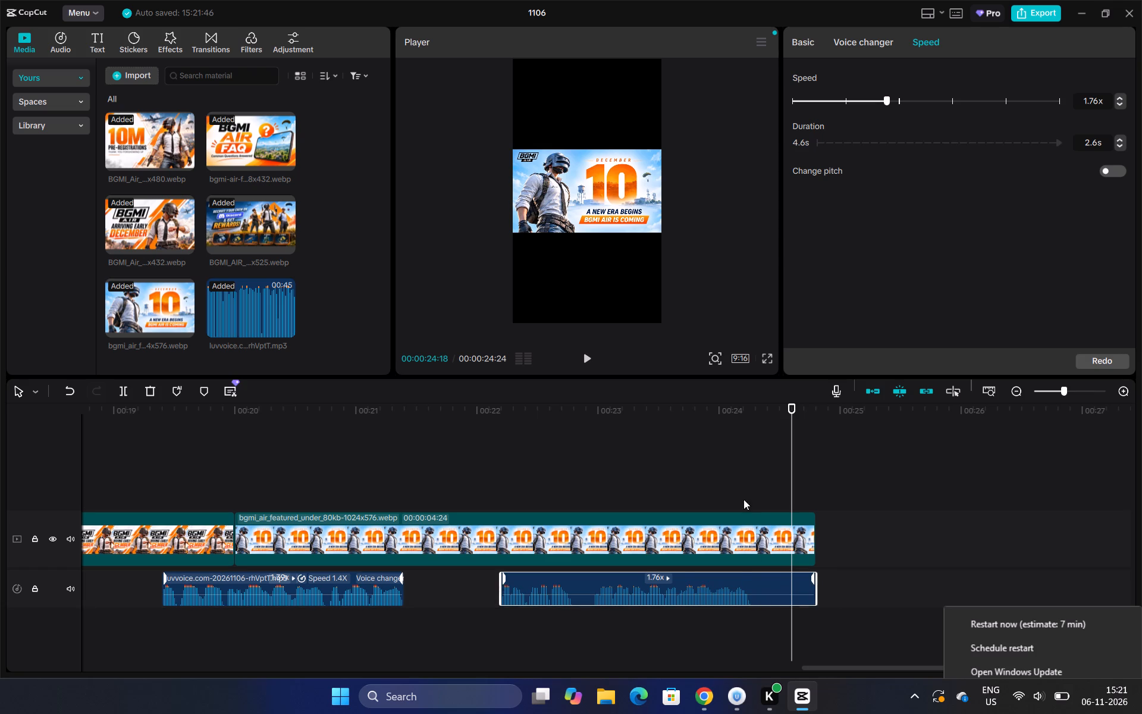
Split the bgmi_air_featured image clip at 00:00:24:07, where the sped-up speech ends.
{"action": "left_click", "coordinate": [741, 491]}
{"action": "left_click", "coordinate": [754, 483]}
{"action": "left_click", "coordinate": [748, 488]}
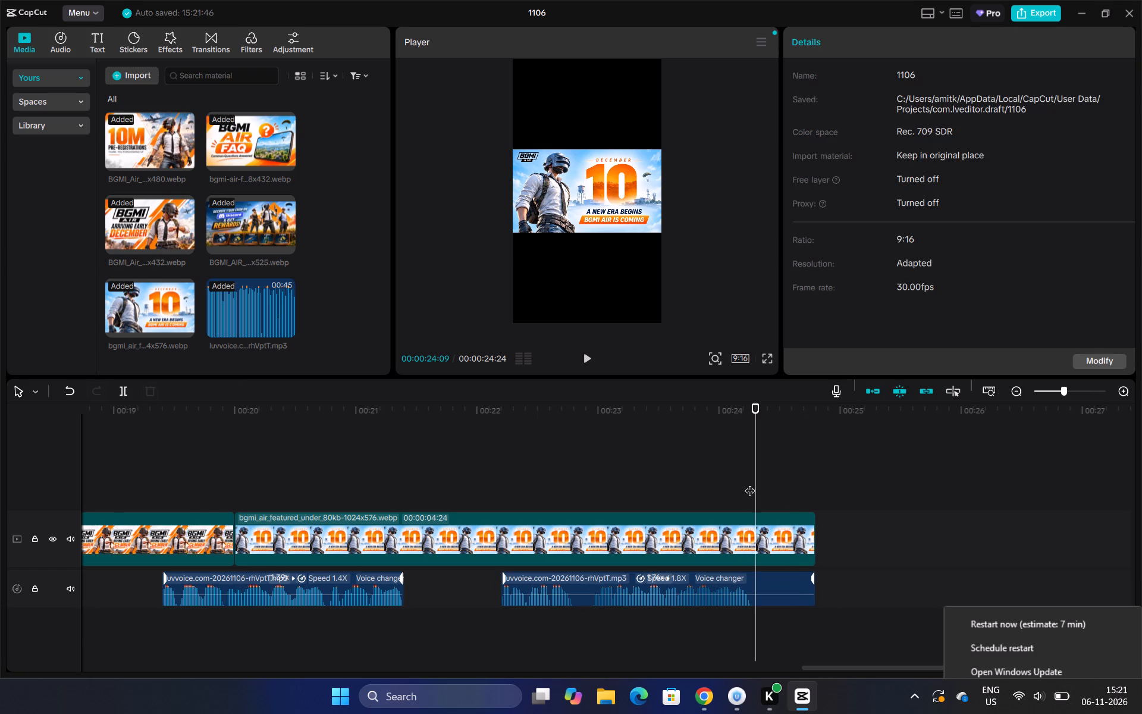
{"action": "key", "text": "ctrl+b"}
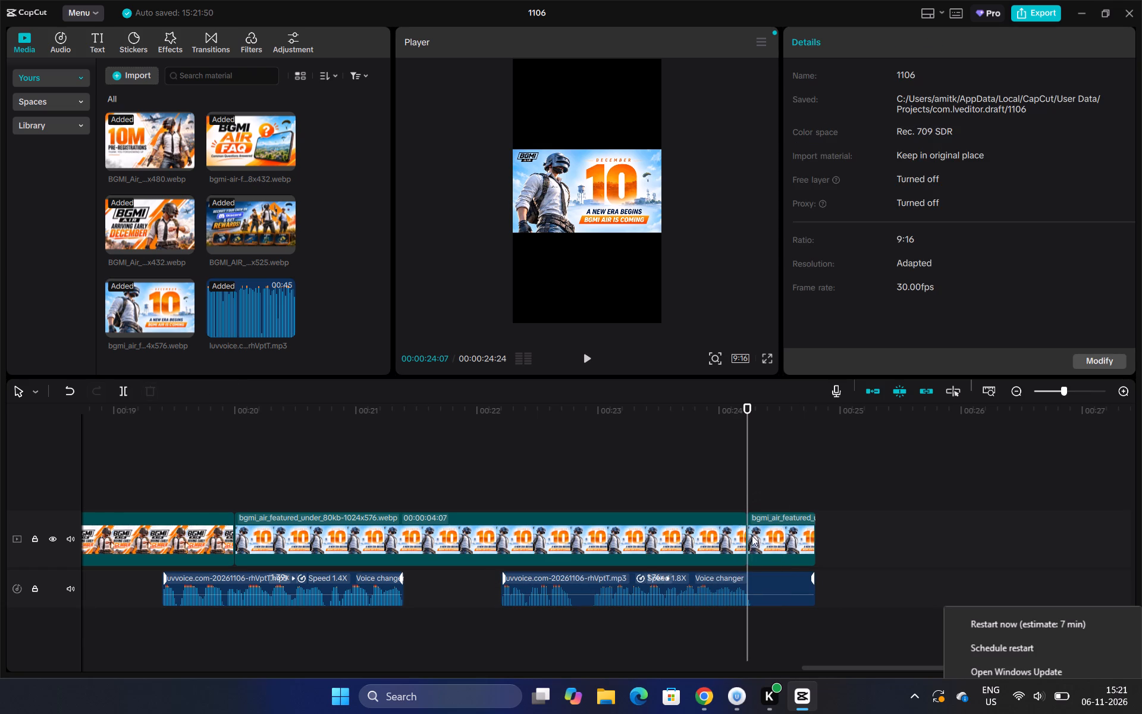
Split the last voiceover segment at 00:00:24:07 and delete its silent tail.
{"action": "left_click", "coordinate": [749, 590], "text": "ctrl"}
{"action": "key", "text": "ctrl+b"}
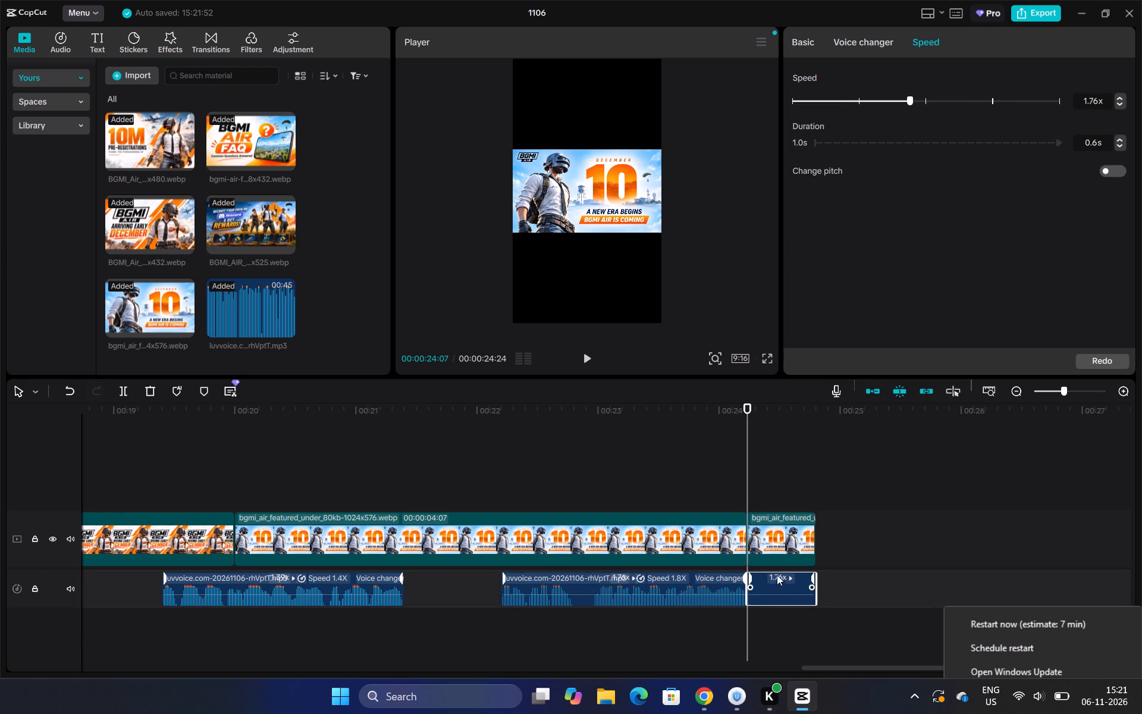
{"action": "key", "text": "Delete"}
Examine the whole timeline, checking the voiceover segments and the gaps between them against the image clips.
{"action": "scroll", "coordinate": [650, 571], "scroll_direction": "down", "scroll_amount": 2}
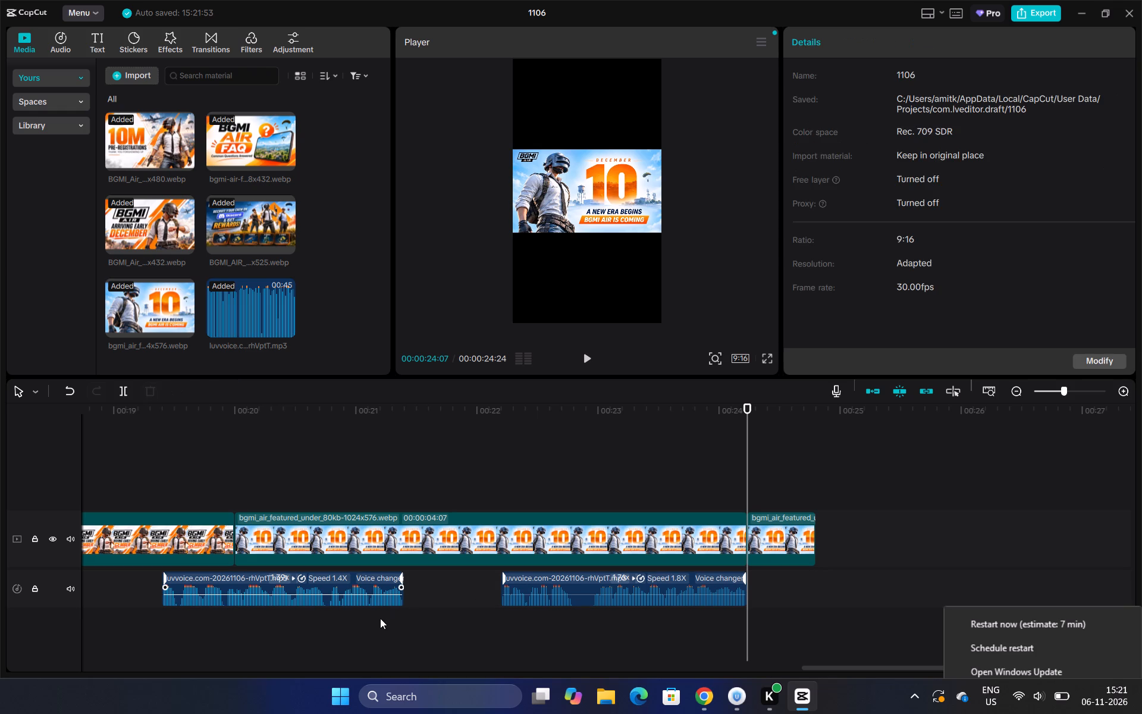
{"action": "scroll", "coordinate": [376, 625], "scroll_direction": "up", "scroll_amount": 3}
{"action": "left_click", "coordinate": [375, 625]}
{"action": "scroll", "coordinate": [384, 618], "scroll_direction": "down", "scroll_amount": 3, "text": "ctrl"}
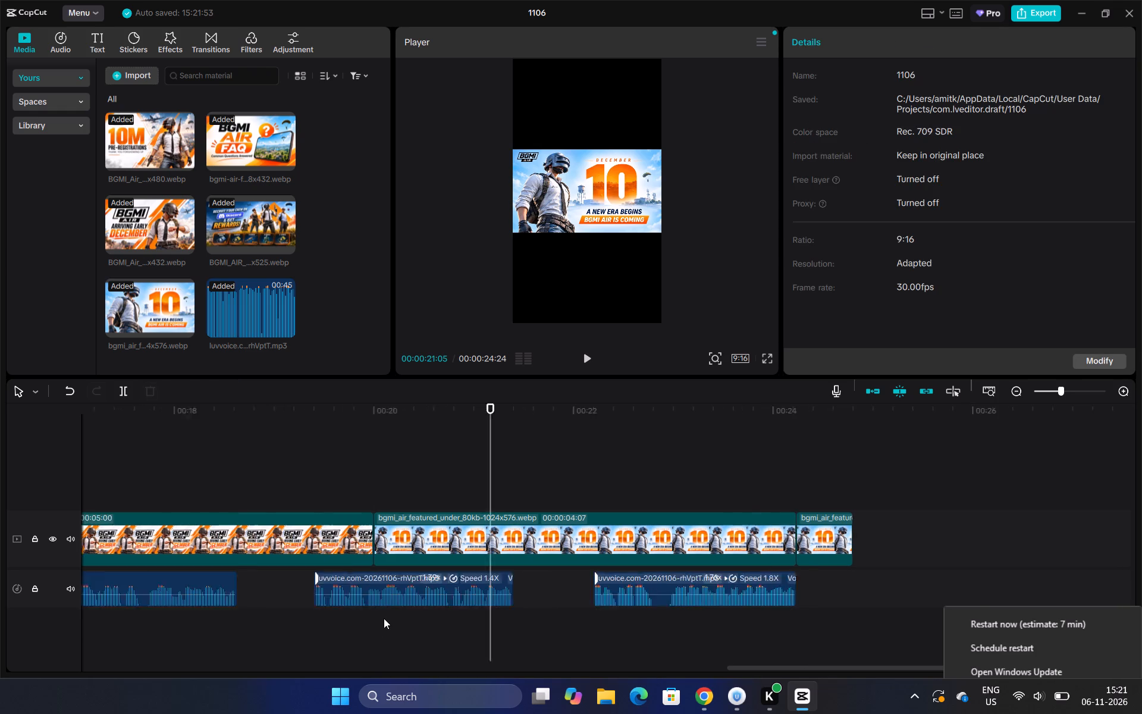
{"action": "scroll", "coordinate": [384, 618], "scroll_direction": "down", "scroll_amount": 19, "text": "ctrl"}
{"action": "scroll", "coordinate": [387, 613], "scroll_direction": "down", "scroll_amount": 9, "text": "ctrl"}
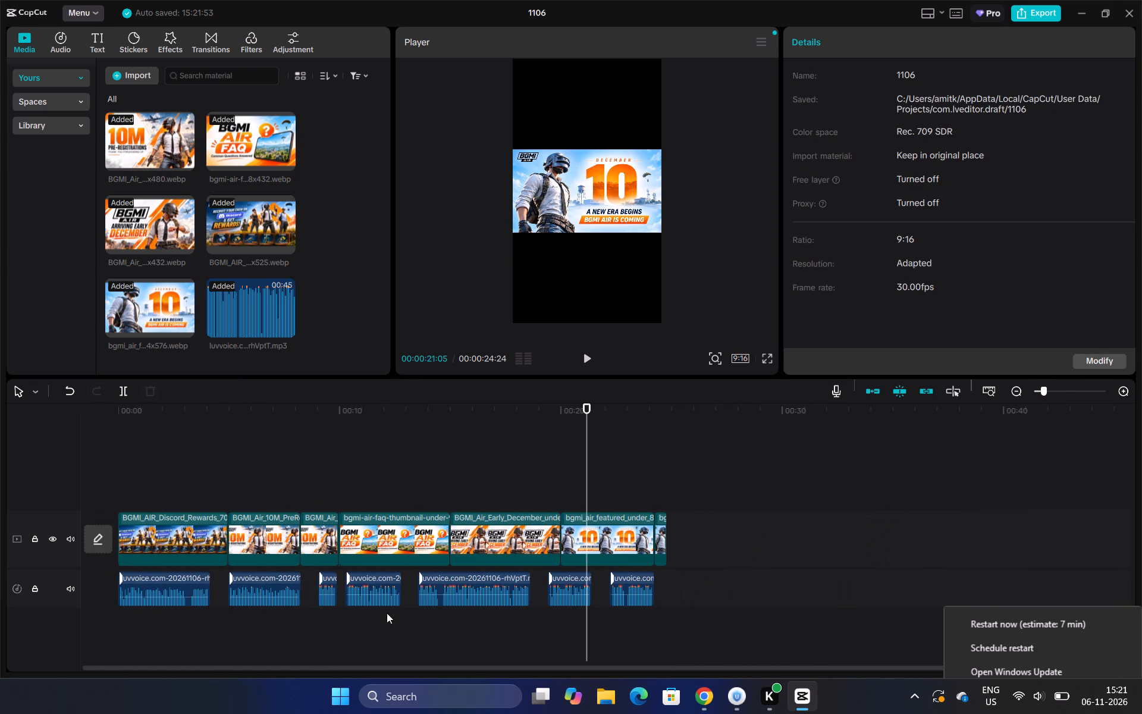
{"action": "scroll", "coordinate": [386, 612], "scroll_direction": "down", "scroll_amount": 4}
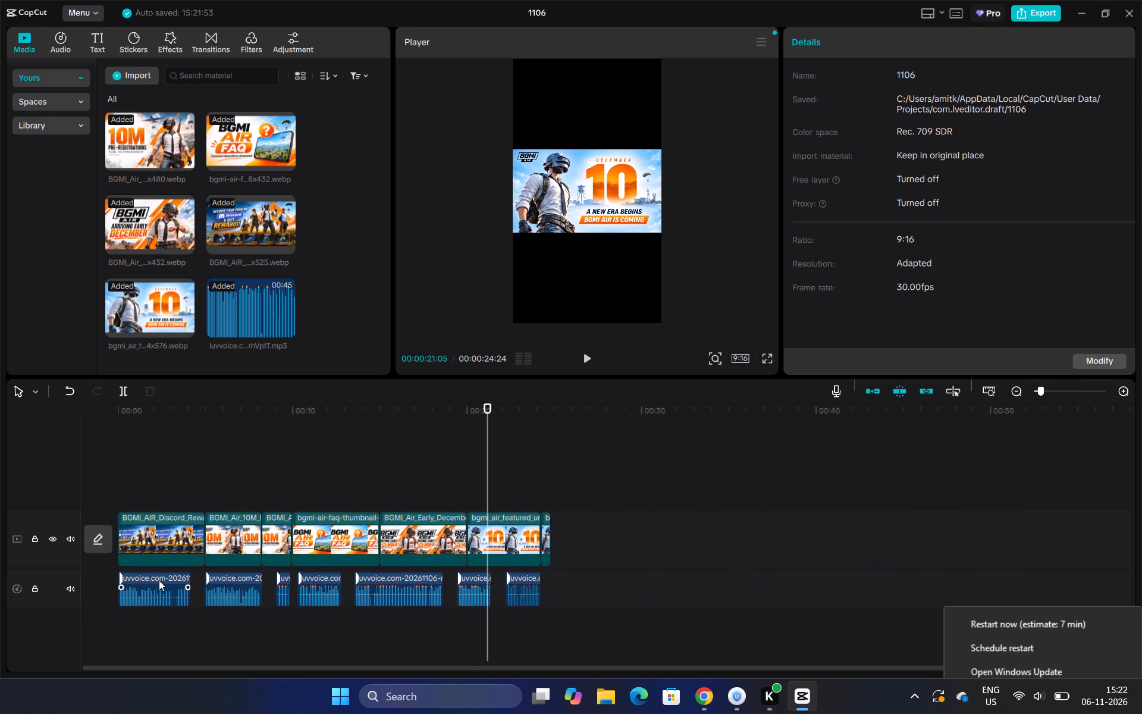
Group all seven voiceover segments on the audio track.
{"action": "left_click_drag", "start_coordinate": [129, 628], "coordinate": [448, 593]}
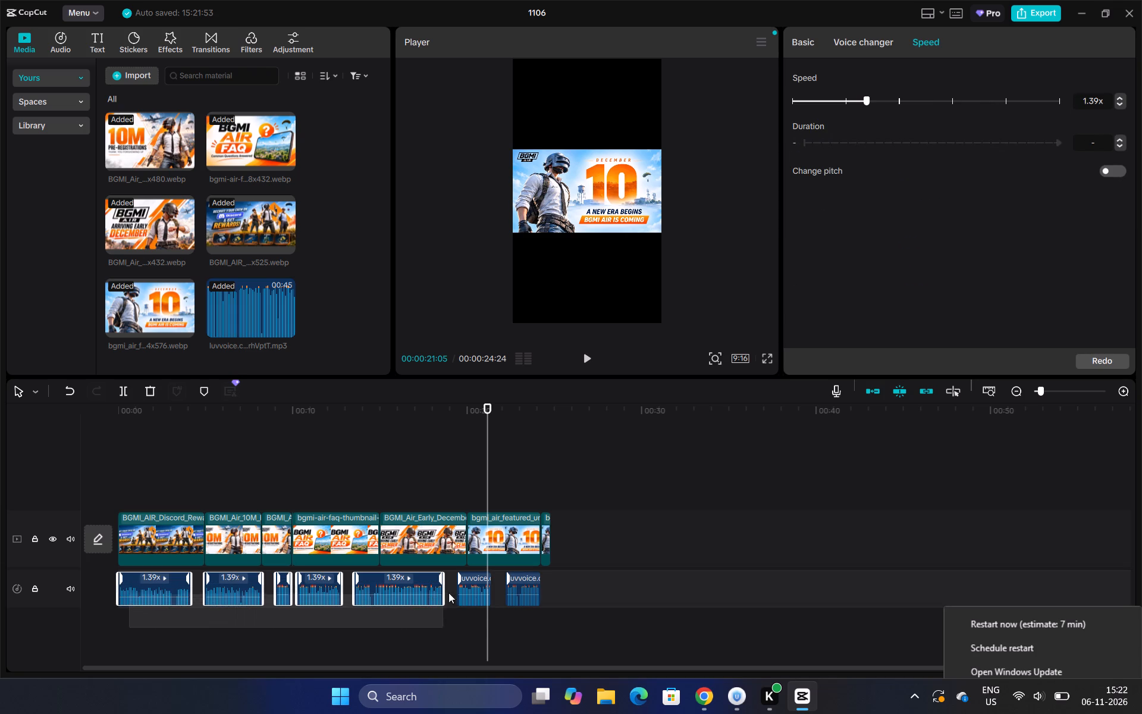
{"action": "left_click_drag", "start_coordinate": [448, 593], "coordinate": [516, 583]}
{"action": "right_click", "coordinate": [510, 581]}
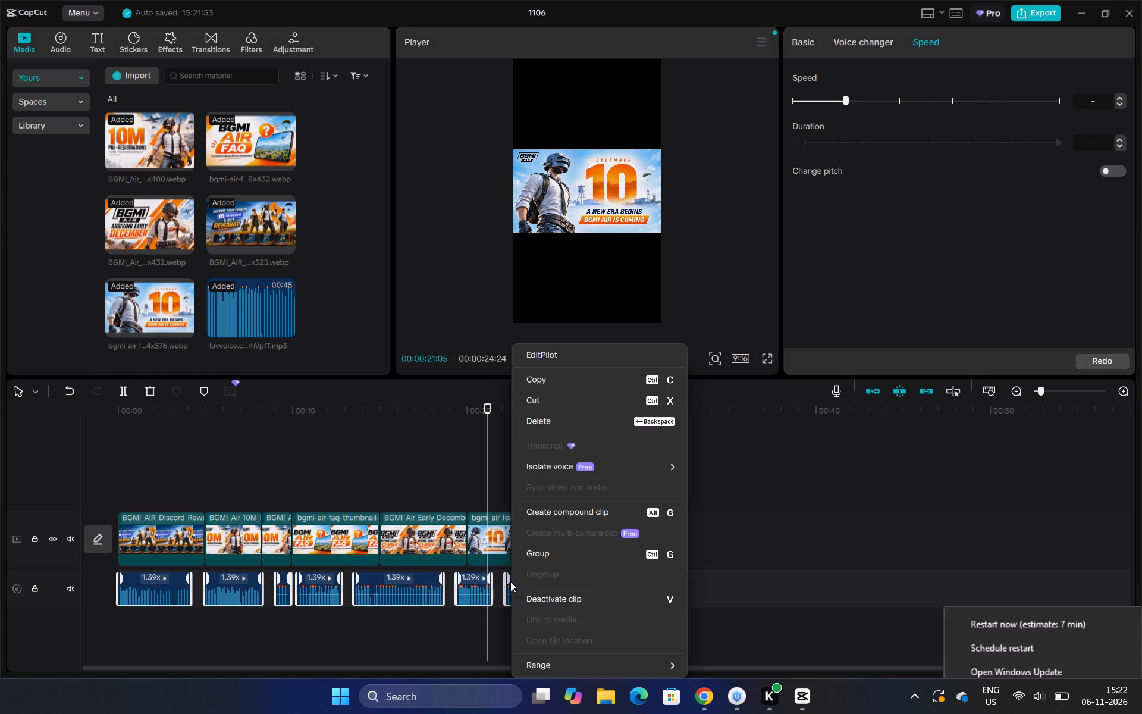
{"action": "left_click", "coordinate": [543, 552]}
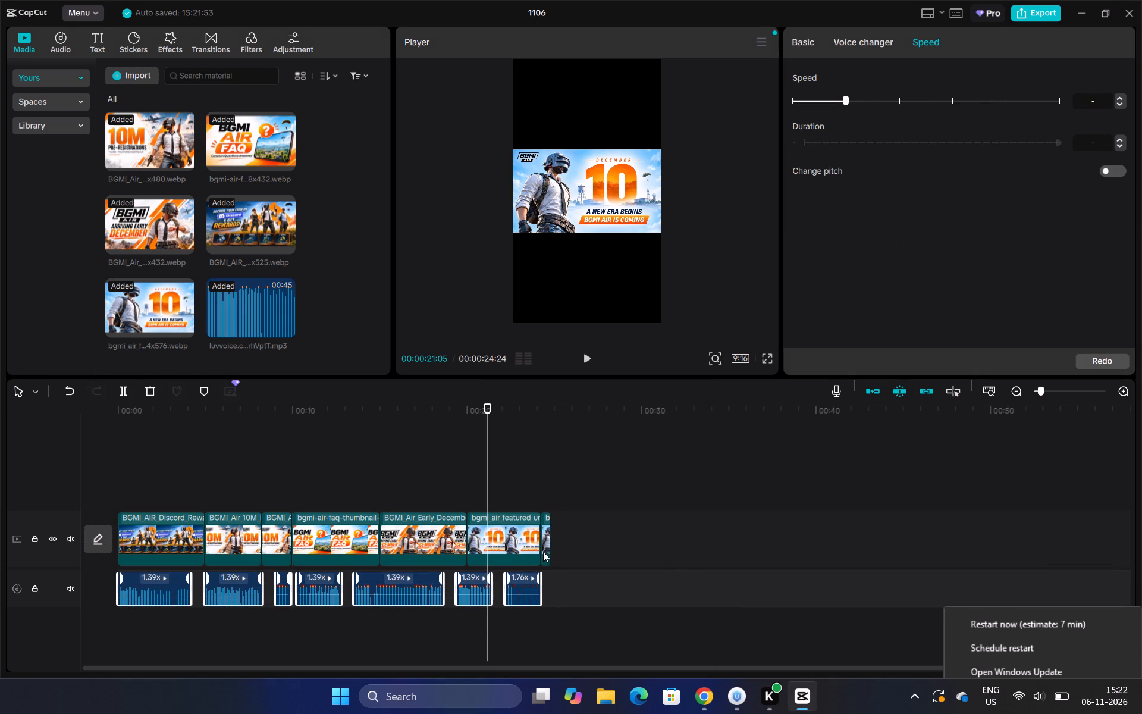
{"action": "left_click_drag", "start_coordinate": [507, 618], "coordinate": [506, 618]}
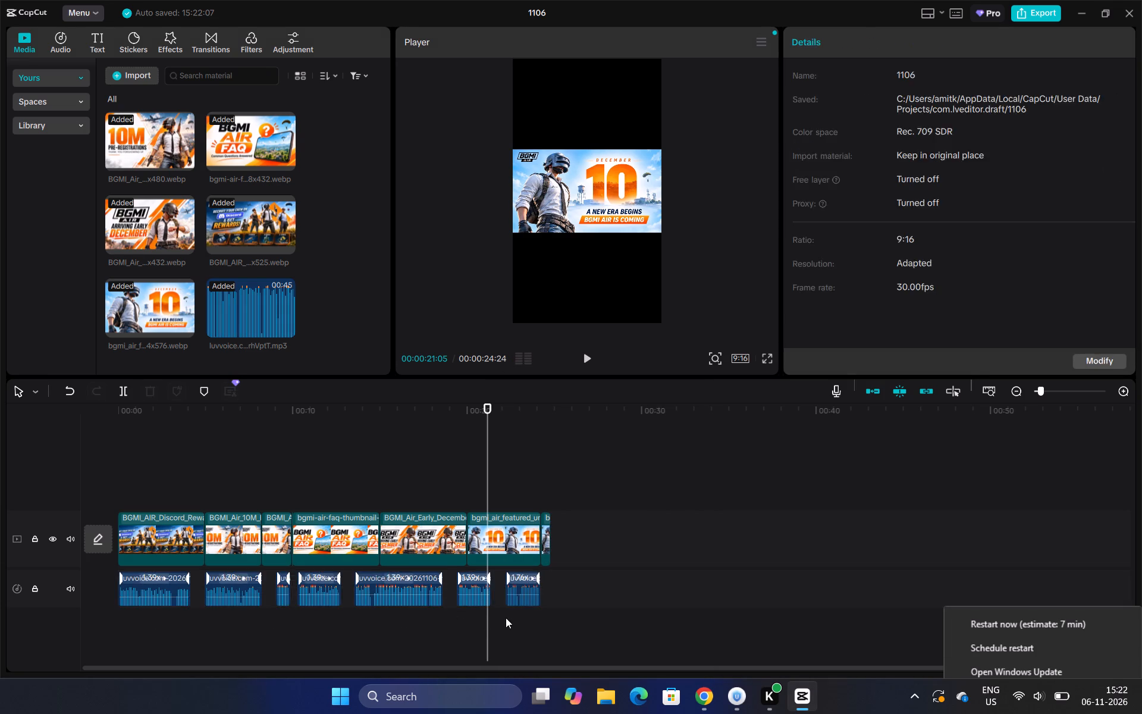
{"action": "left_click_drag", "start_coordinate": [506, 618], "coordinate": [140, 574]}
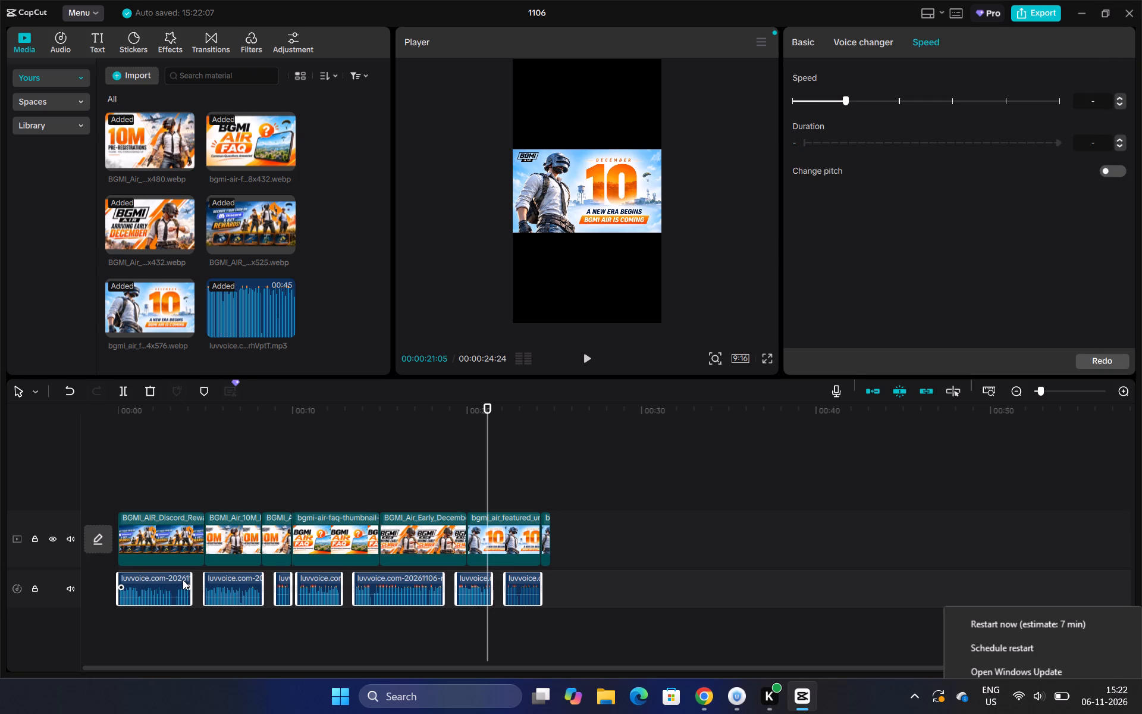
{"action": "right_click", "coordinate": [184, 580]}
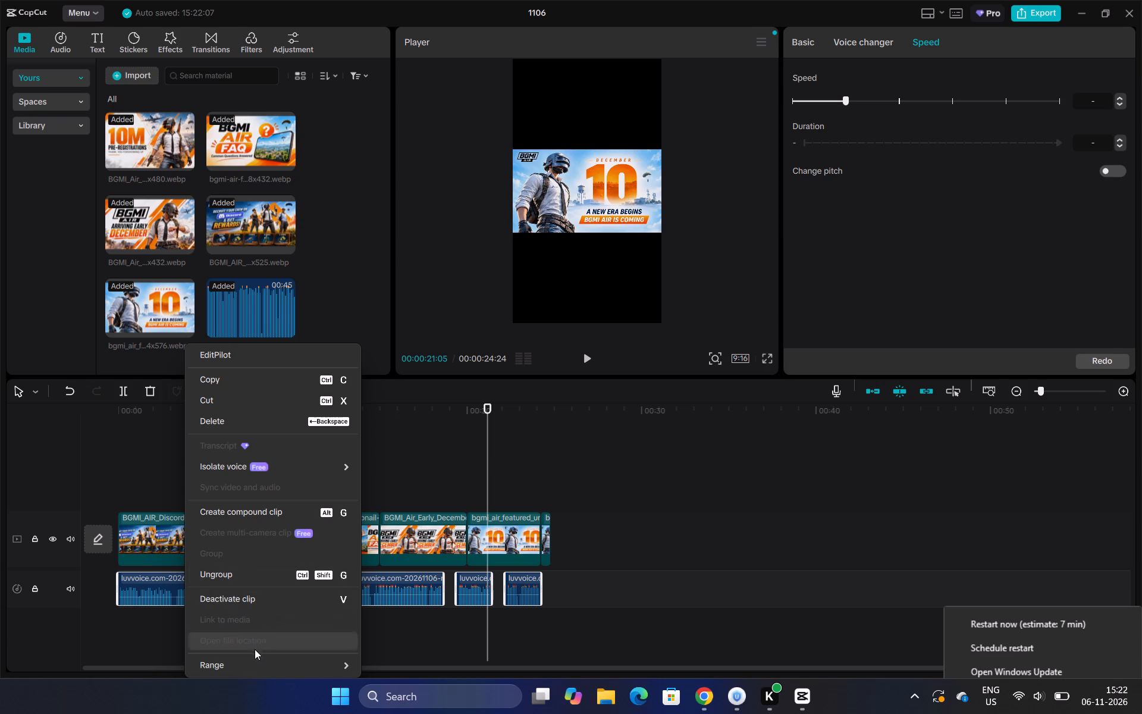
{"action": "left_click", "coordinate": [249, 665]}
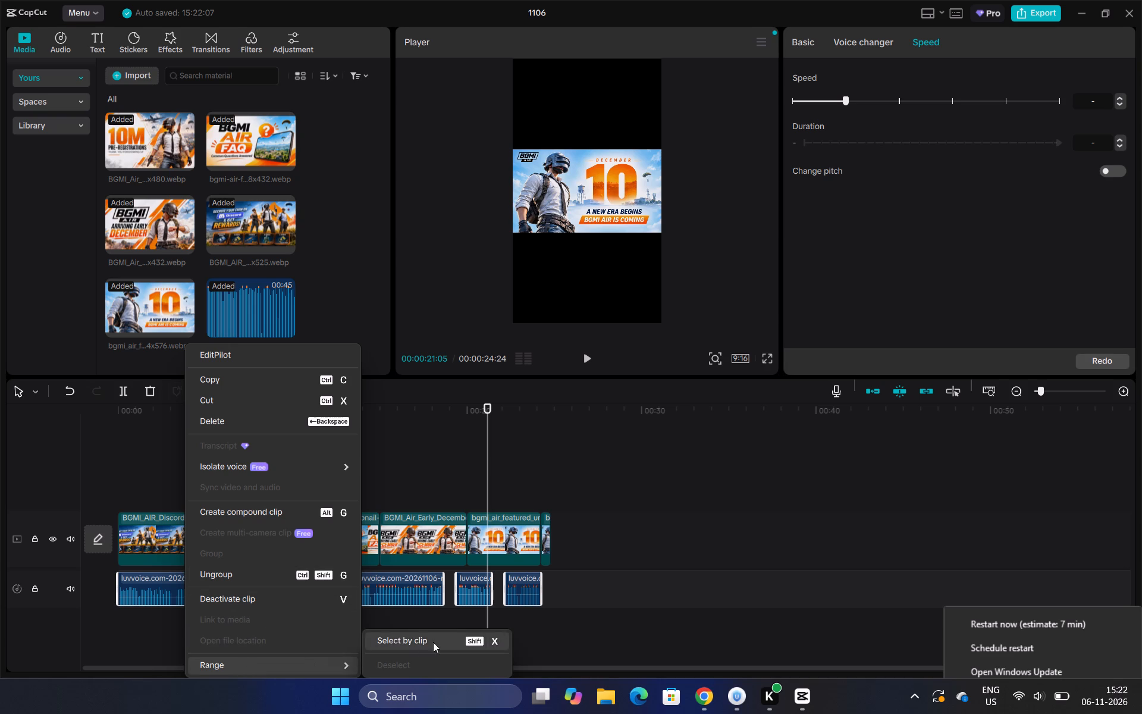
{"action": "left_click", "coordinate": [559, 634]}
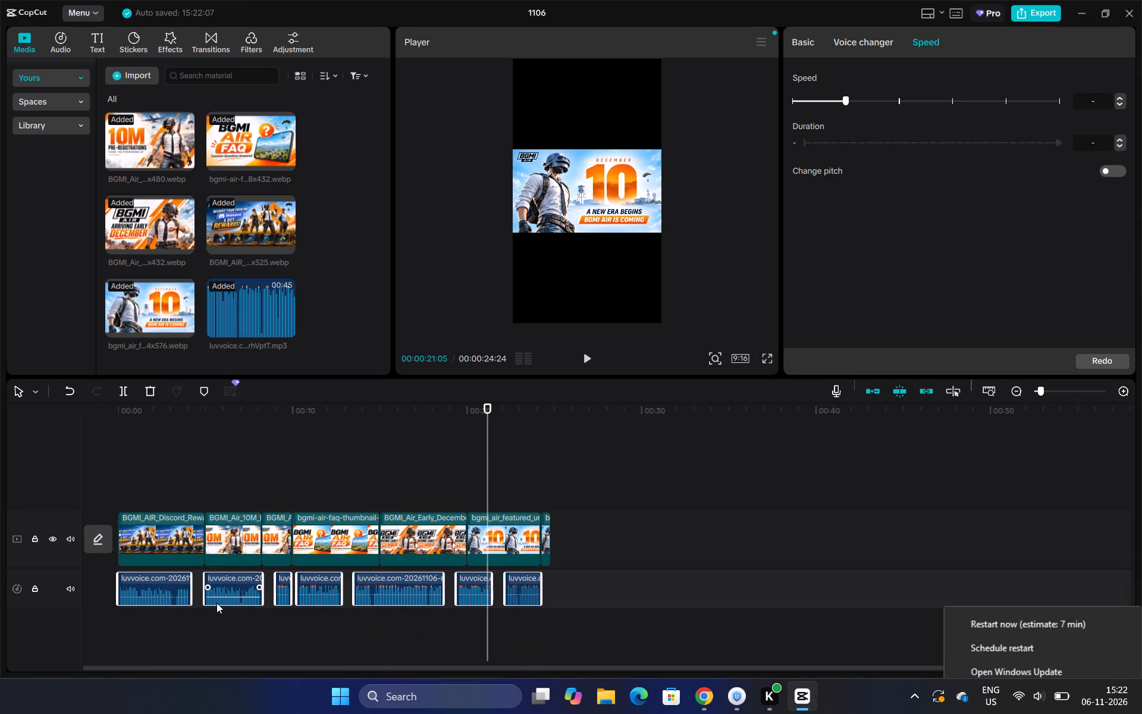
Move the second and third voiceover segments earlier so each butts against the preceding segment without a gap.
{"action": "left_click", "coordinate": [218, 599]}
{"action": "left_click", "coordinate": [224, 590]}
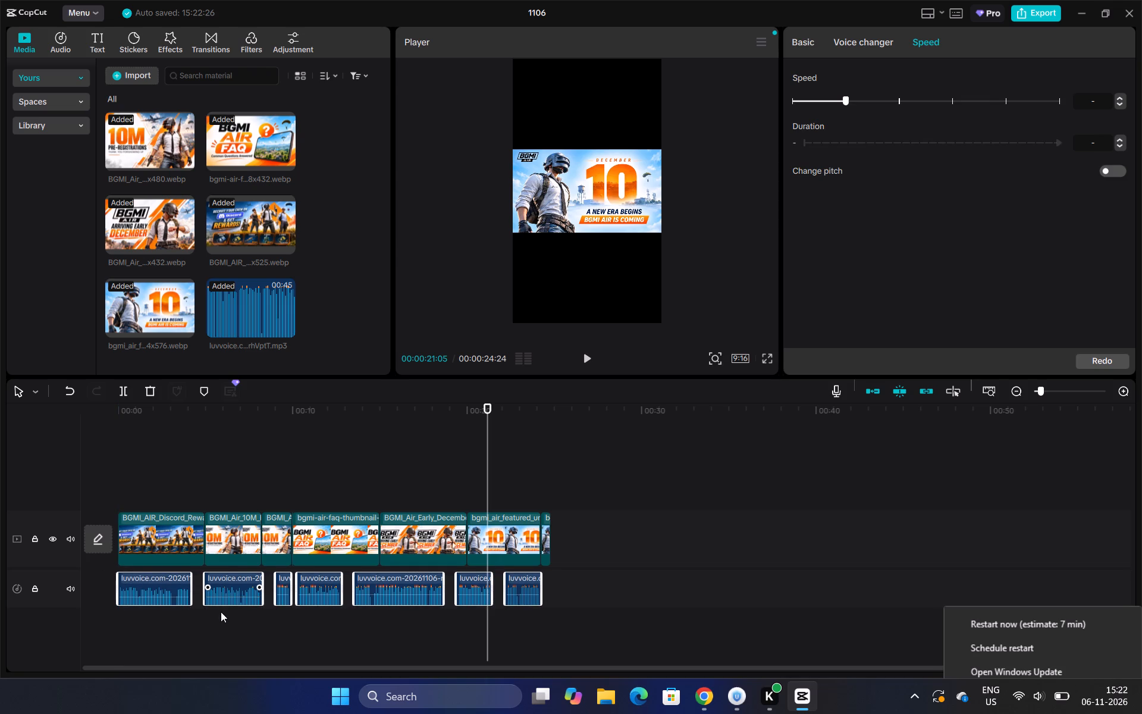
{"action": "left_click", "coordinate": [221, 621]}
{"action": "left_click", "coordinate": [224, 590]}
{"action": "left_click_drag", "start_coordinate": [224, 590], "coordinate": [214, 590]}
{"action": "left_click", "coordinate": [284, 592]}
{"action": "left_click_drag", "start_coordinate": [284, 592], "coordinate": [263, 592]}
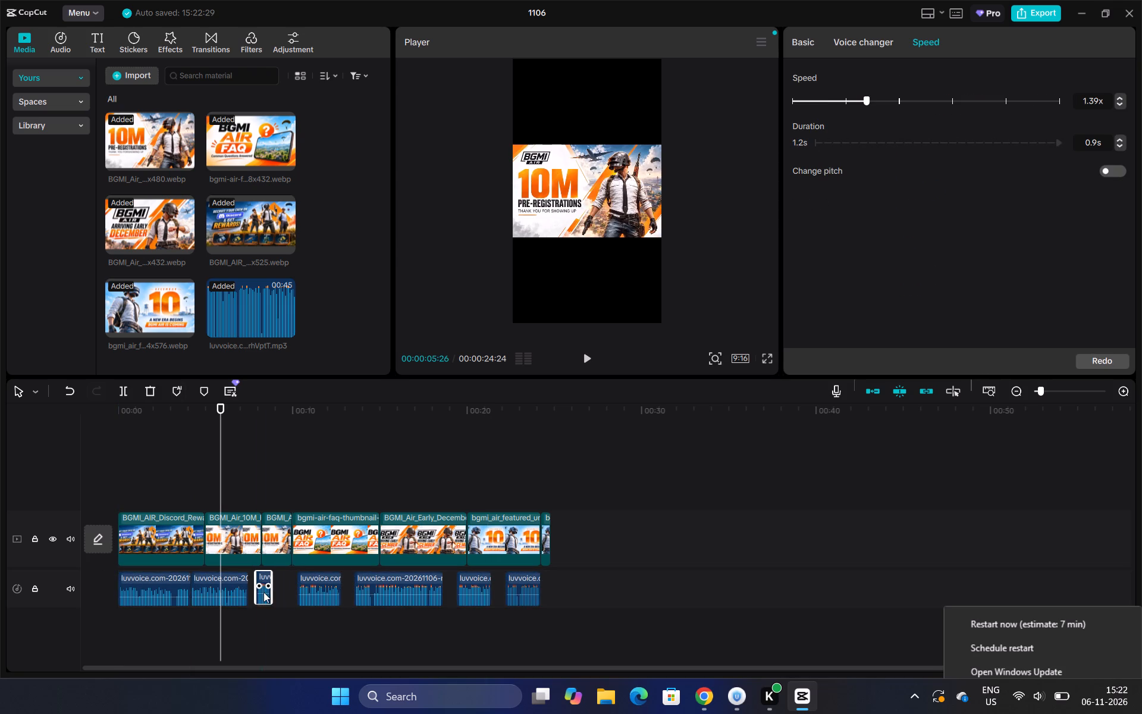
{"action": "left_click_drag", "start_coordinate": [263, 592], "coordinate": [259, 595]}
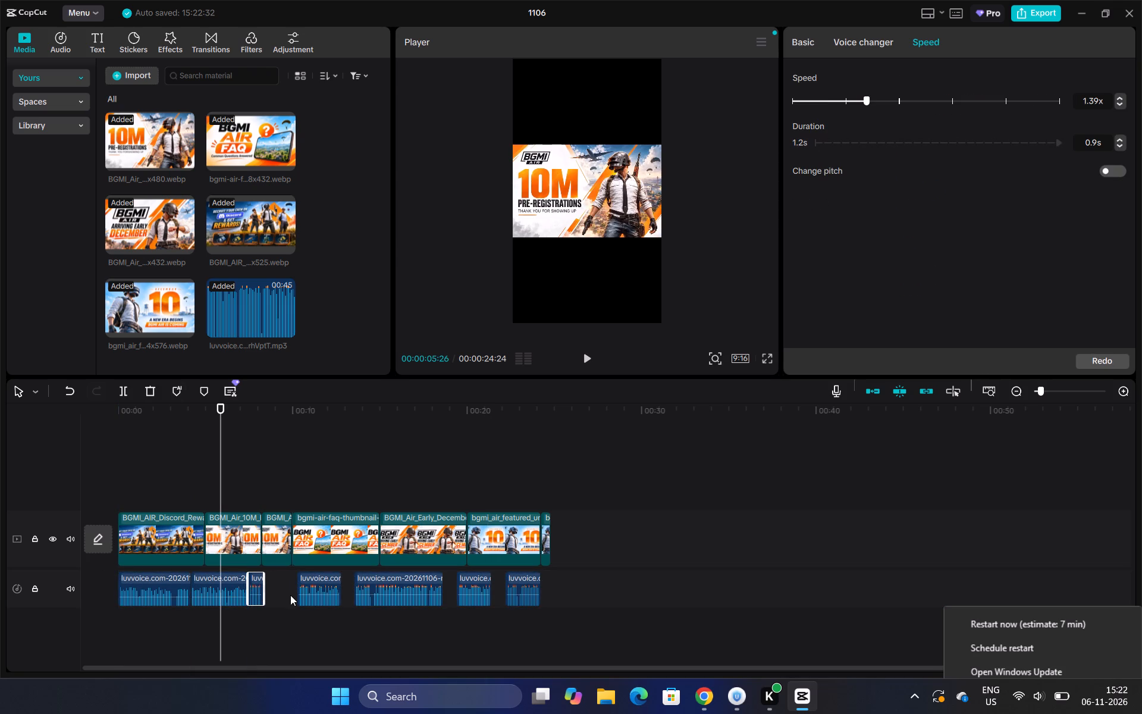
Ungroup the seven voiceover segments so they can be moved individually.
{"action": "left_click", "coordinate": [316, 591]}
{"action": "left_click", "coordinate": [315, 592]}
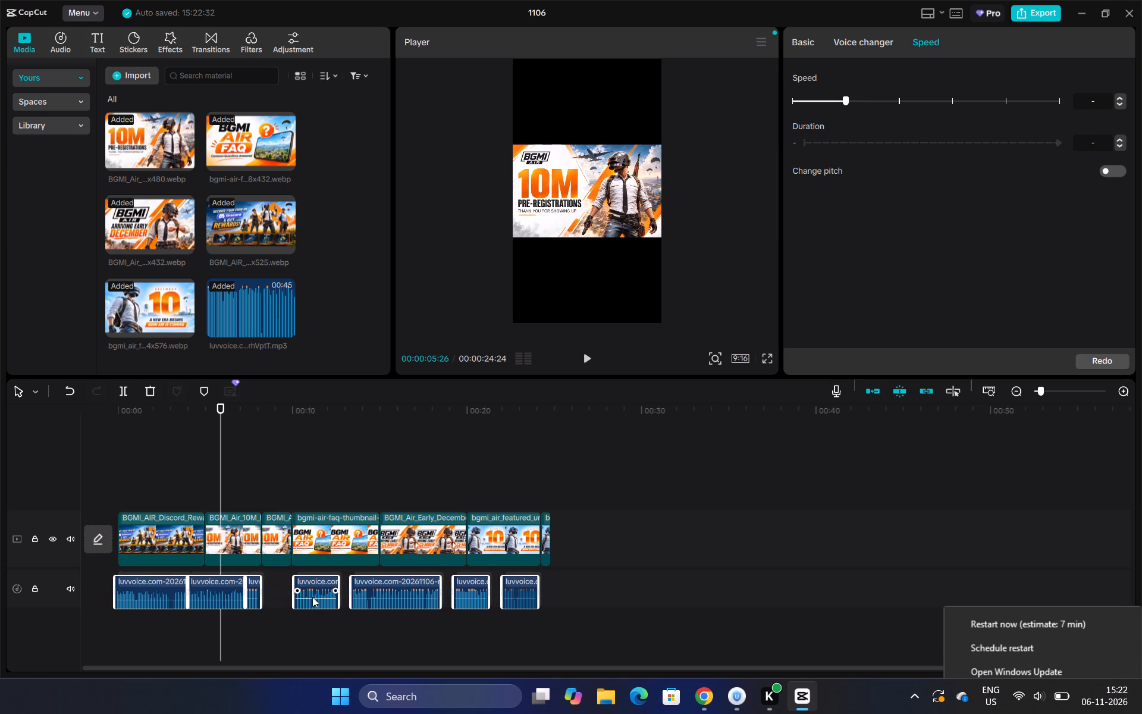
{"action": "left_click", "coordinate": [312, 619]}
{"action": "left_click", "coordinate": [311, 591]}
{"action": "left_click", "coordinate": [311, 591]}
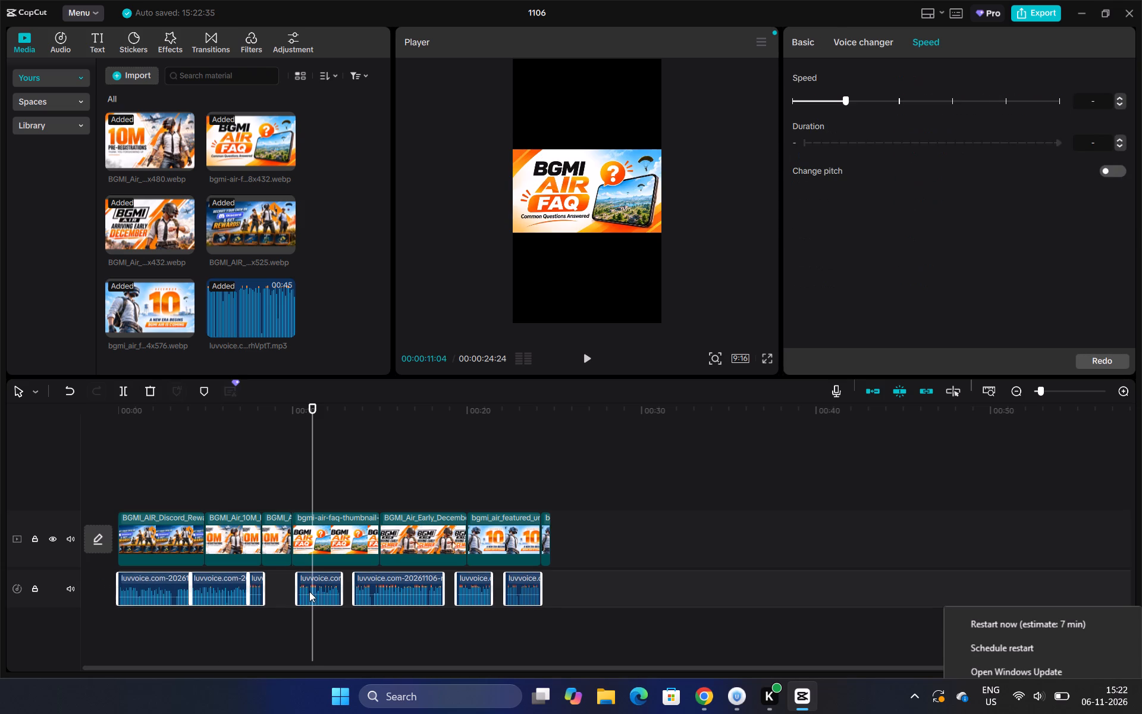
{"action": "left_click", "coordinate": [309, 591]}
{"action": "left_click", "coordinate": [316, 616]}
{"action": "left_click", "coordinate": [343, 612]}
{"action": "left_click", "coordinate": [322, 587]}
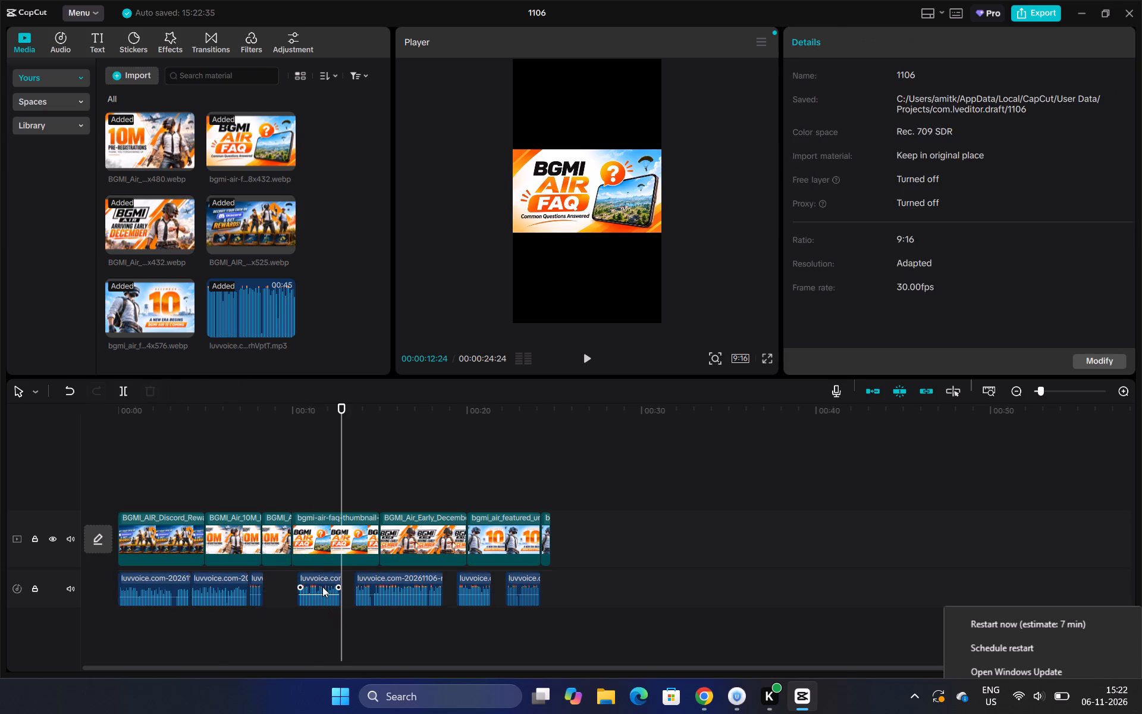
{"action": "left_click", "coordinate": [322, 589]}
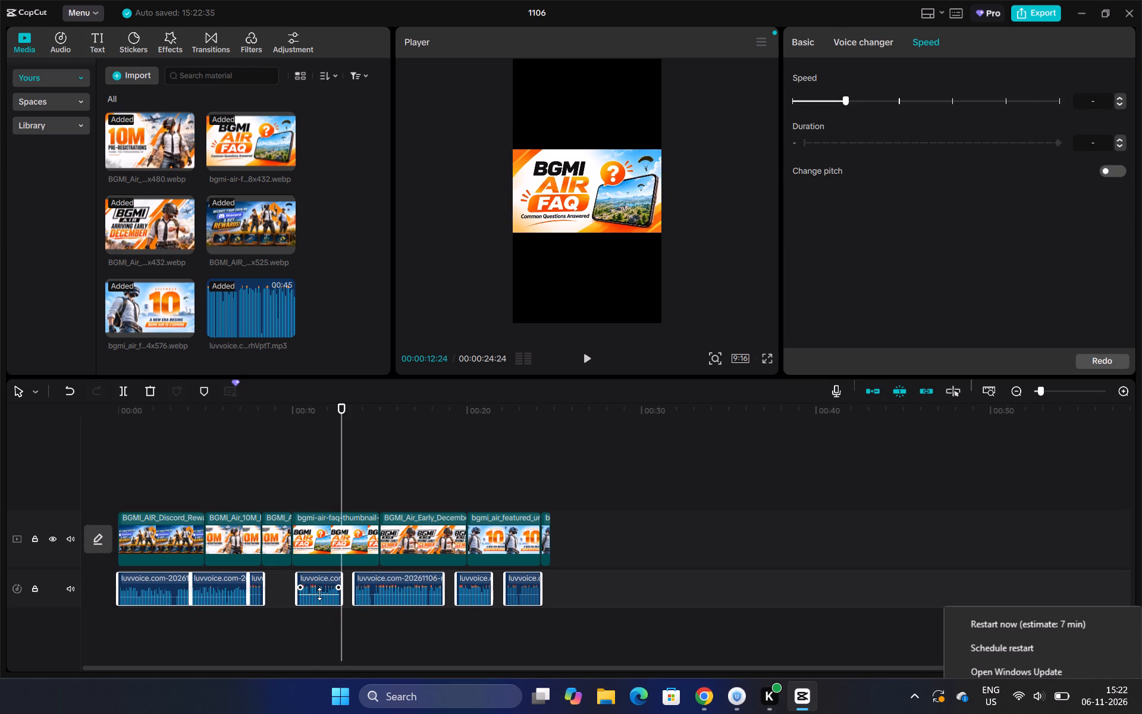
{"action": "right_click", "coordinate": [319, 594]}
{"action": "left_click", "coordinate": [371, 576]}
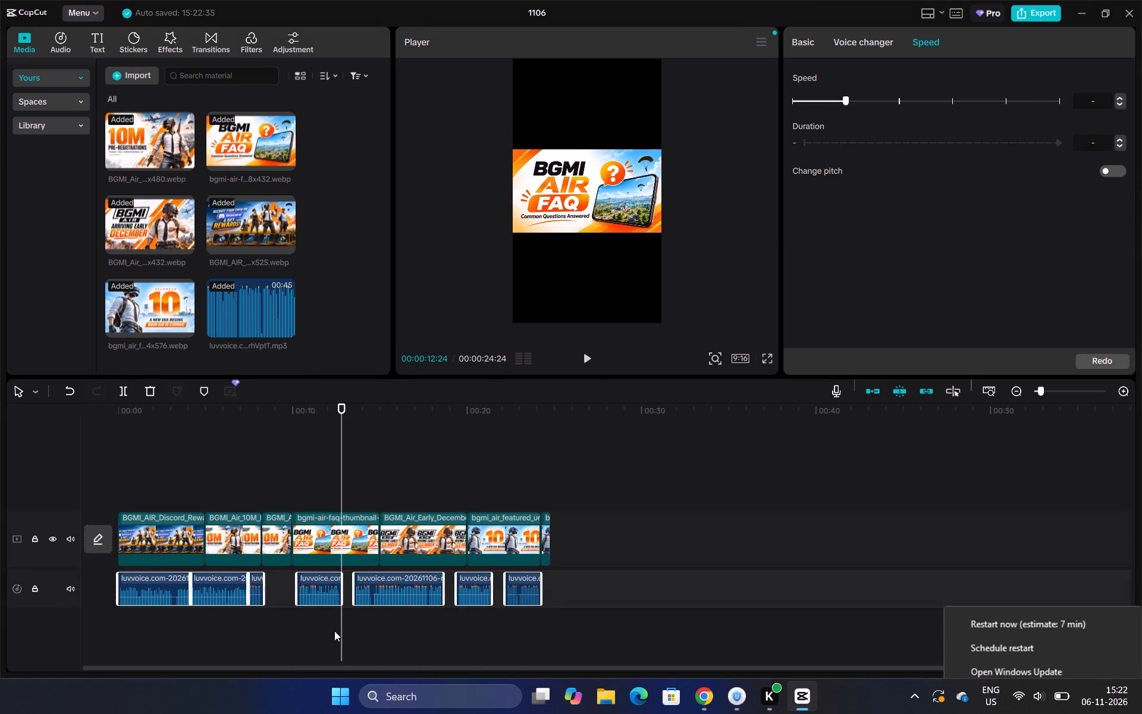
Move the fourth and fifth voiceover segments earlier so each butts against the preceding segment without a gap.
{"action": "left_click", "coordinate": [334, 631]}
{"action": "left_click", "coordinate": [331, 600]}
{"action": "left_click", "coordinate": [325, 595]}
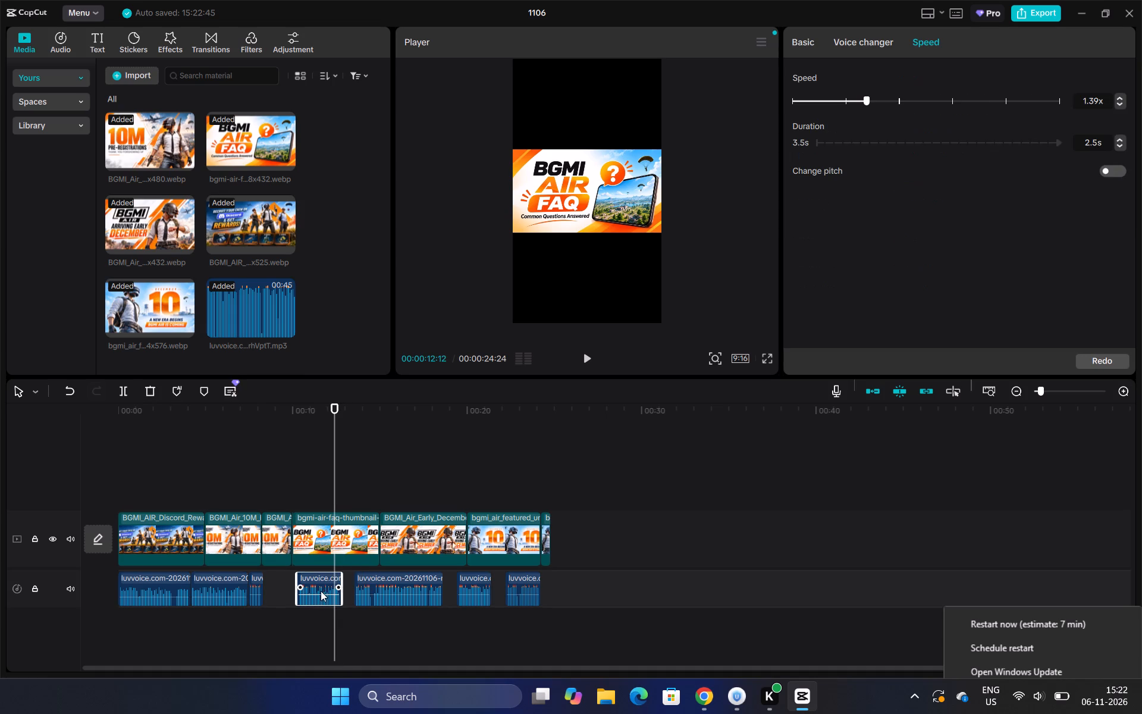
{"action": "left_click_drag", "start_coordinate": [321, 588], "coordinate": [291, 590]}
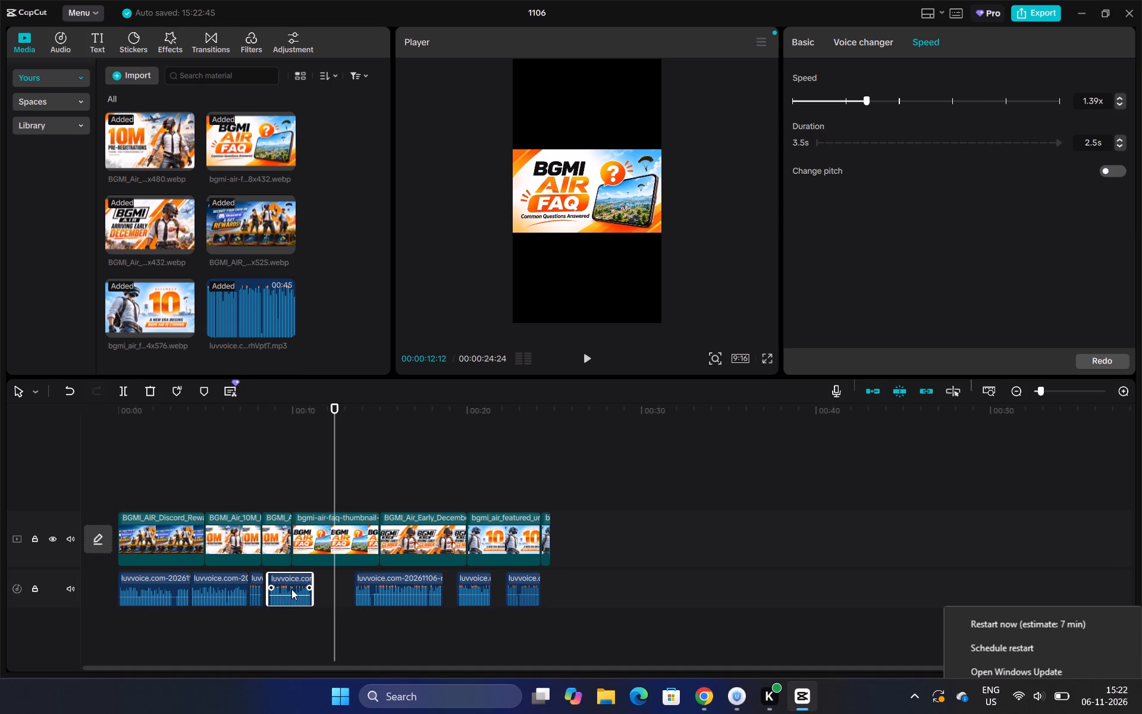
{"action": "left_click", "coordinate": [291, 588]}
{"action": "left_click_drag", "start_coordinate": [290, 588], "coordinate": [281, 588]}
{"action": "left_click", "coordinate": [282, 596]}
{"action": "left_click_drag", "start_coordinate": [282, 596], "coordinate": [286, 559]}
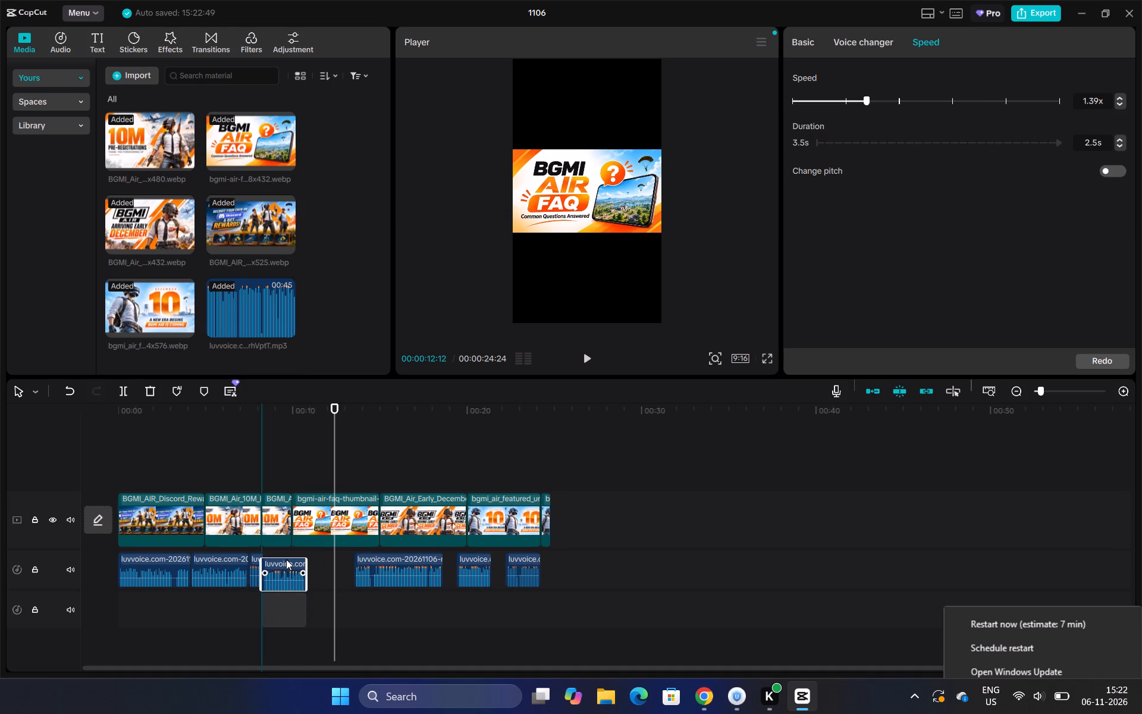
{"action": "left_click_drag", "start_coordinate": [286, 559], "coordinate": [288, 556]}
{"action": "left_click", "coordinate": [392, 583]}
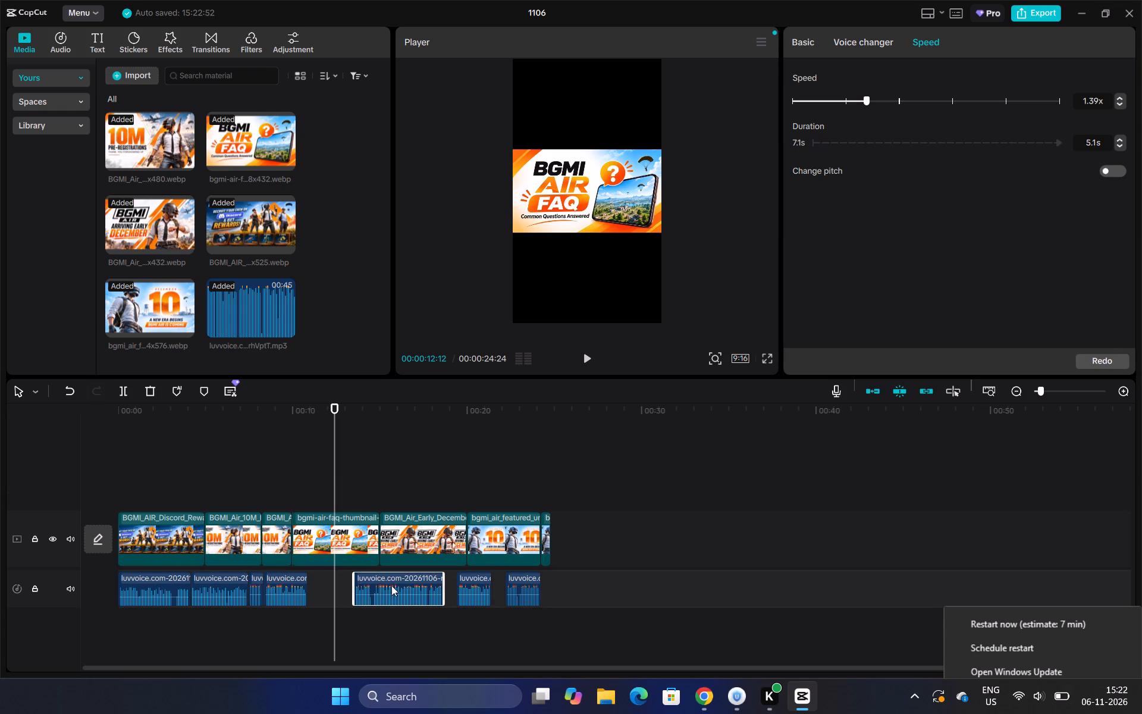
{"action": "left_click_drag", "start_coordinate": [391, 586], "coordinate": [349, 588]}
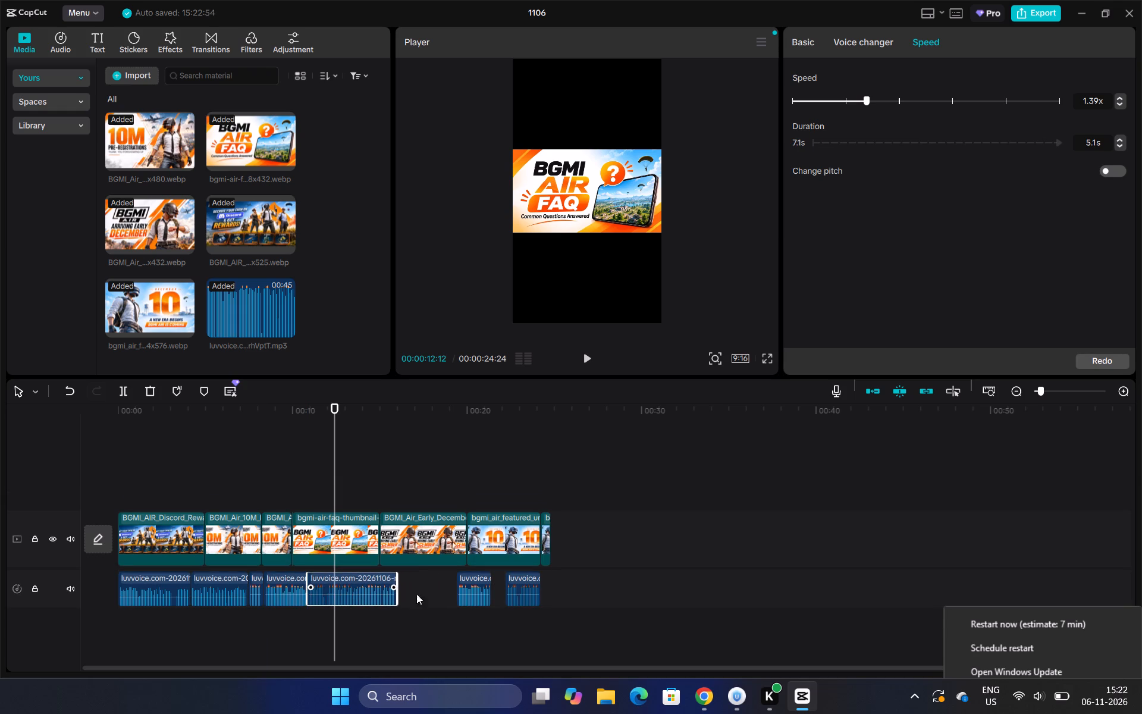
Move the sixth voiceover segment earlier so it butts against the end of the fifth segment.
{"action": "triple_click", "coordinate": [473, 591]}
{"action": "left_click", "coordinate": [473, 591]}
{"action": "left_click", "coordinate": [457, 591]}
{"action": "left_click", "coordinate": [451, 591]}
{"action": "left_click", "coordinate": [444, 591]}
{"action": "double_click", "coordinate": [437, 591]}
{"action": "left_click", "coordinate": [431, 591]}
{"action": "double_click", "coordinate": [423, 591]}
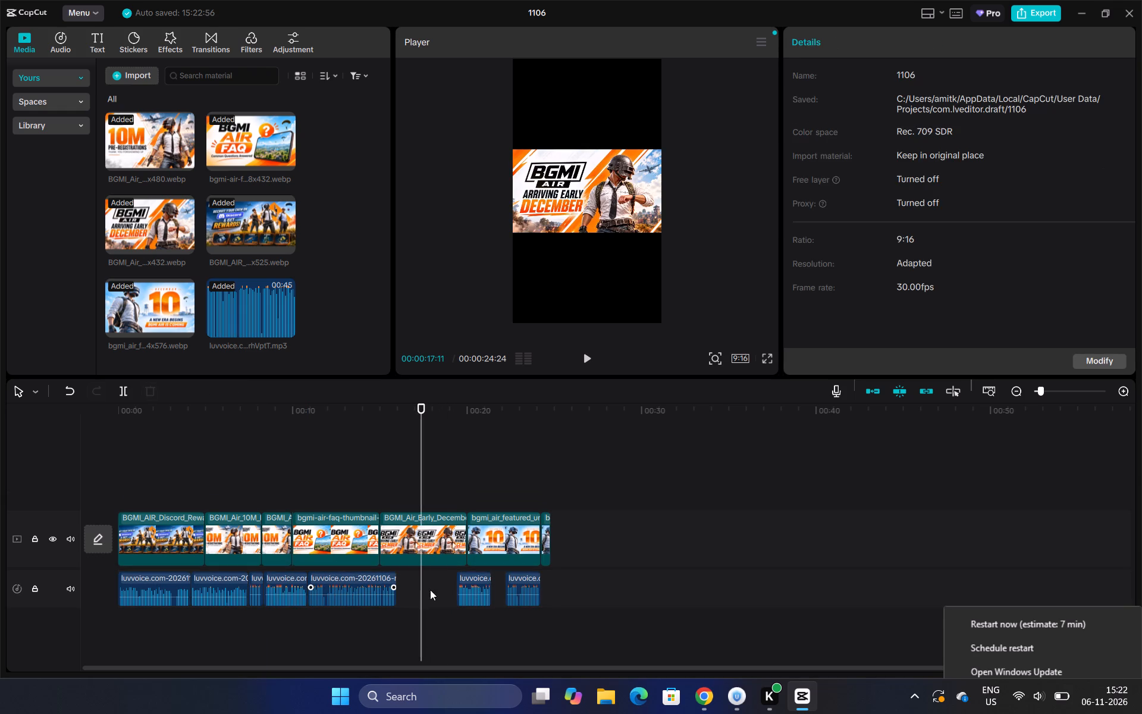
{"action": "triple_click", "coordinate": [464, 581]}
{"action": "left_click", "coordinate": [464, 581]}
{"action": "left_click_drag", "start_coordinate": [464, 581], "coordinate": [457, 582]}
{"action": "left_click_drag", "start_coordinate": [447, 584], "coordinate": [439, 584]}
{"action": "left_click", "coordinate": [436, 585]}
{"action": "left_click", "coordinate": [432, 586]}
{"action": "left_click", "coordinate": [428, 587]}
{"action": "left_click", "coordinate": [423, 588]}
{"action": "double_click", "coordinate": [417, 588]}
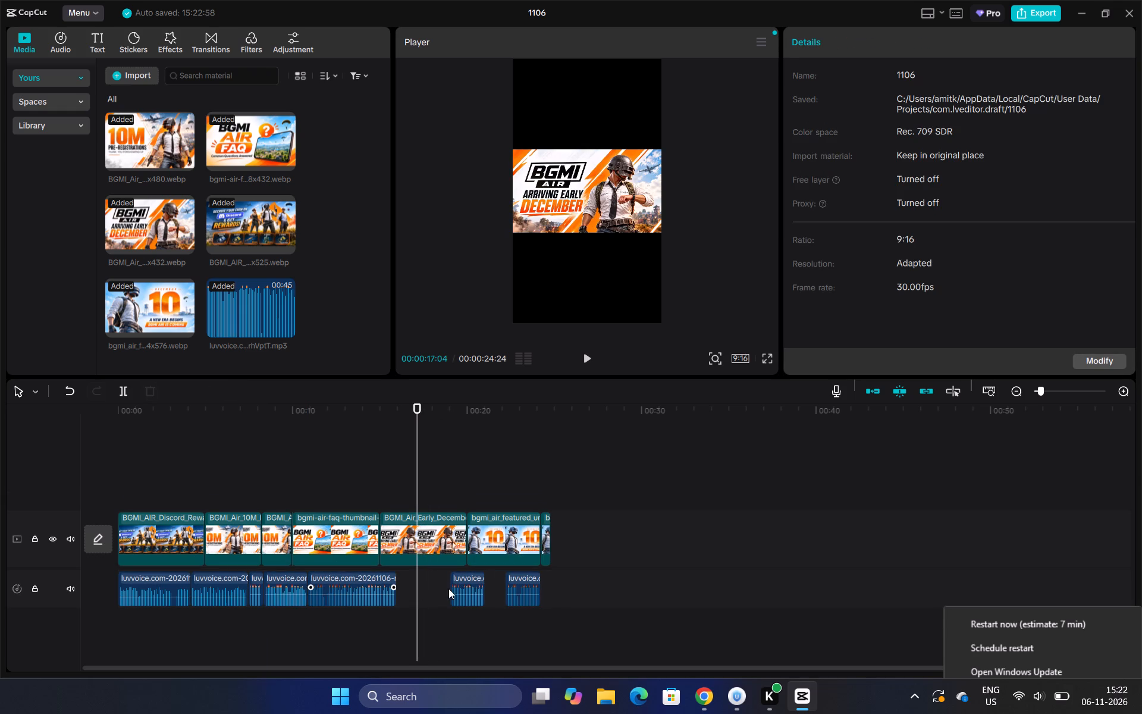
{"action": "left_click", "coordinate": [462, 588]}
{"action": "left_click_drag", "start_coordinate": [462, 588], "coordinate": [411, 593]}
Move the last voiceover segment earlier so it butts against the end of the sixth segment.
{"action": "left_click", "coordinate": [515, 588]}
{"action": "left_click_drag", "start_coordinate": [515, 588], "coordinate": [448, 597]}
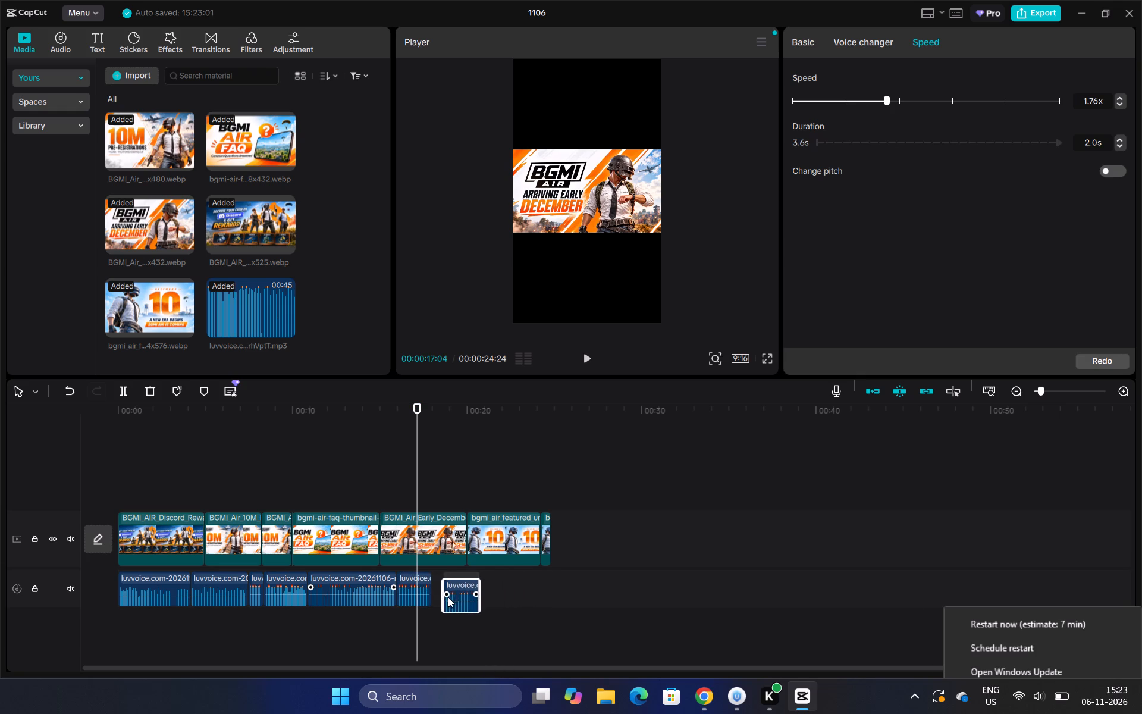
{"action": "left_click_drag", "start_coordinate": [448, 597], "coordinate": [443, 594]}
Play the timeline from the beginning to check how the closed-up voiceover sounds.
{"action": "left_click", "coordinate": [127, 490]}
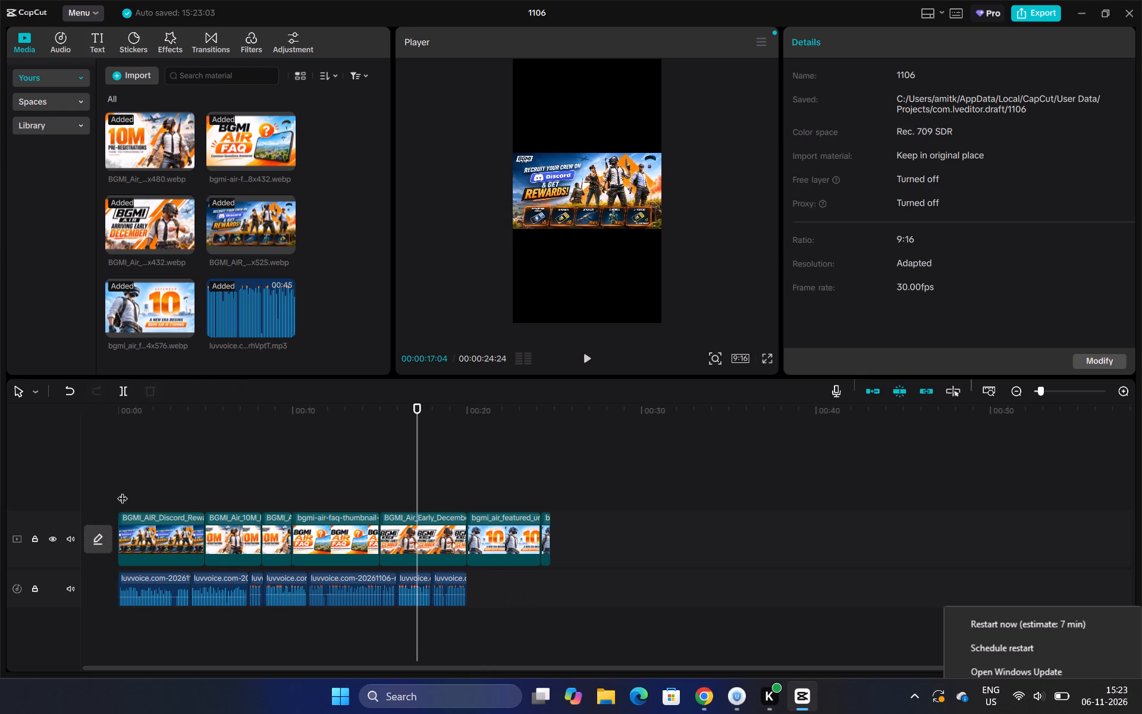
{"action": "left_click", "coordinate": [122, 491]}
{"action": "key", "text": "space"}
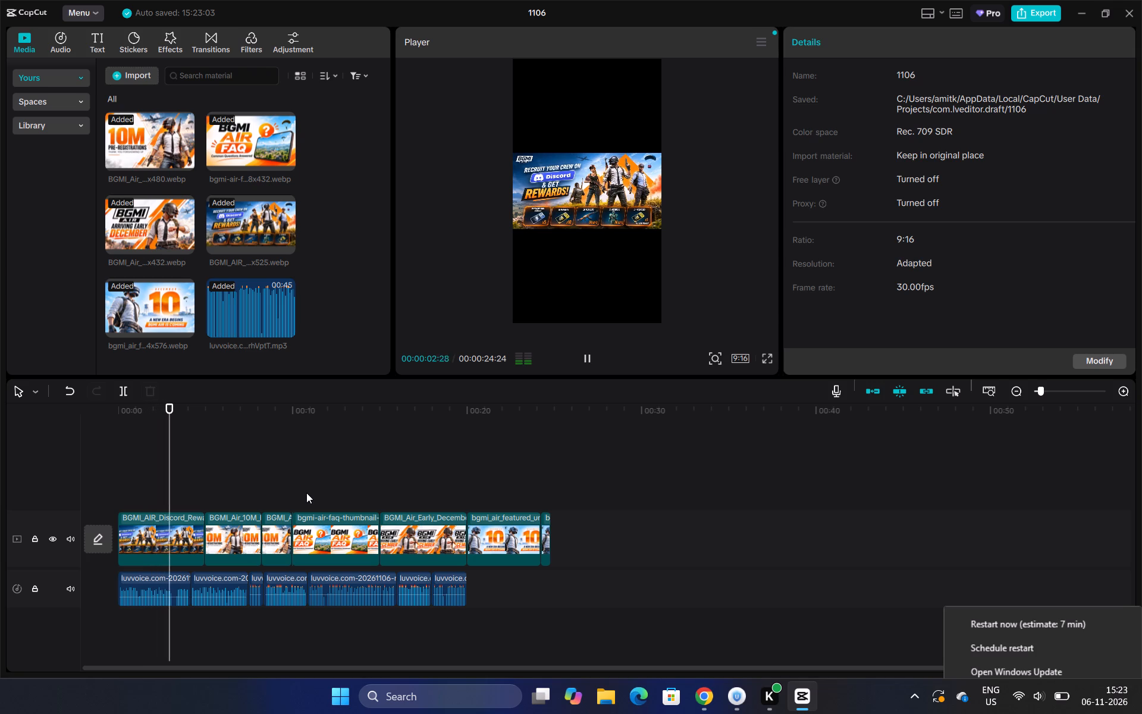
{"action": "left_click", "coordinate": [211, 592]}
{"action": "left_click", "coordinate": [386, 650]}
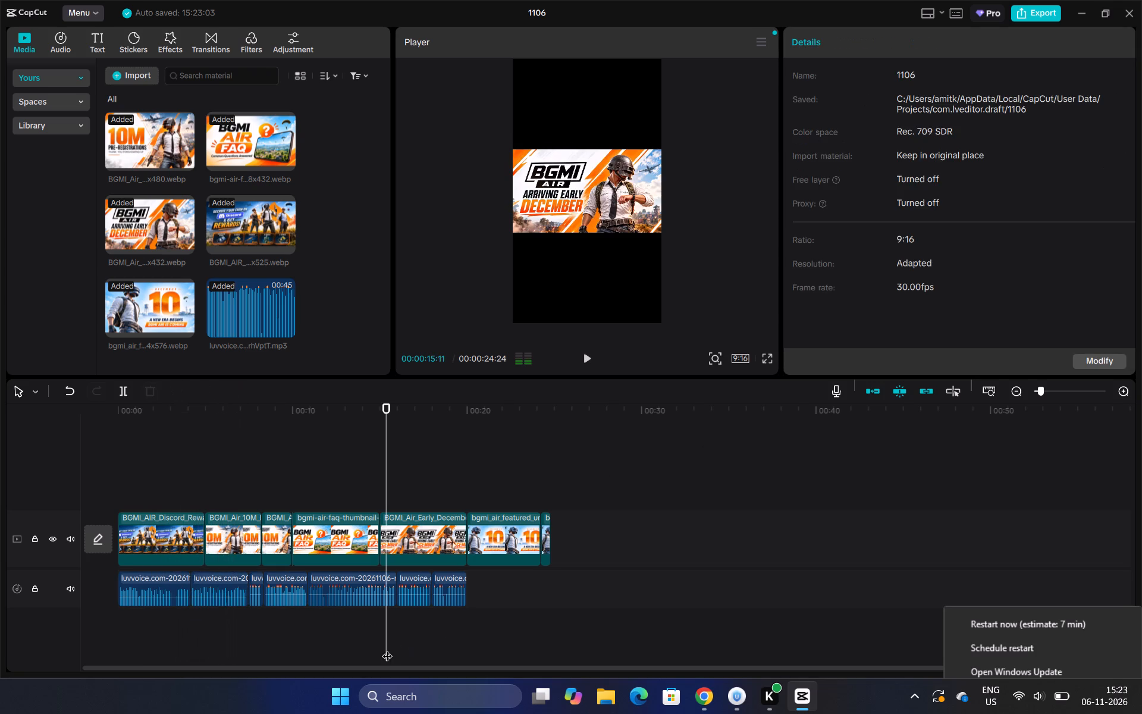
Select all seven voiceover segments and deactivate them.
{"action": "left_click_drag", "start_coordinate": [449, 631], "coordinate": [147, 587]}
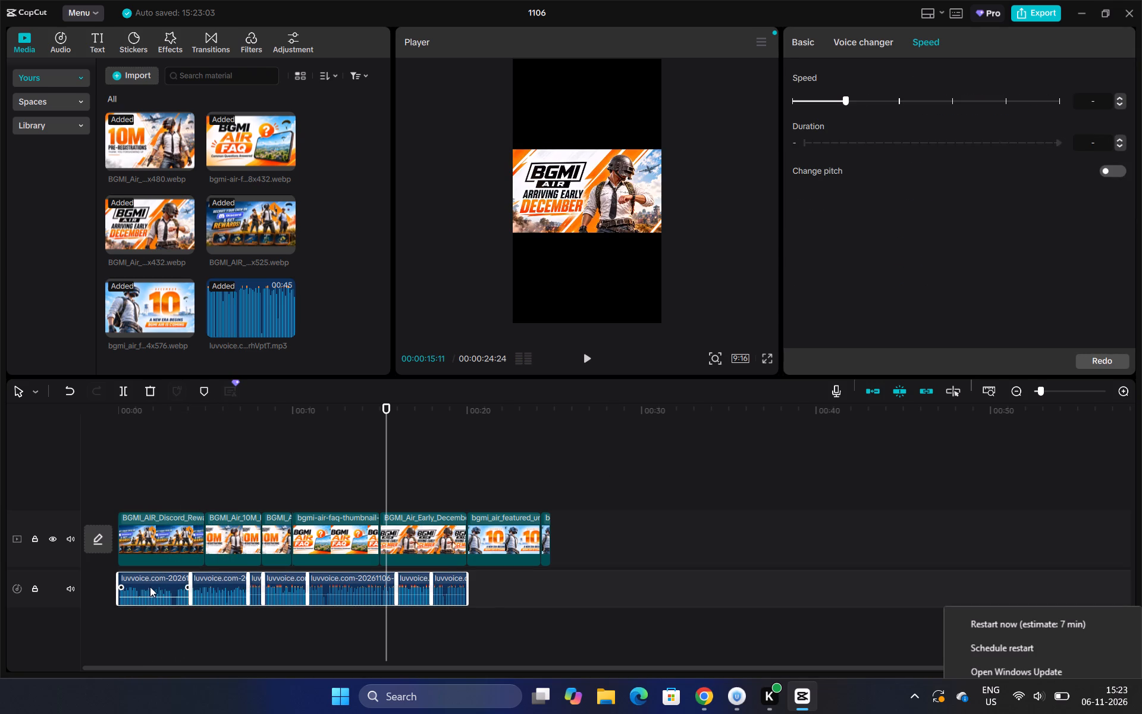
{"action": "right_click", "coordinate": [186, 585]}
{"action": "left_click_drag", "start_coordinate": [257, 600], "coordinate": [242, 606]}
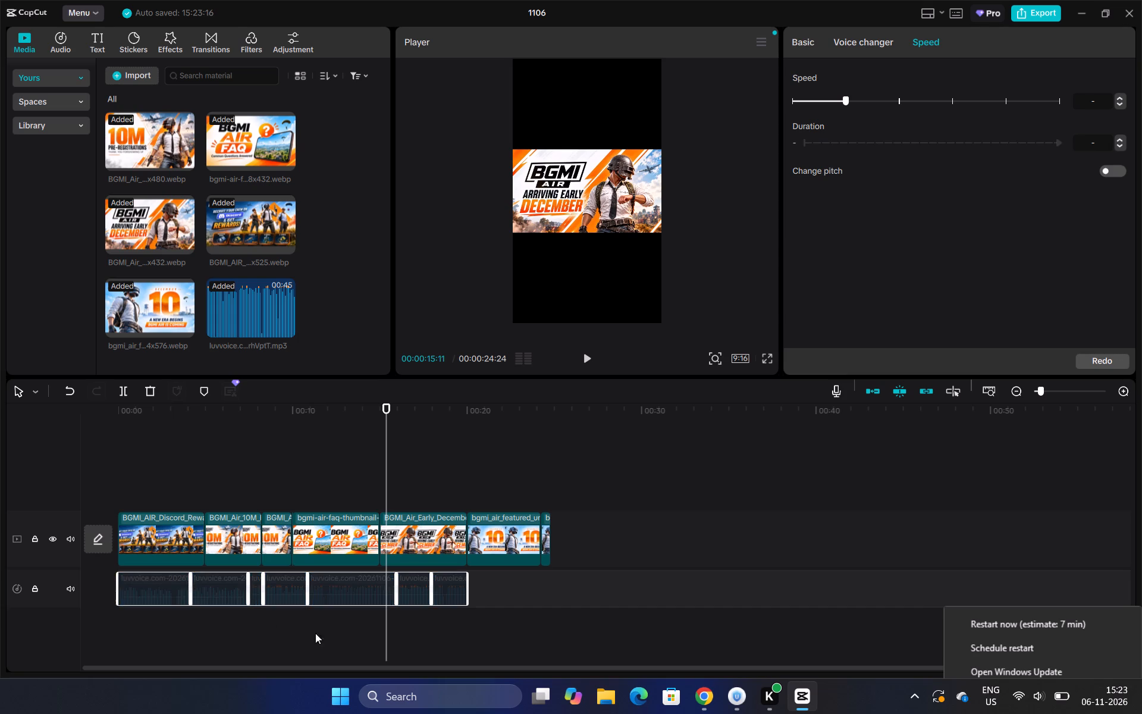
Select all seven deactivated voiceover segments and group them.
{"action": "left_click_drag", "start_coordinate": [440, 637], "coordinate": [152, 584]}
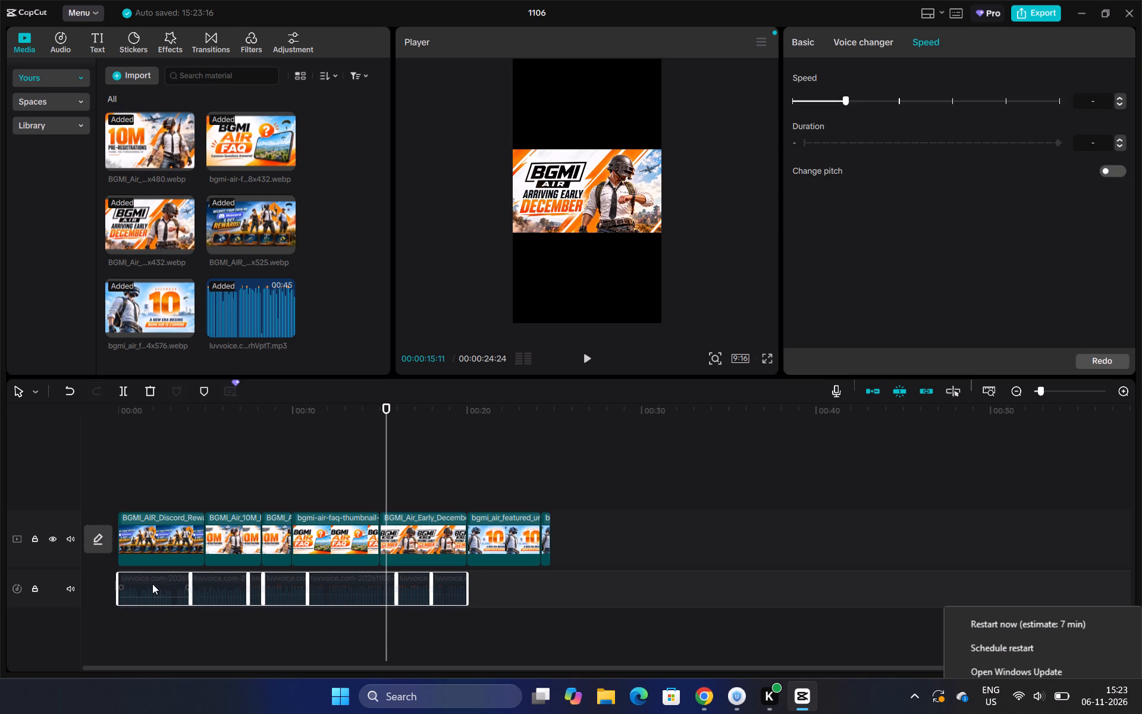
{"action": "right_click", "coordinate": [162, 584]}
{"action": "left_click", "coordinate": [214, 556]}
{"action": "left_click", "coordinate": [544, 612]}
Play the timeline from about 00:00:09 to check the voiceover's sound.
{"action": "left_click", "coordinate": [629, 559]}
{"action": "left_click_drag", "start_coordinate": [553, 531], "coordinate": [547, 531]}
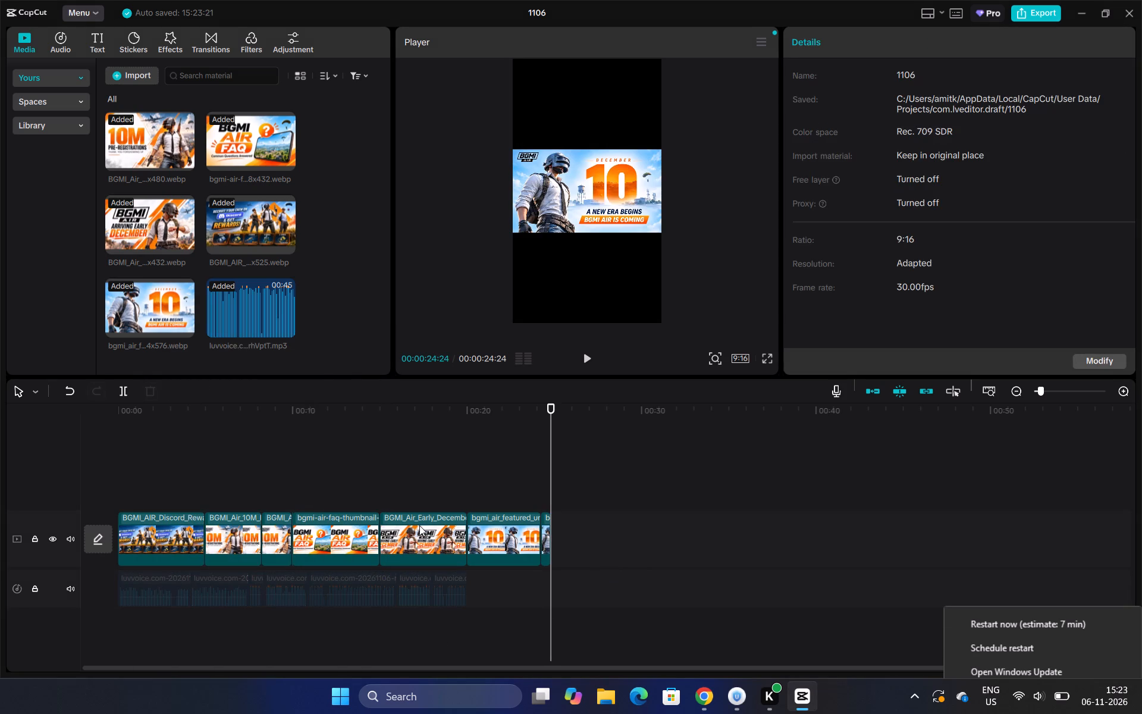
{"action": "left_click", "coordinate": [419, 525]}
{"action": "left_click", "coordinate": [274, 477]}
{"action": "key", "text": "space"}
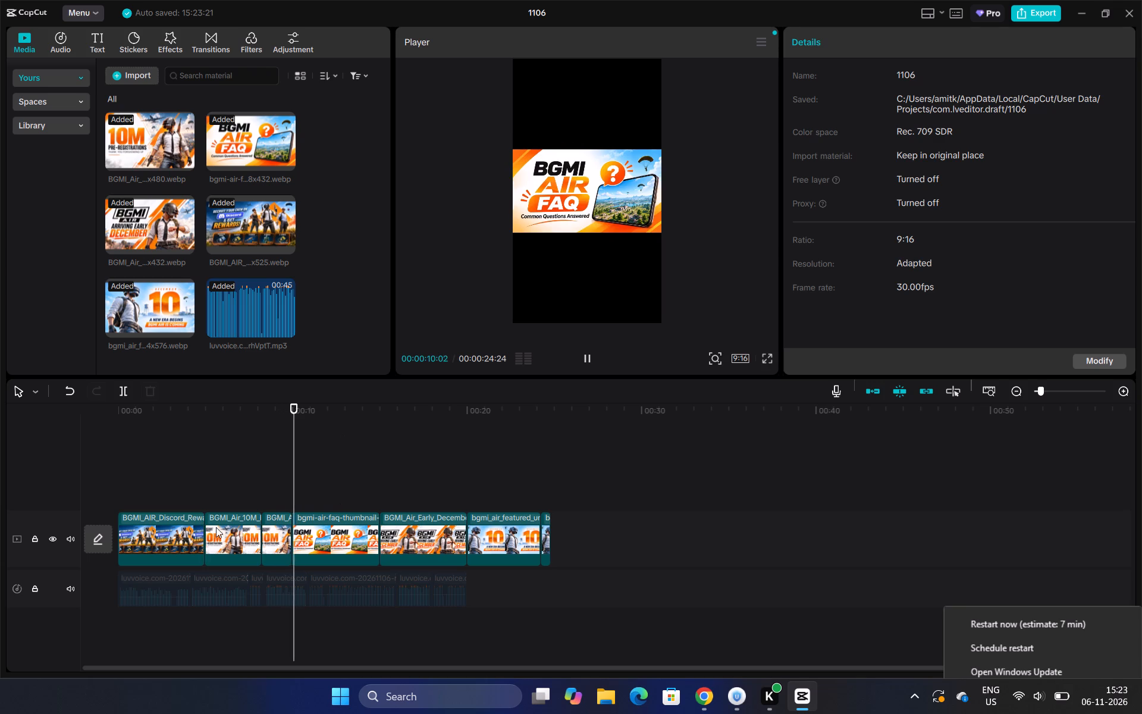
{"action": "key", "text": "space"}
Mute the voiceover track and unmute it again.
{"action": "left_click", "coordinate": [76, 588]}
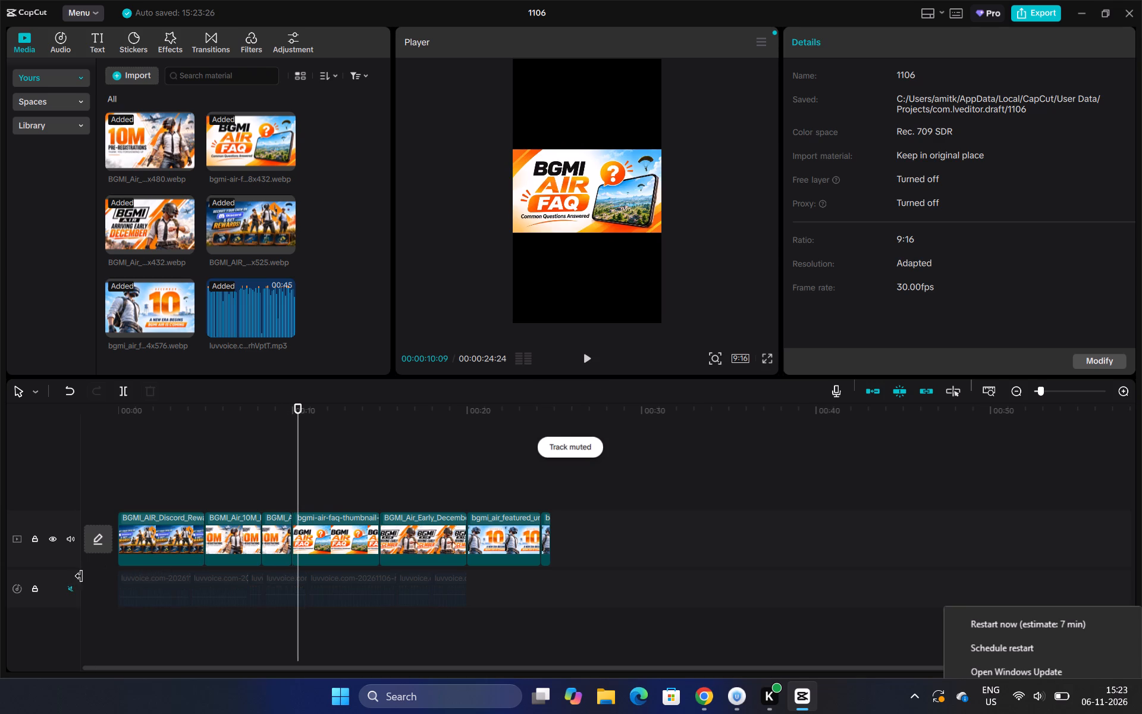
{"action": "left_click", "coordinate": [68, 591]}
Undo the grouping and deactivation of the seven voiceover segments.
{"action": "key", "text": "space"}
{"action": "left_click", "coordinate": [179, 487]}
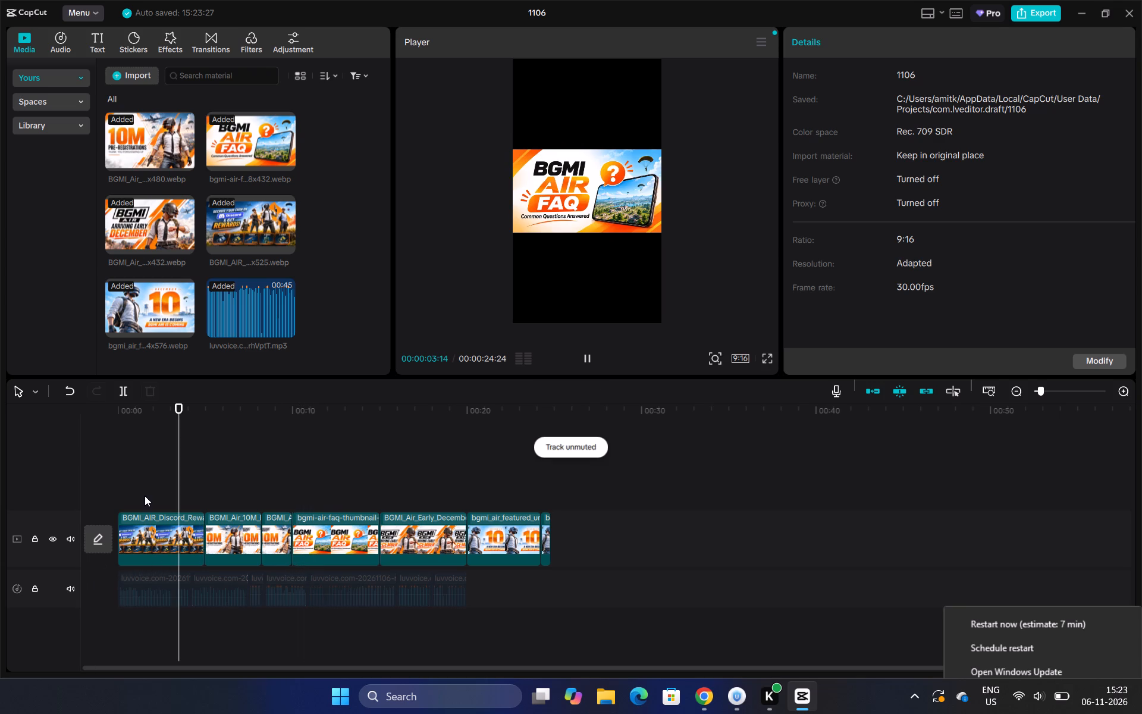
{"action": "left_click", "coordinate": [59, 390]}
{"action": "left_click", "coordinate": [71, 387]}
{"action": "left_click", "coordinate": [71, 387]}
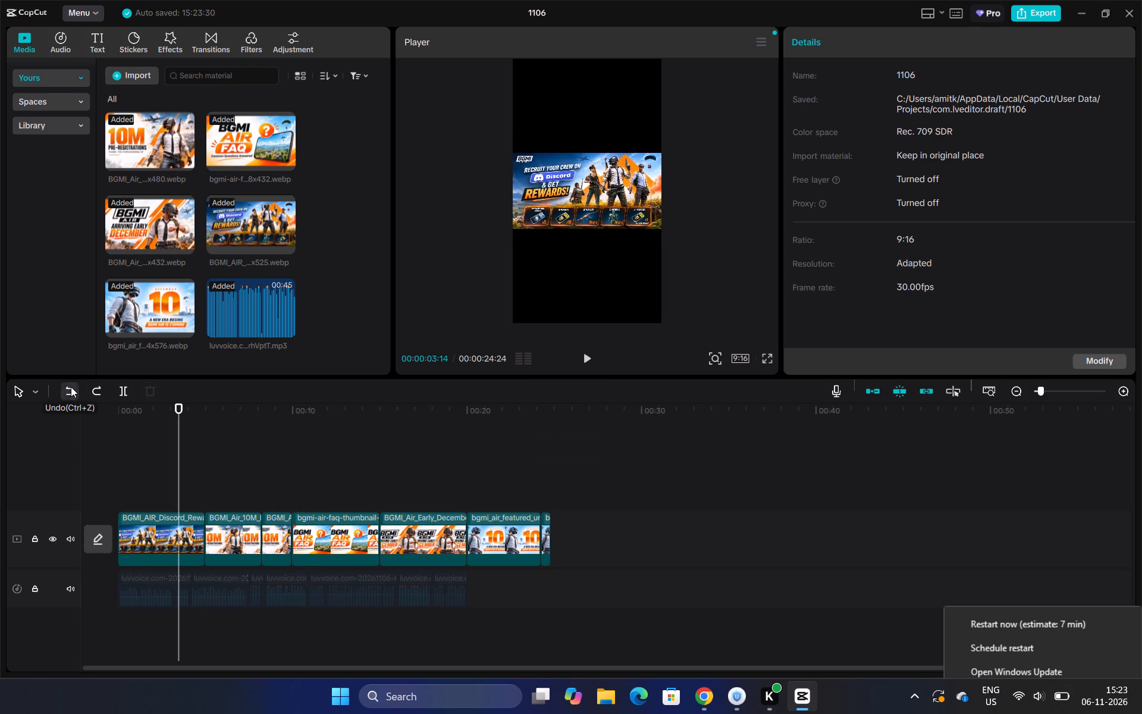
{"action": "left_click", "coordinate": [71, 387]}
{"action": "left_click", "coordinate": [71, 387]}
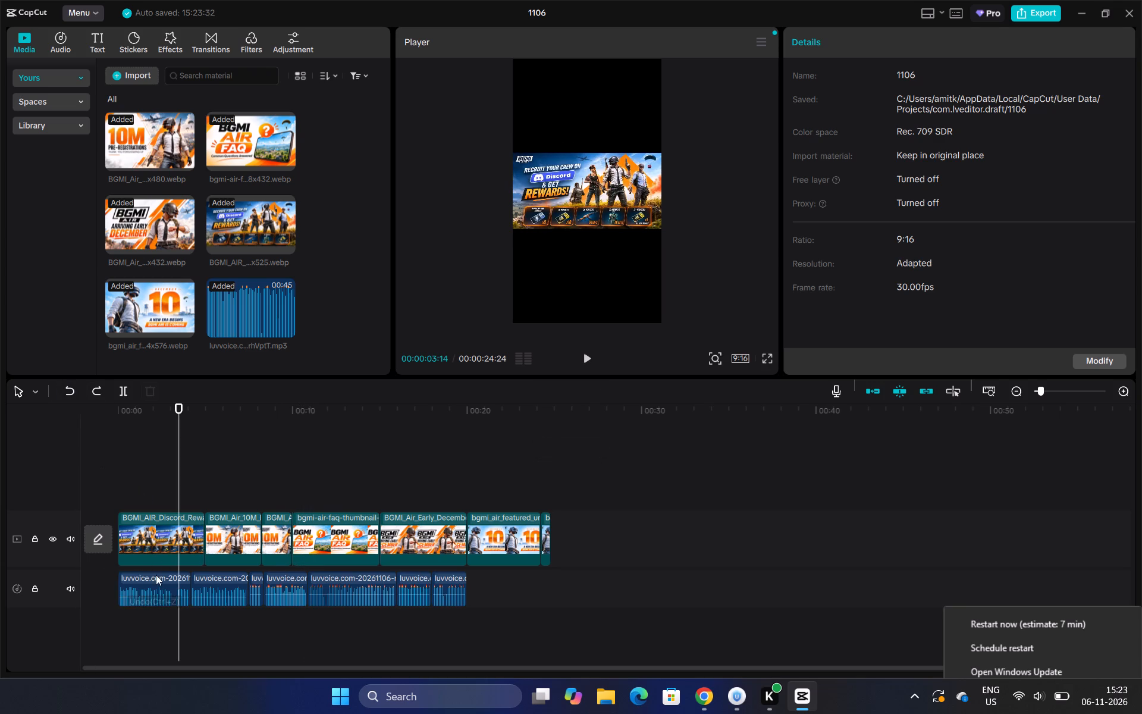
Select all seven active voiceover segments on the audio track and group them.
{"action": "left_click_drag", "start_coordinate": [500, 633], "coordinate": [230, 600]}
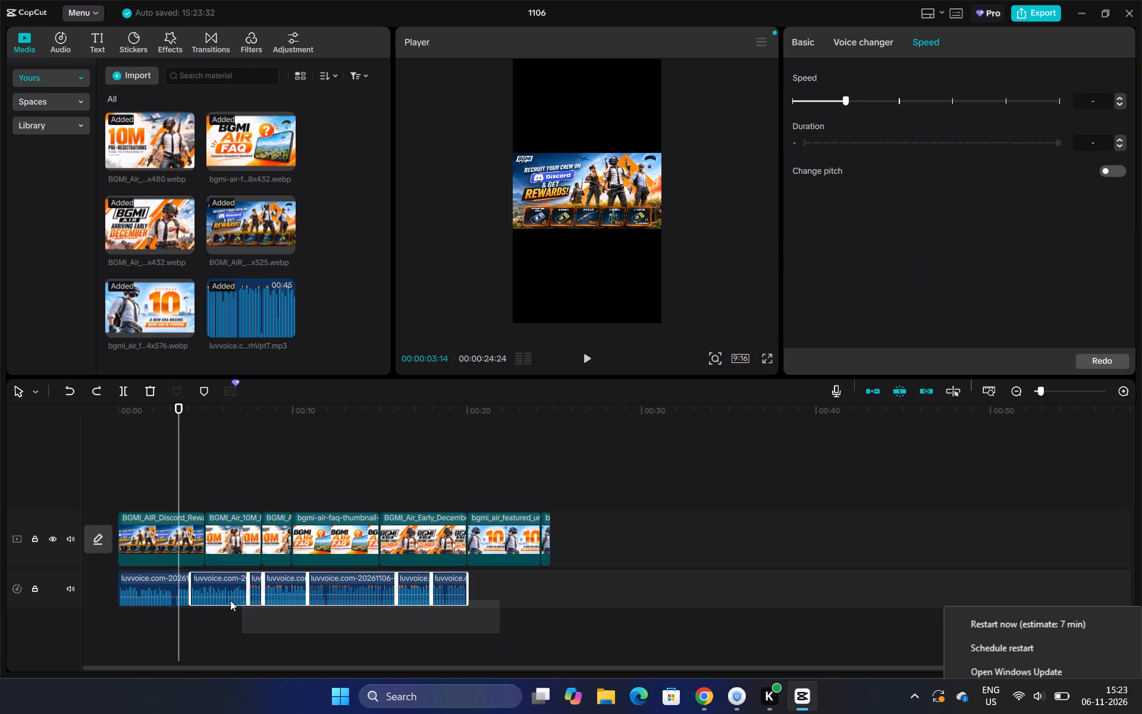
{"action": "left_click_drag", "start_coordinate": [230, 600], "coordinate": [154, 589]}
{"action": "right_click", "coordinate": [154, 589]}
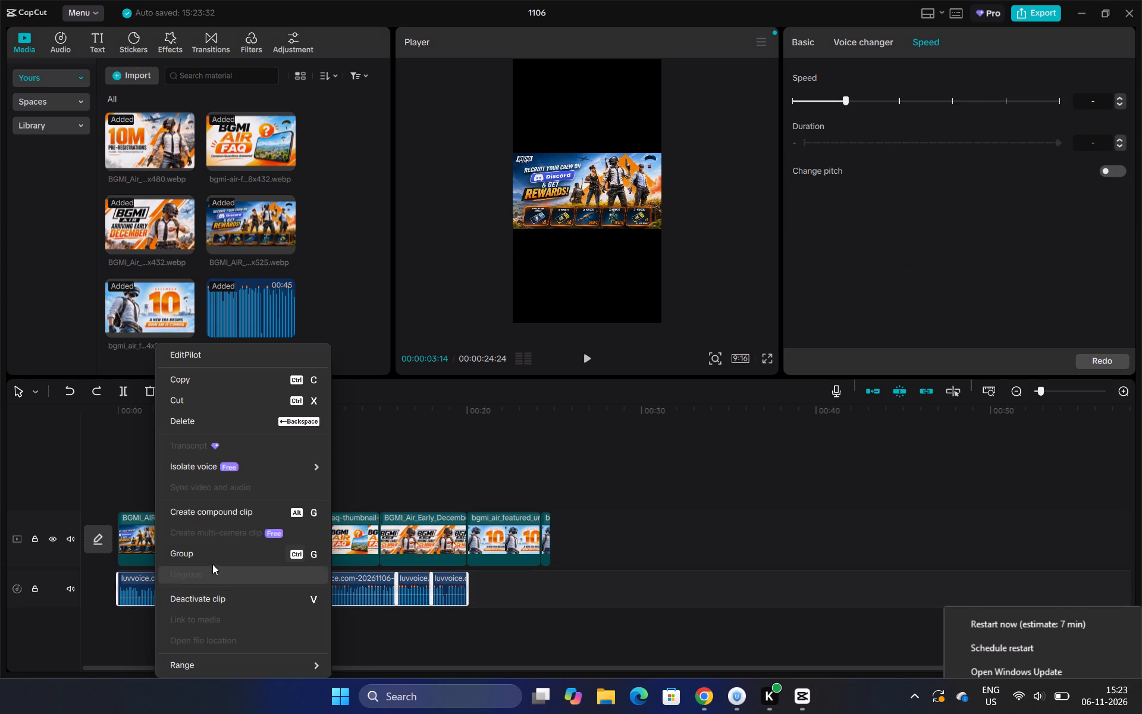
{"action": "left_click", "coordinate": [214, 557]}
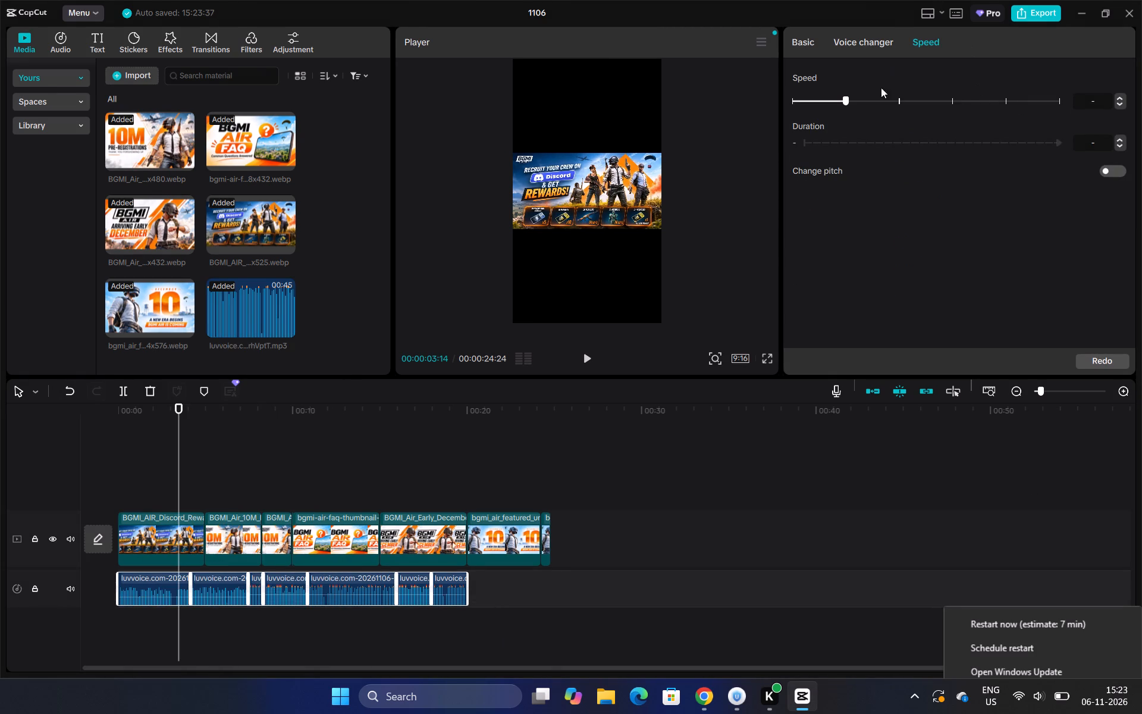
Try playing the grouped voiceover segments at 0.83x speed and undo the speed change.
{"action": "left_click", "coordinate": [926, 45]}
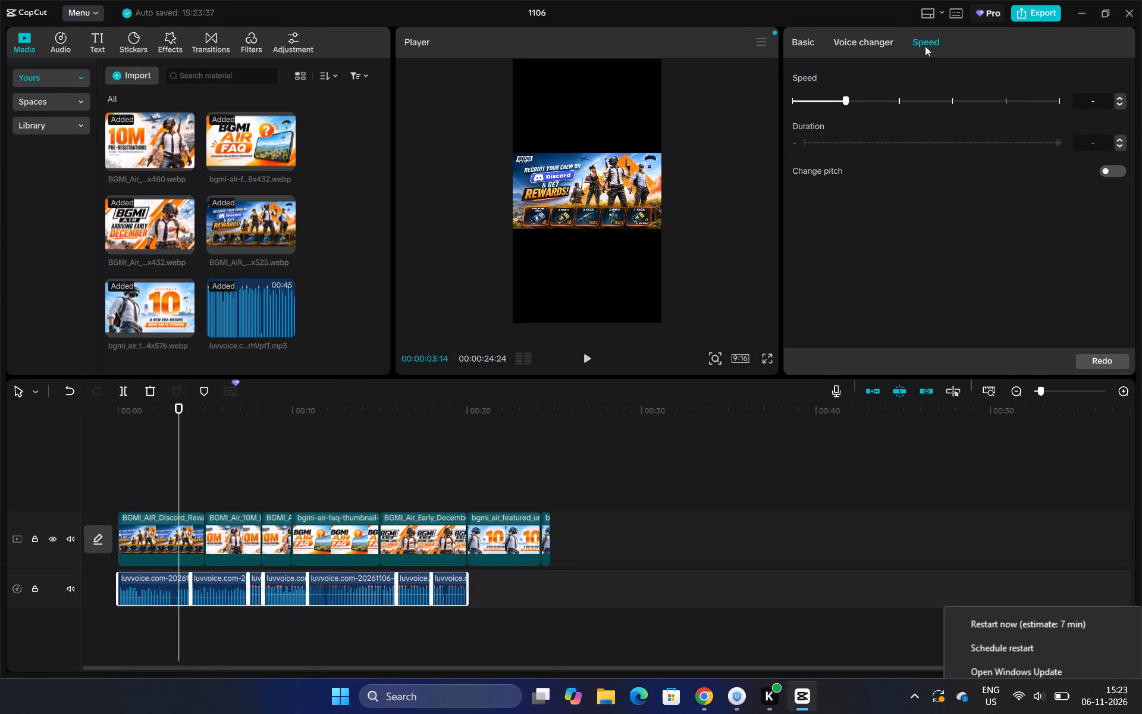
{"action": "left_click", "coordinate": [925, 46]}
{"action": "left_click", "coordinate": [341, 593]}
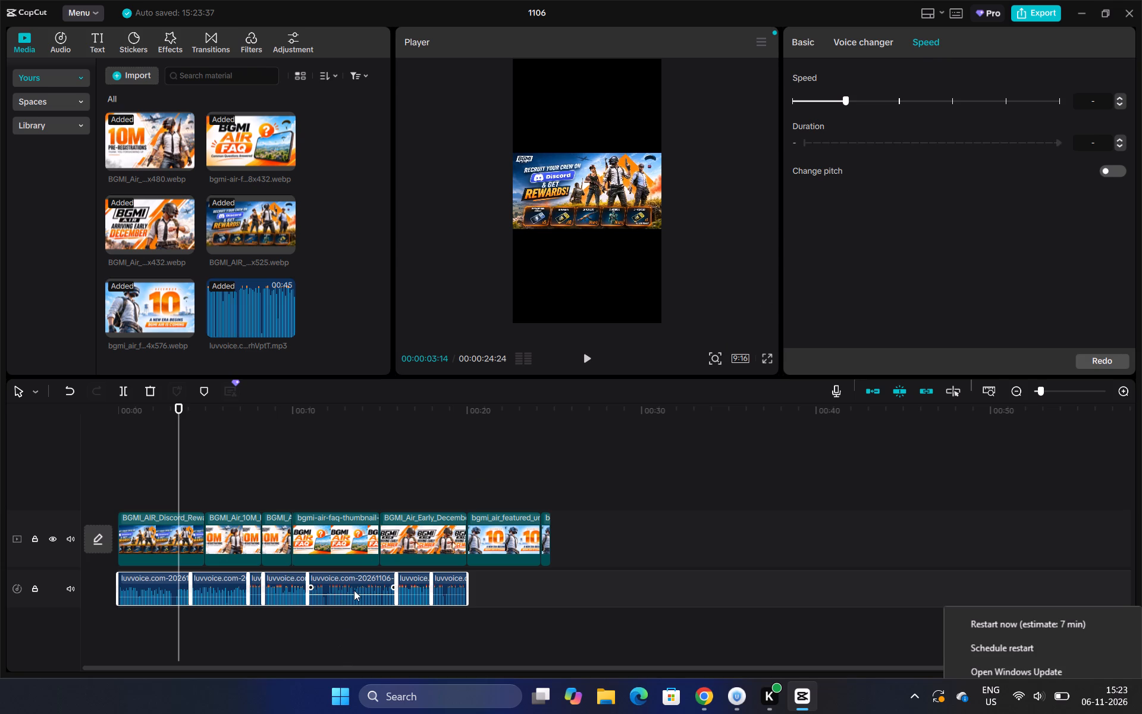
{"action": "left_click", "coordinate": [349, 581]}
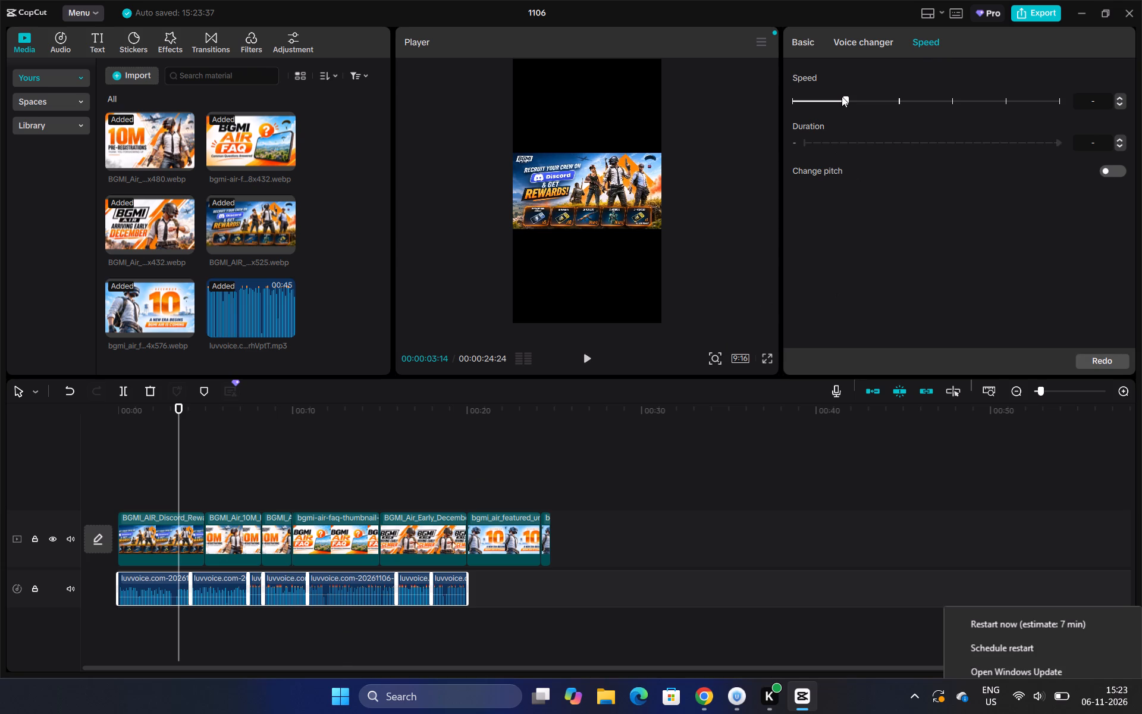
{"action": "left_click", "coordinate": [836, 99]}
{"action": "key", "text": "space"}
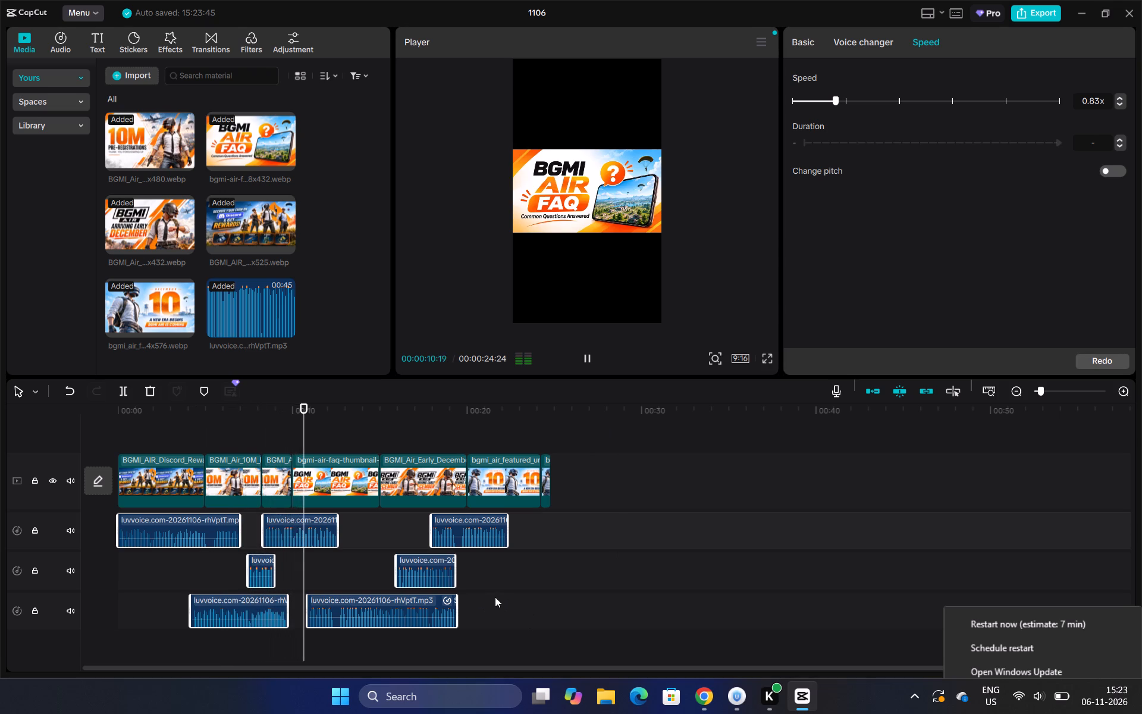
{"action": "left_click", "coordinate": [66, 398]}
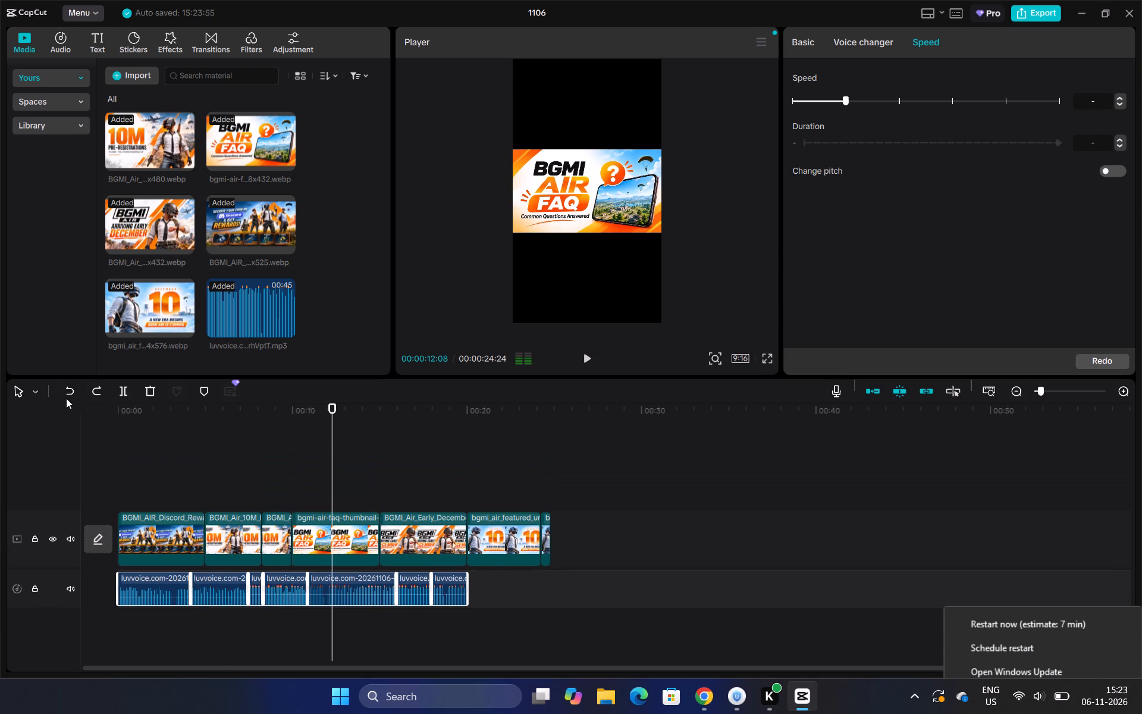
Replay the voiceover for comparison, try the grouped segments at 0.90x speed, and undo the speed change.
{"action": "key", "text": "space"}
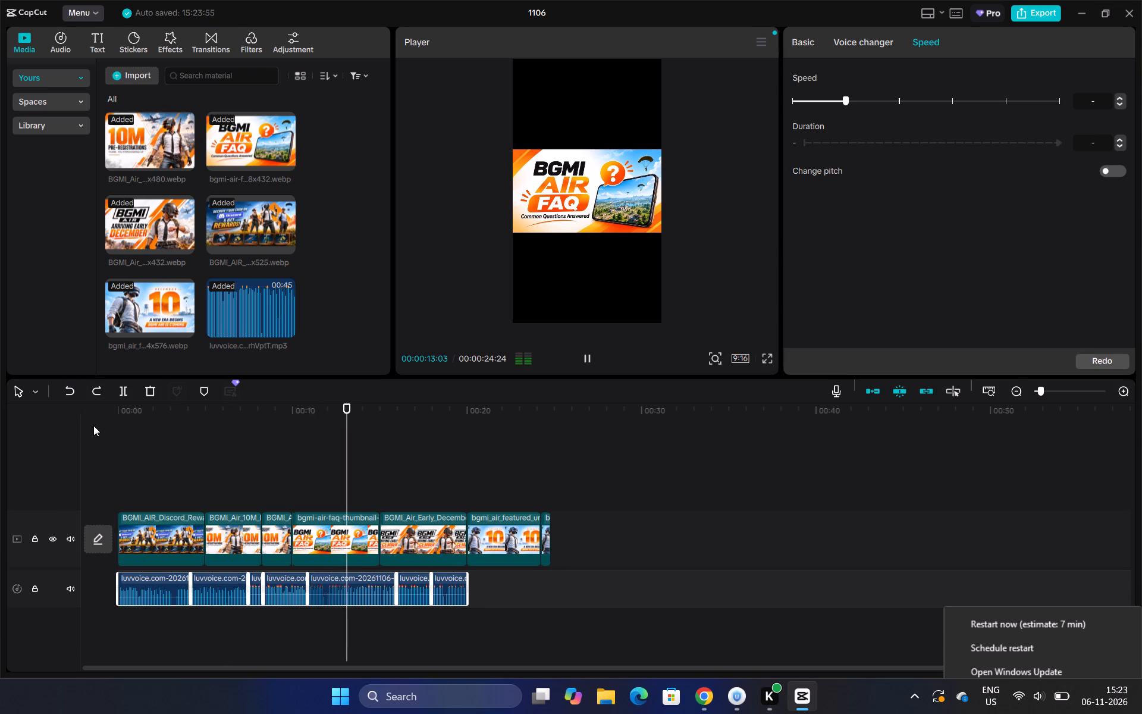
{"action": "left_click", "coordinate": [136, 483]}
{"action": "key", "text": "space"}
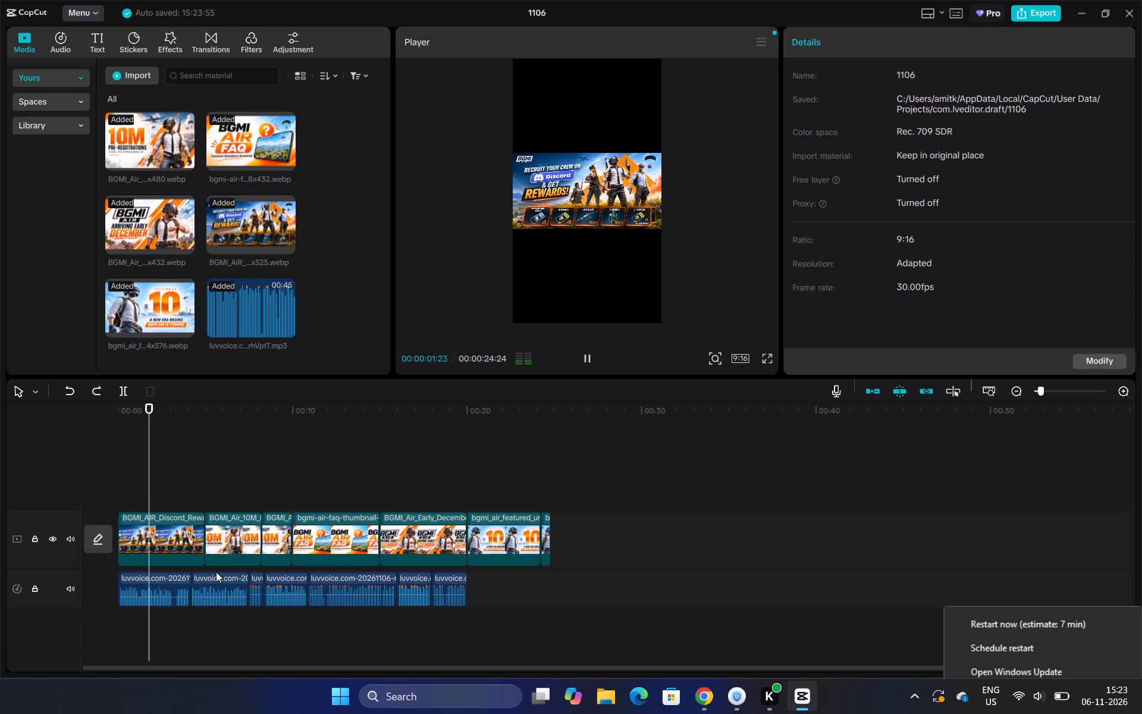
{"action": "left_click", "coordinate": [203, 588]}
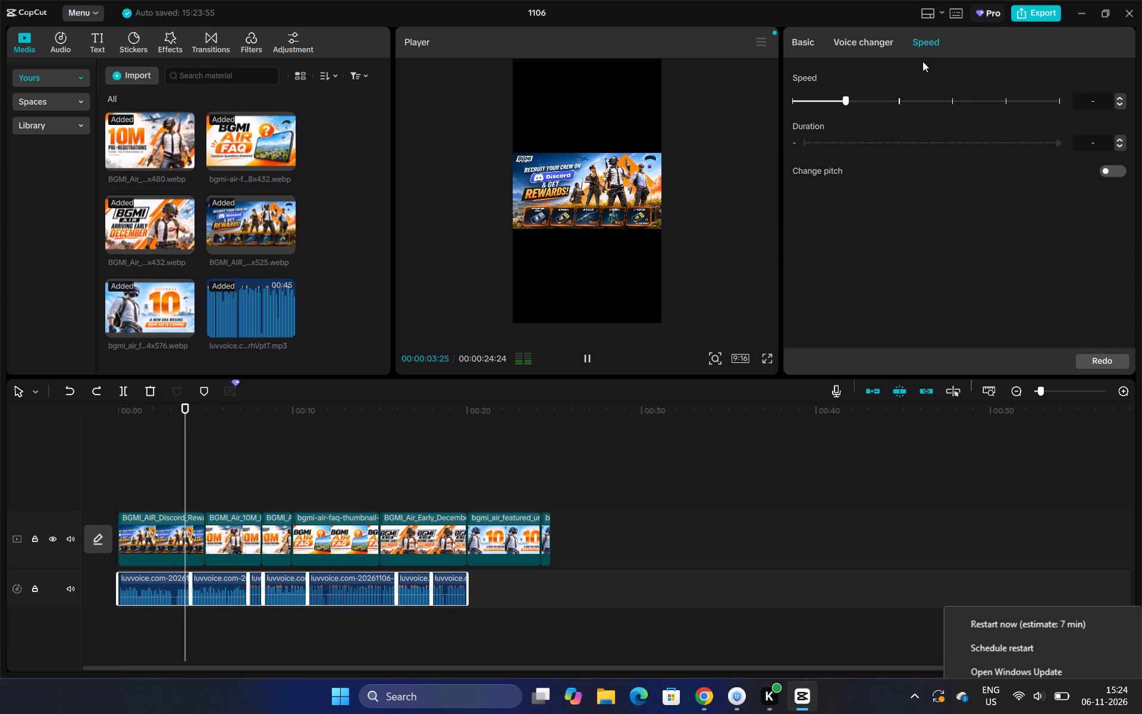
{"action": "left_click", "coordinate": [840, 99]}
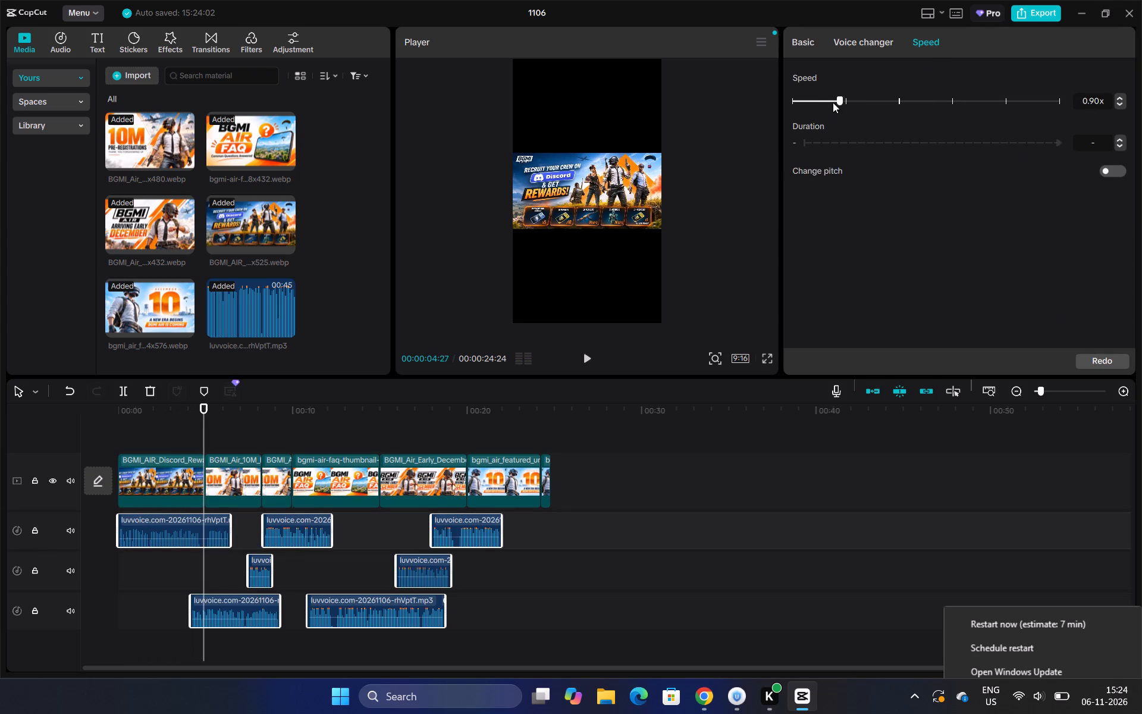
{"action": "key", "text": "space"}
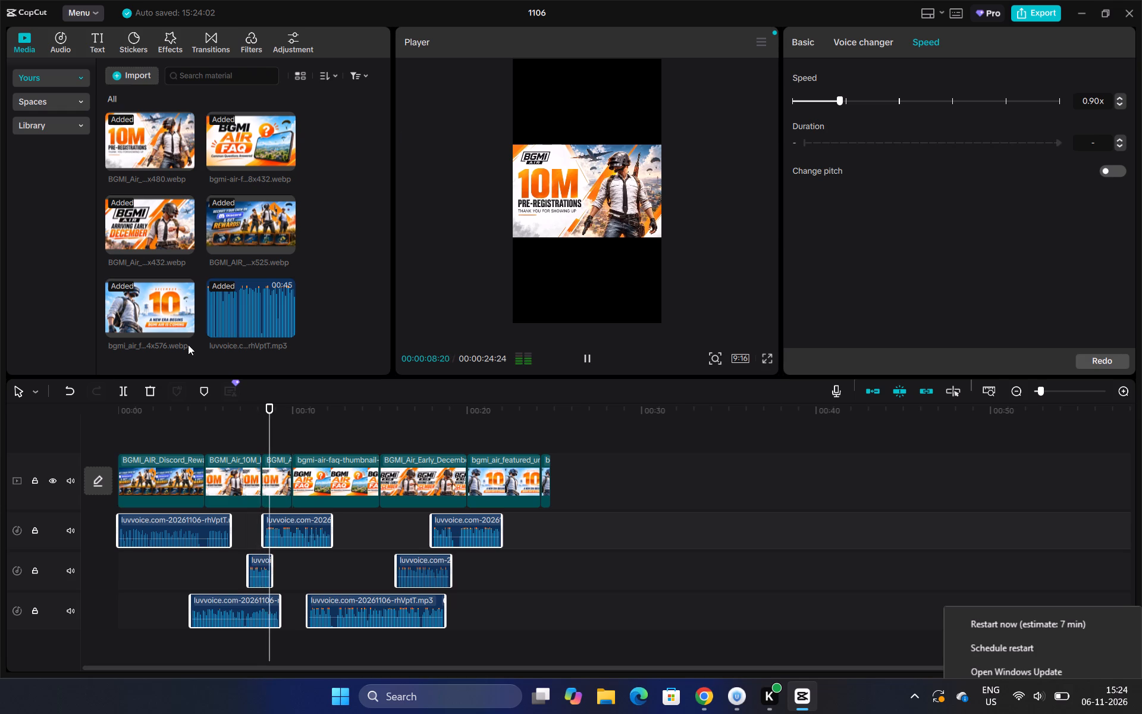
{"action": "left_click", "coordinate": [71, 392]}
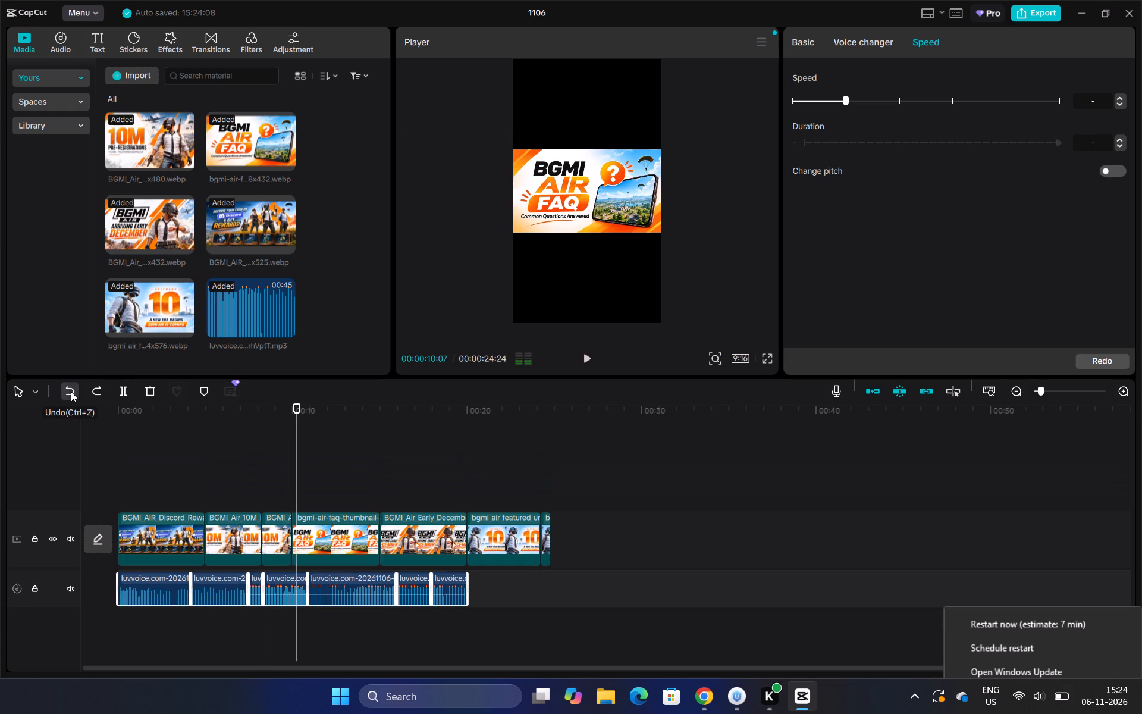
Play the timeline from about 00:00:10 and again from near the start to check the voiceover, and return the playhead to 00:00:00:00.
{"action": "key", "text": "space"}
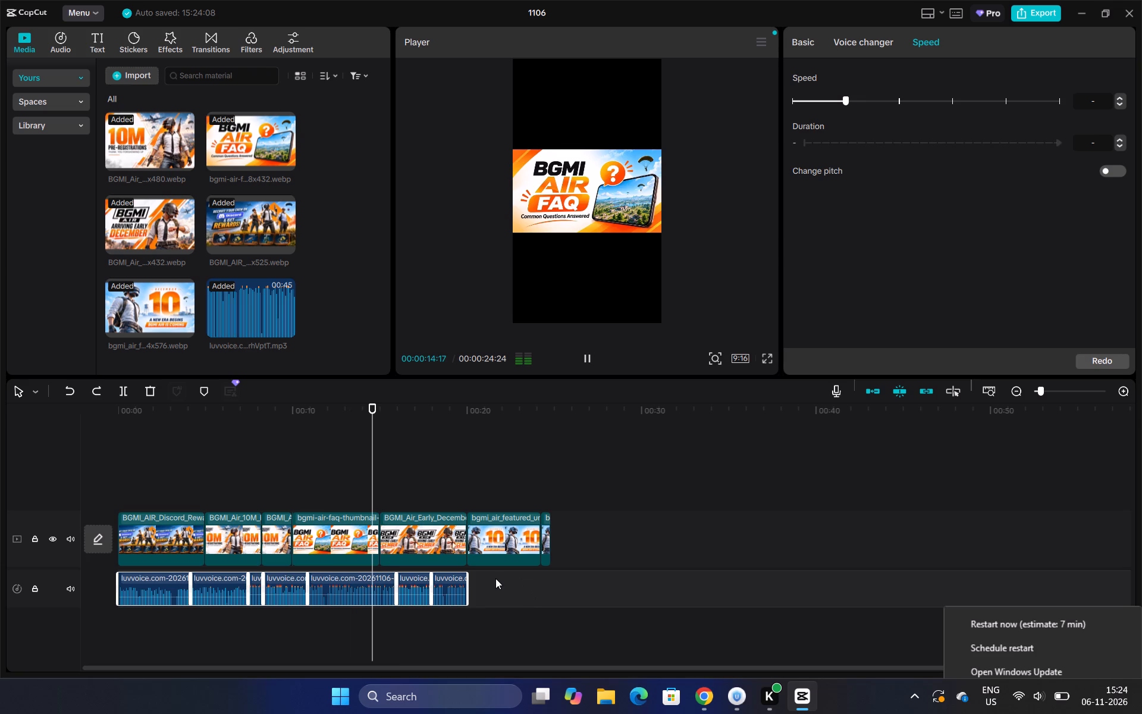
{"action": "left_click", "coordinate": [123, 486]}
{"action": "key", "text": "space"}
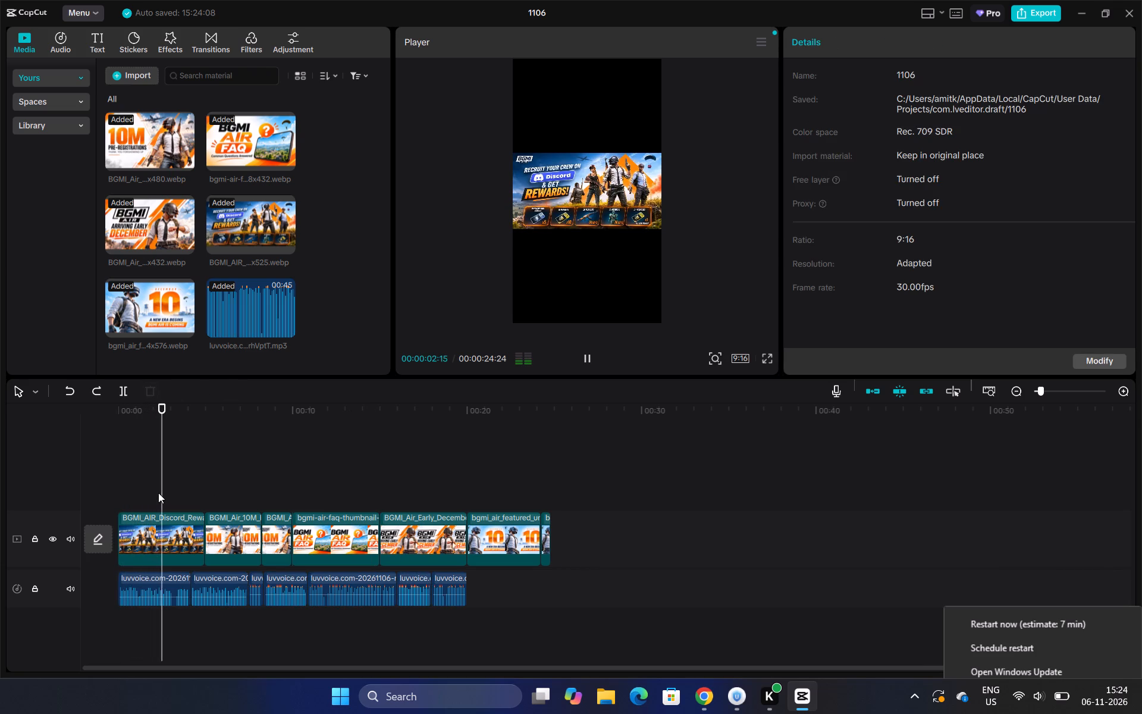
{"action": "key", "text": "space"}
{"action": "key", "text": "space"}
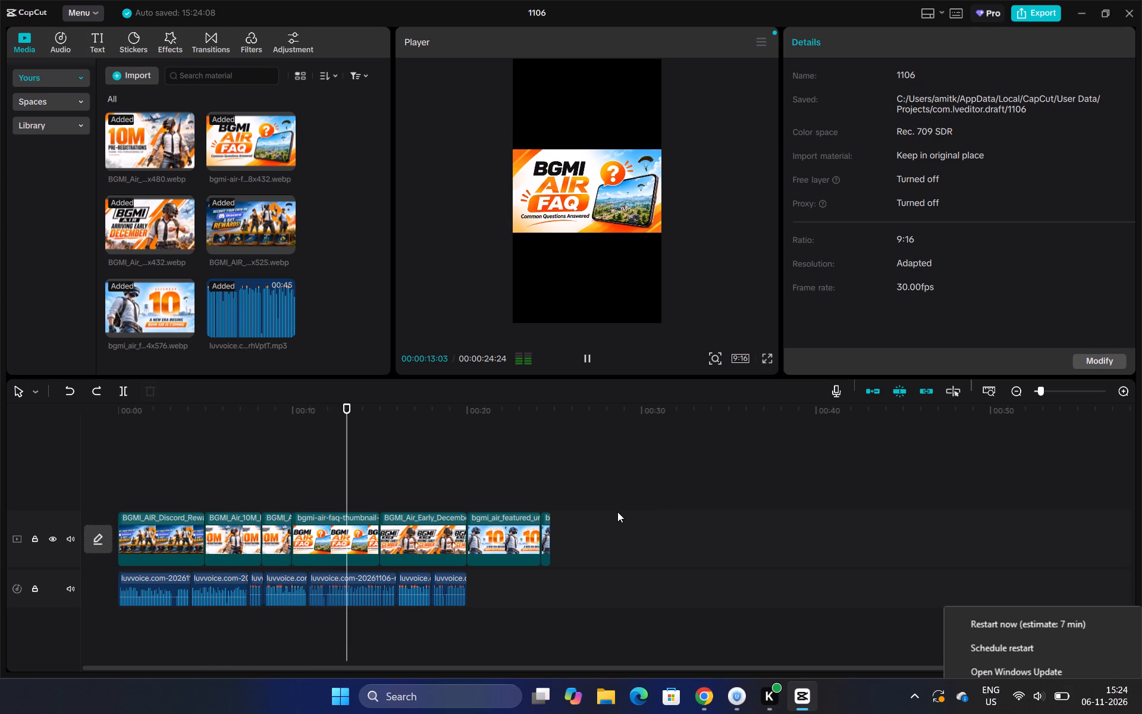
{"action": "left_click", "coordinate": [128, 501]}
{"action": "left_click", "coordinate": [128, 500]}
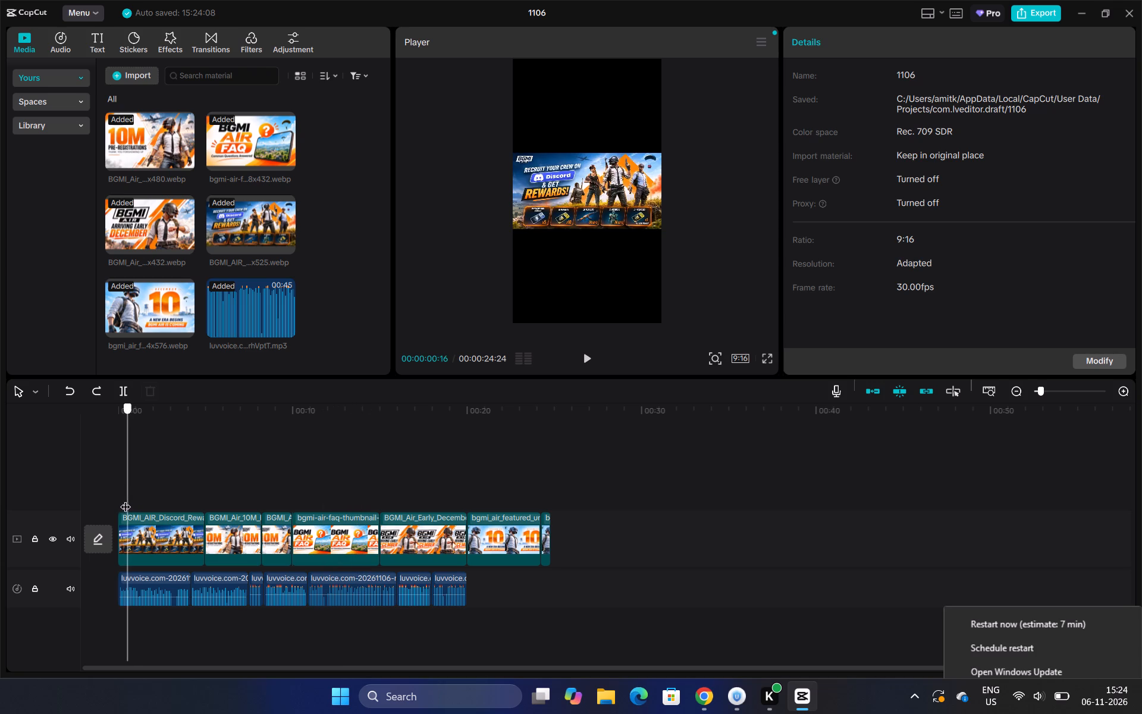
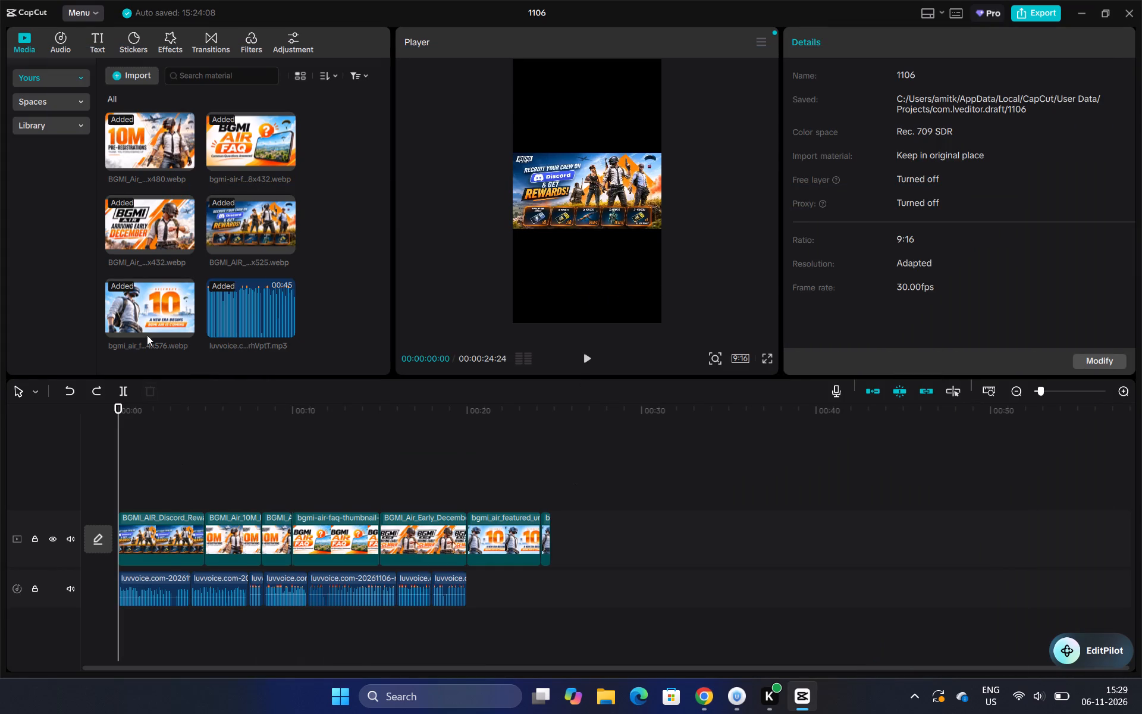
{"action": "left_click", "coordinate": [513, 529]}
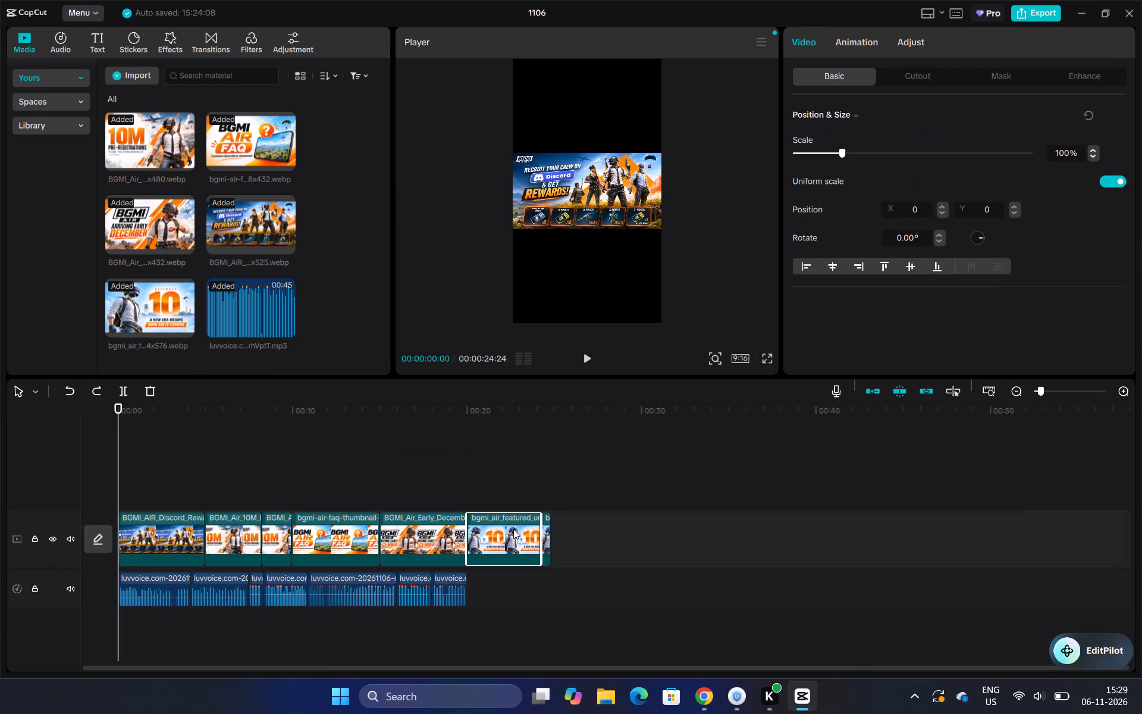
{"action": "key", "text": "Delete"}
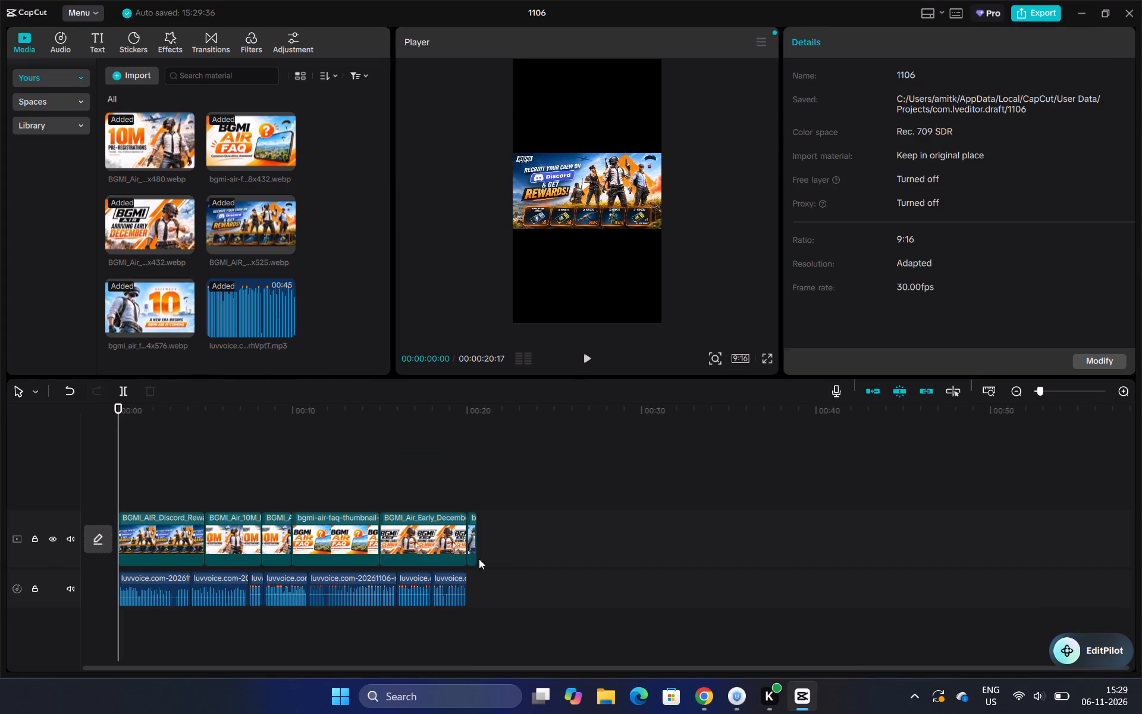
{"action": "left_click", "coordinate": [472, 531]}
{"action": "key", "text": "Delete"}
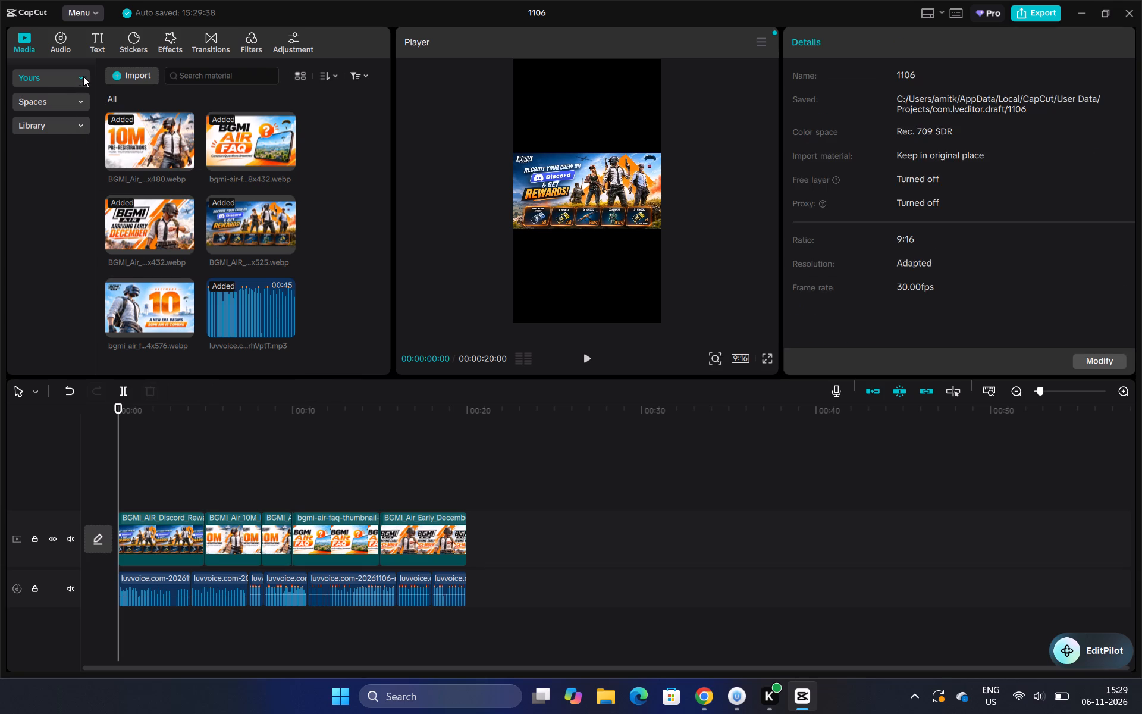
Import the PNG images 11 and 12 from Downloads into the project media.
{"action": "left_click", "coordinate": [140, 77]}
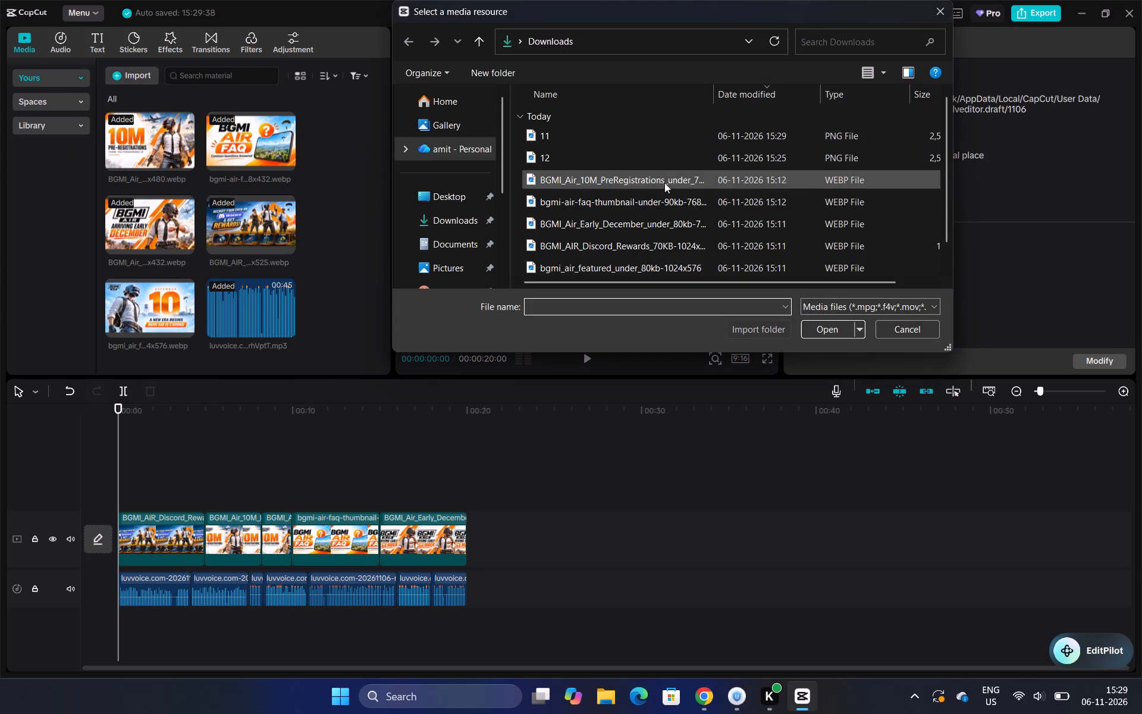
{"action": "left_click_drag", "start_coordinate": [517, 136], "coordinate": [539, 161]}
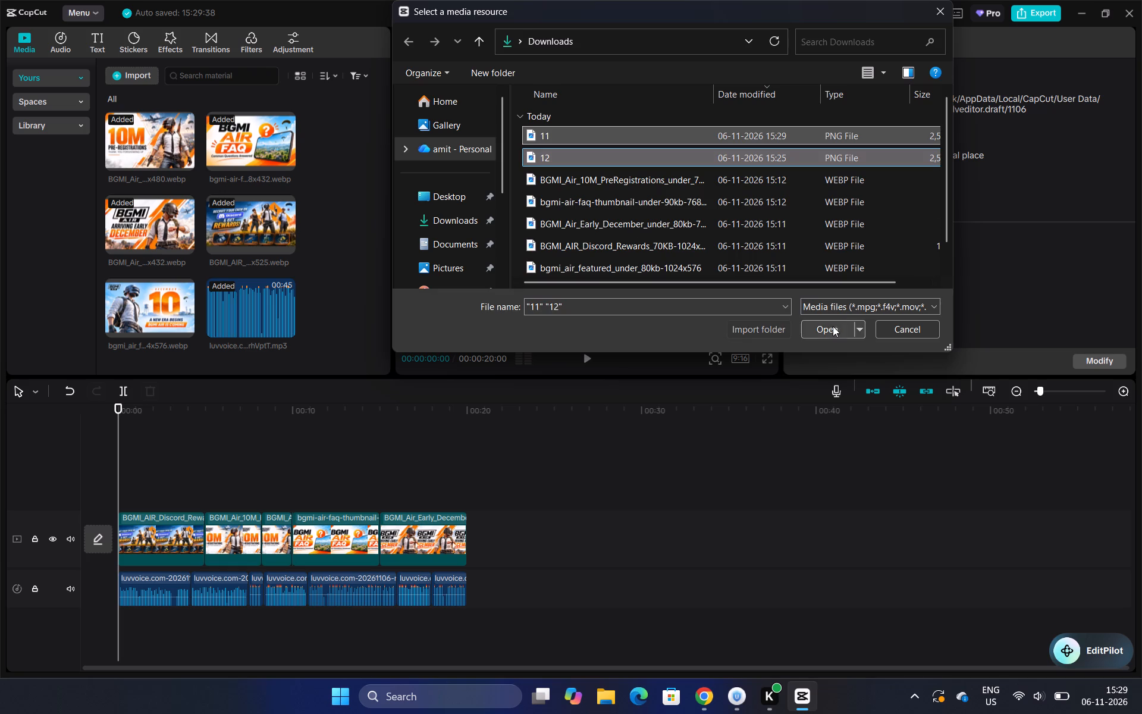
{"action": "left_click", "coordinate": [826, 325]}
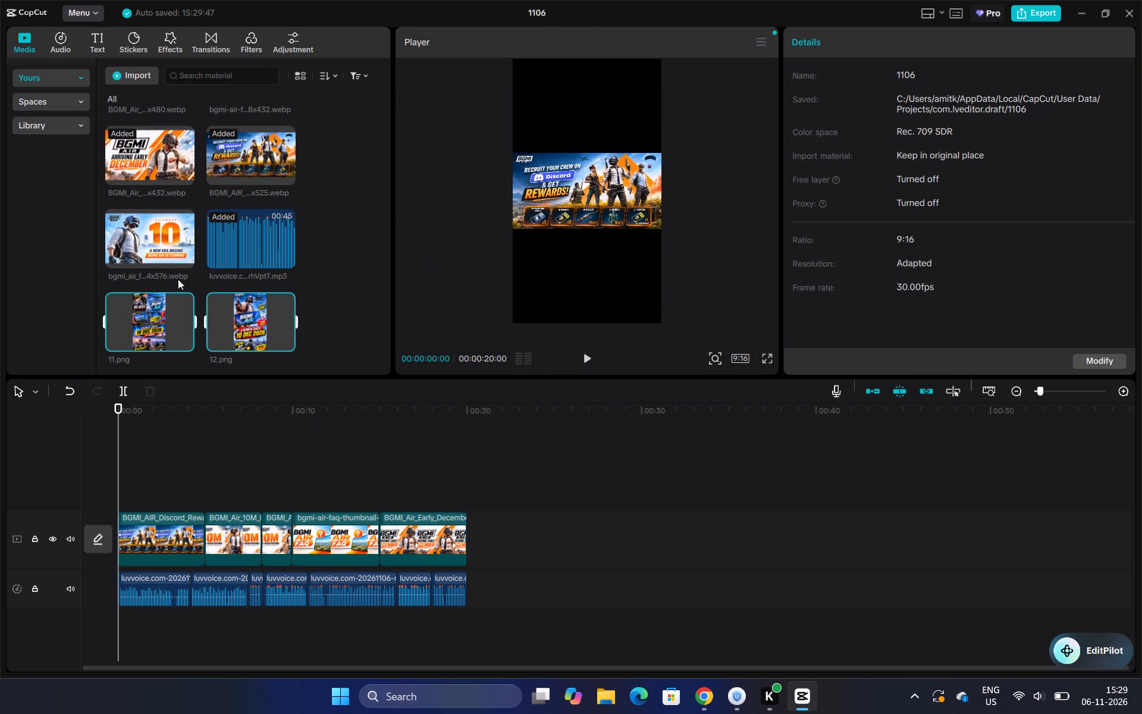
Add 11.png and 12.png to the end of the main video track, directly after the Early December clip.
{"action": "left_click_drag", "start_coordinate": [324, 332], "coordinate": [113, 317]}
{"action": "left_click_drag", "start_coordinate": [163, 315], "coordinate": [456, 543]}
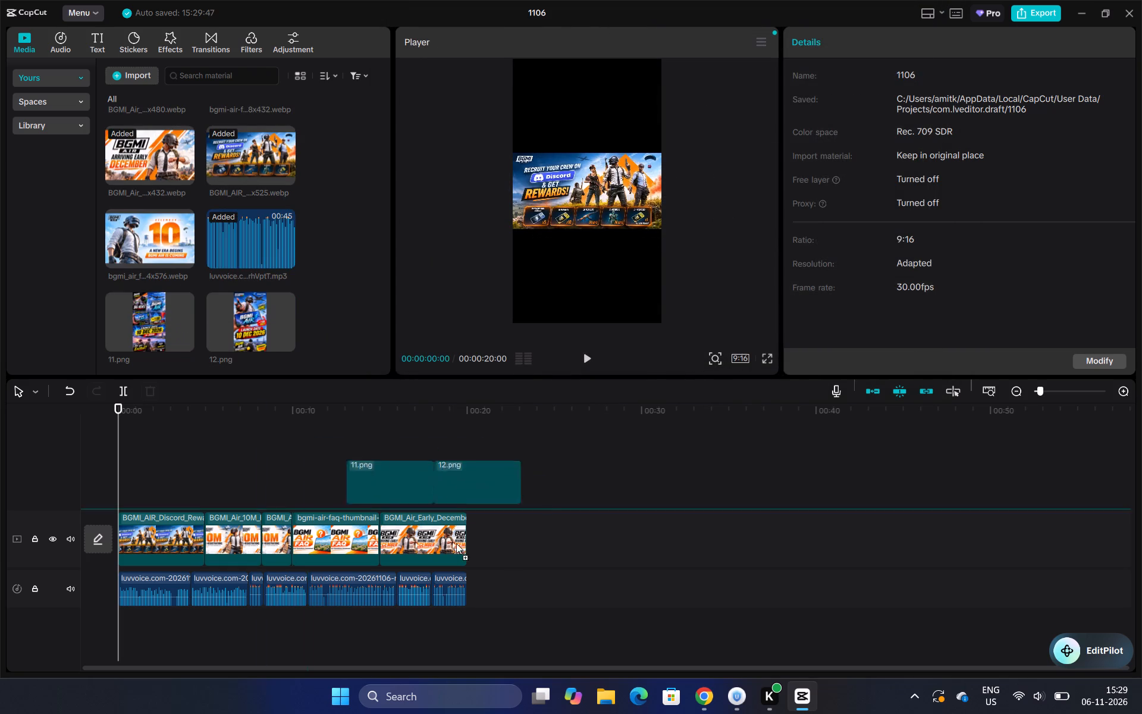
{"action": "left_click_drag", "start_coordinate": [456, 543], "coordinate": [570, 597]}
{"action": "left_click_drag", "start_coordinate": [628, 468], "coordinate": [510, 514]}
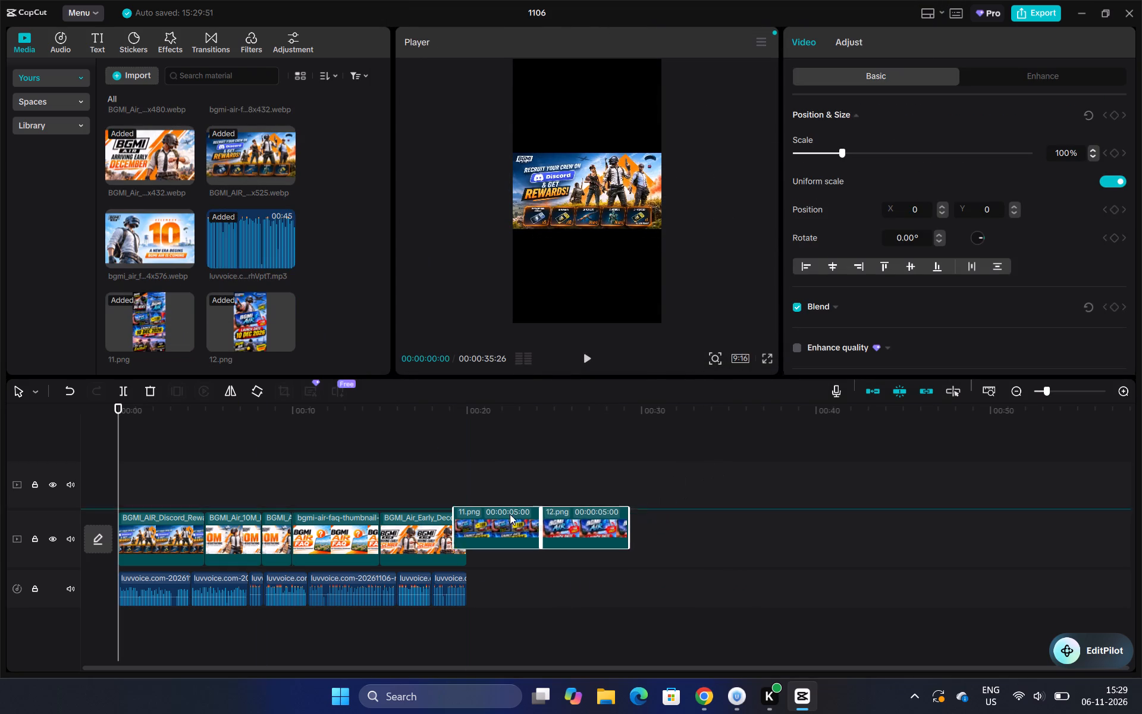
{"action": "left_click_drag", "start_coordinate": [510, 514], "coordinate": [514, 521]}
Shorten the Early December clip to about 2.3 seconds and the BGMI Air FAQ clip to about 2 seconds.
{"action": "left_click", "coordinate": [404, 537]}
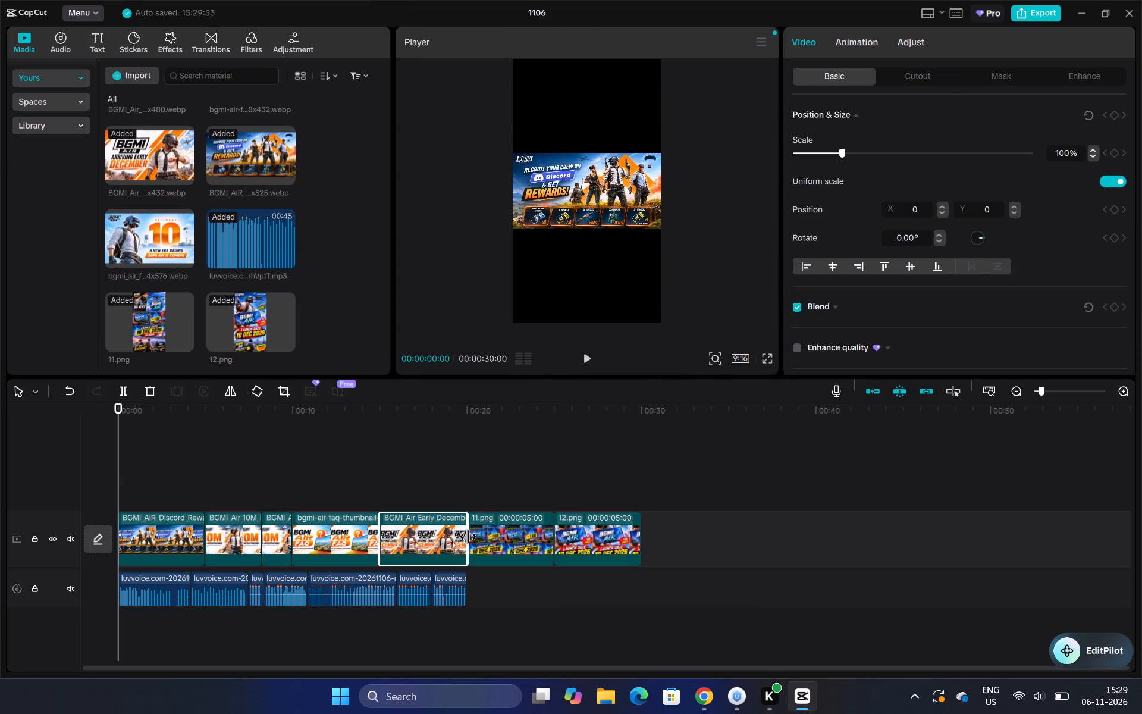
{"action": "left_click_drag", "start_coordinate": [469, 537], "coordinate": [418, 537]}
{"action": "left_click", "coordinate": [344, 535]}
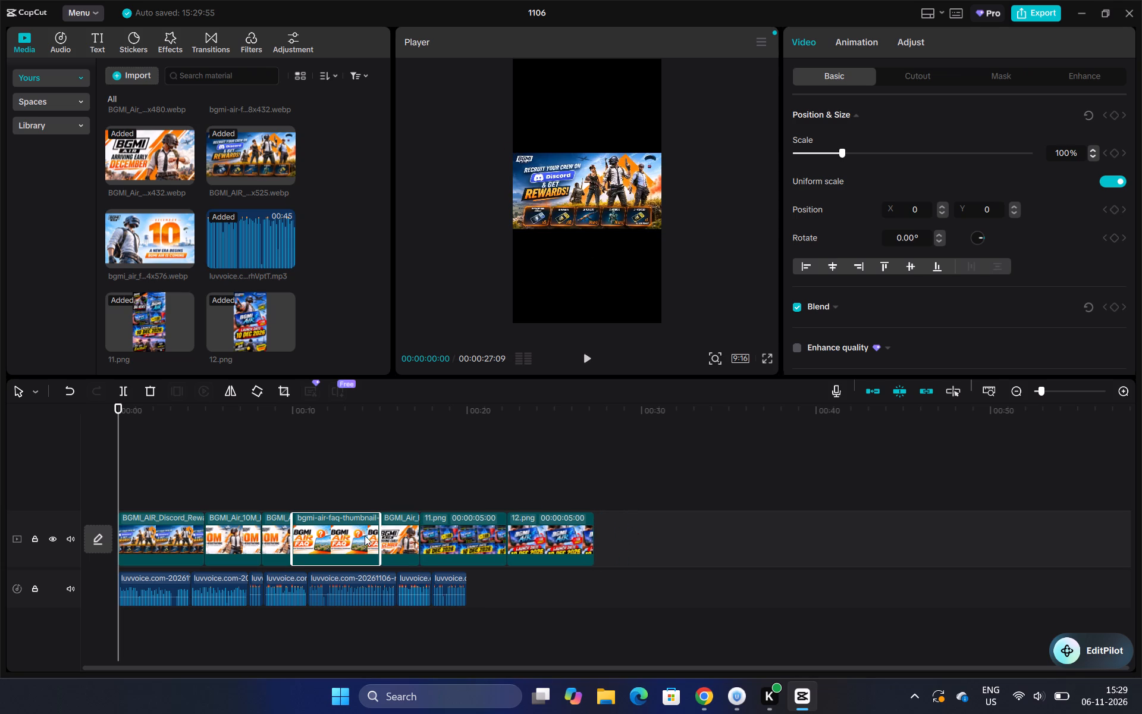
{"action": "left_click_drag", "start_coordinate": [384, 533], "coordinate": [343, 533]}
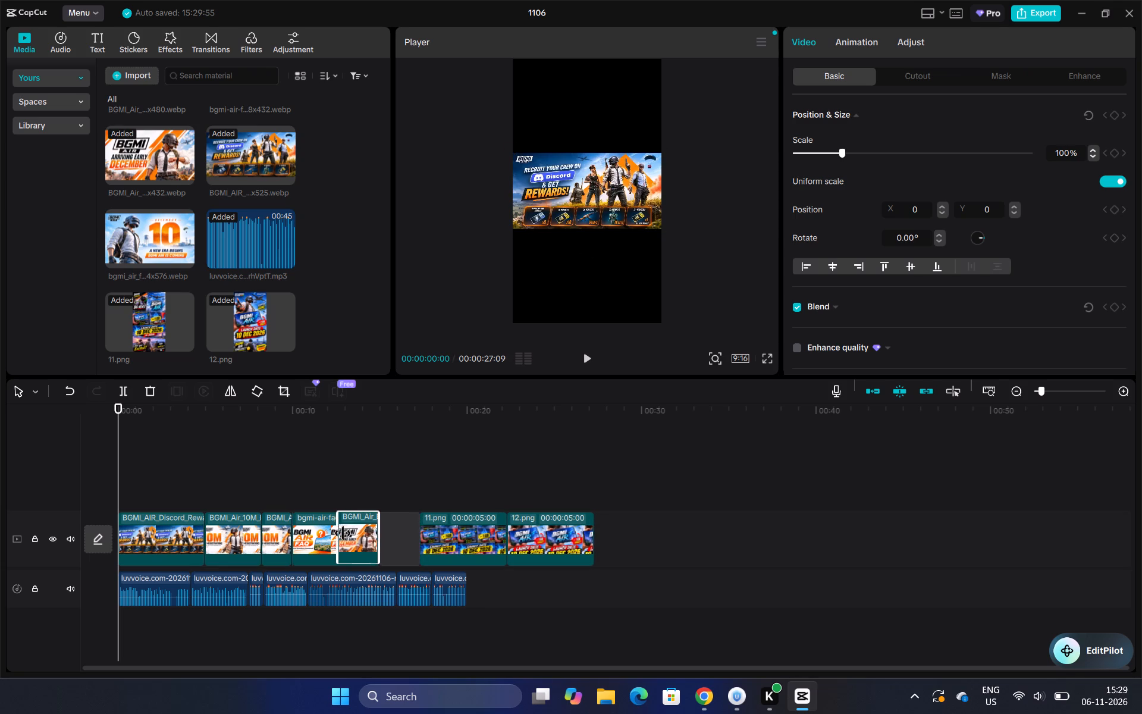
{"action": "left_click_drag", "start_coordinate": [343, 533], "coordinate": [346, 534]}
{"action": "left_click", "coordinate": [331, 537]}
{"action": "left_click_drag", "start_coordinate": [379, 530], "coordinate": [336, 535]}
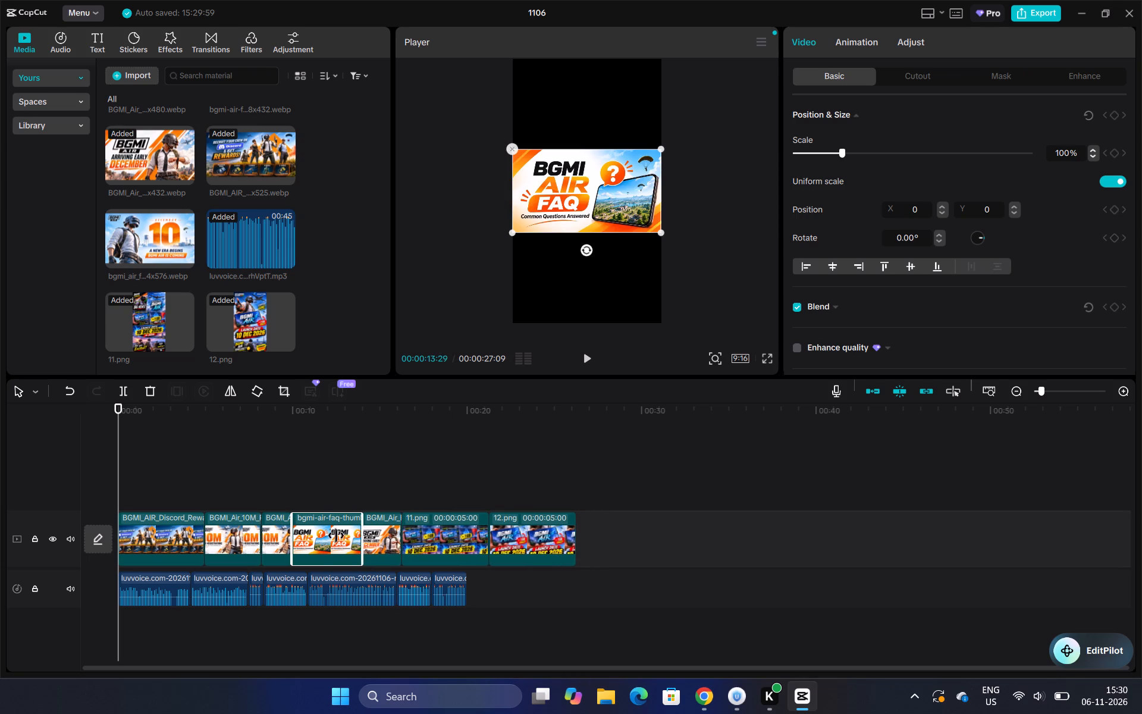
{"action": "left_click_drag", "start_coordinate": [336, 535], "coordinate": [327, 538]}
Shorten the first 10M Pre-Registrations clip to about 2 seconds and delete the duplicate clip following it.
{"action": "left_click", "coordinate": [233, 539]}
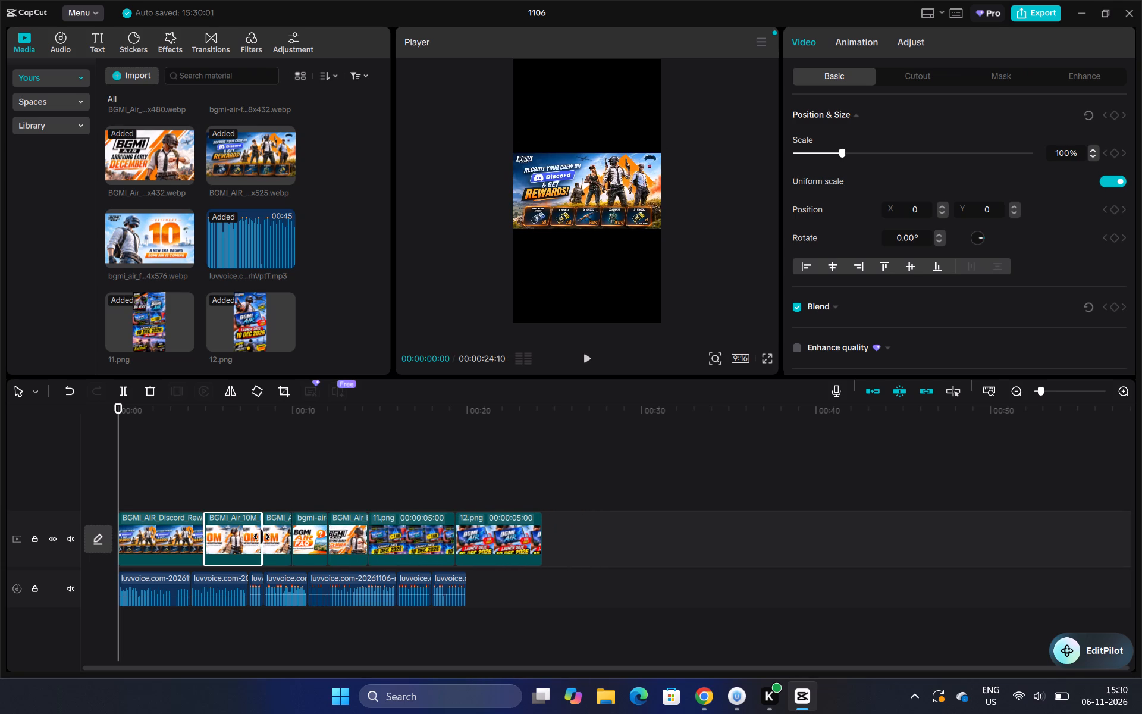
{"action": "left_click_drag", "start_coordinate": [262, 537], "coordinate": [238, 537]}
{"action": "left_click", "coordinate": [256, 537]}
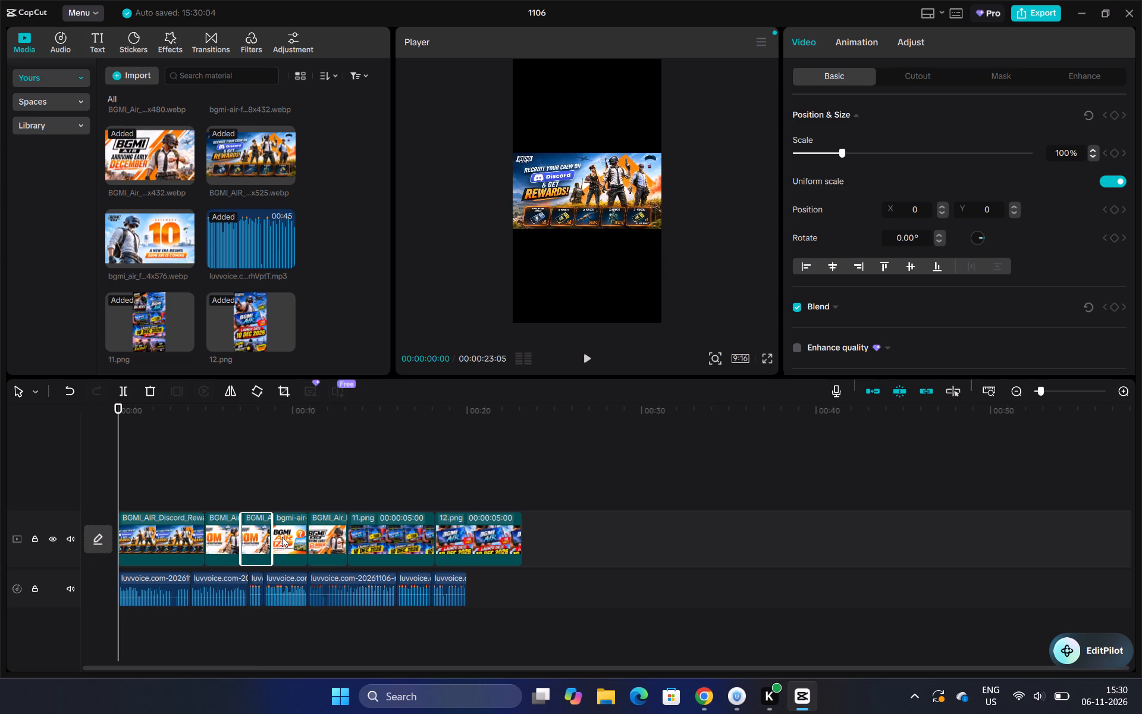
{"action": "key", "text": "Delete"}
Shorten the opening Discord Rewards clip to about 3.5 seconds so the video track ends with the voiceover.
{"action": "left_click", "coordinate": [192, 538]}
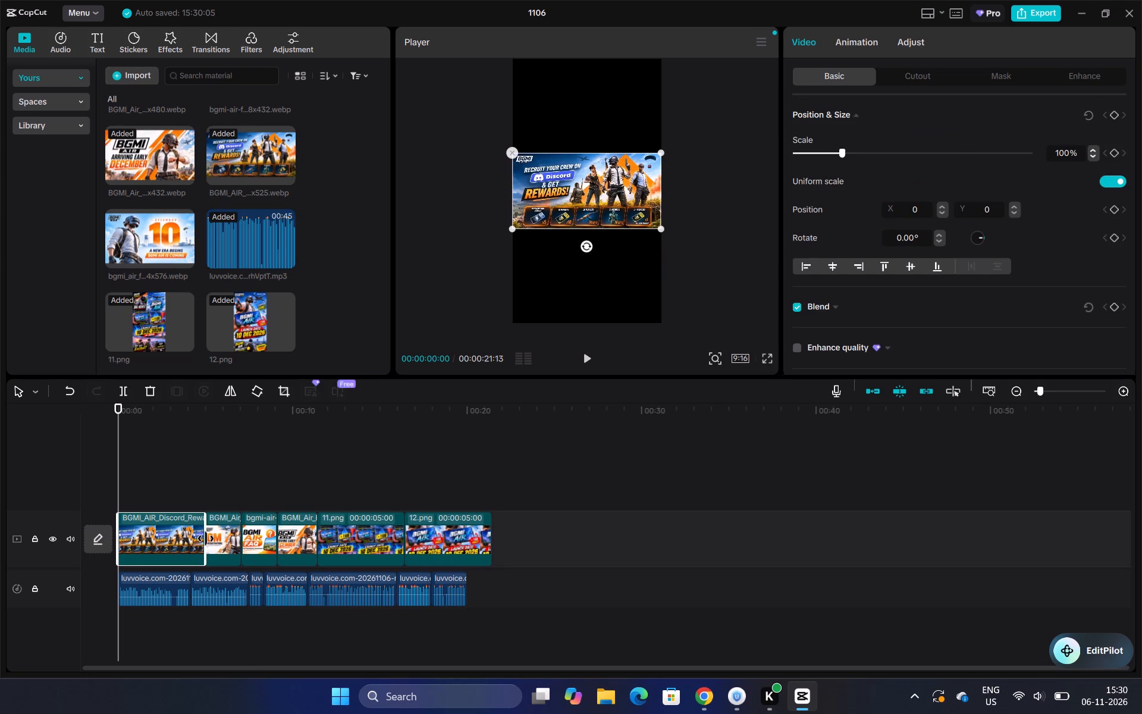
{"action": "left_click_drag", "start_coordinate": [203, 538], "coordinate": [178, 538]}
Play the video from the start and move the BGMI Air FAQ clip ahead of the 10M Pre-Registrations clip.
{"action": "key", "text": "space"}
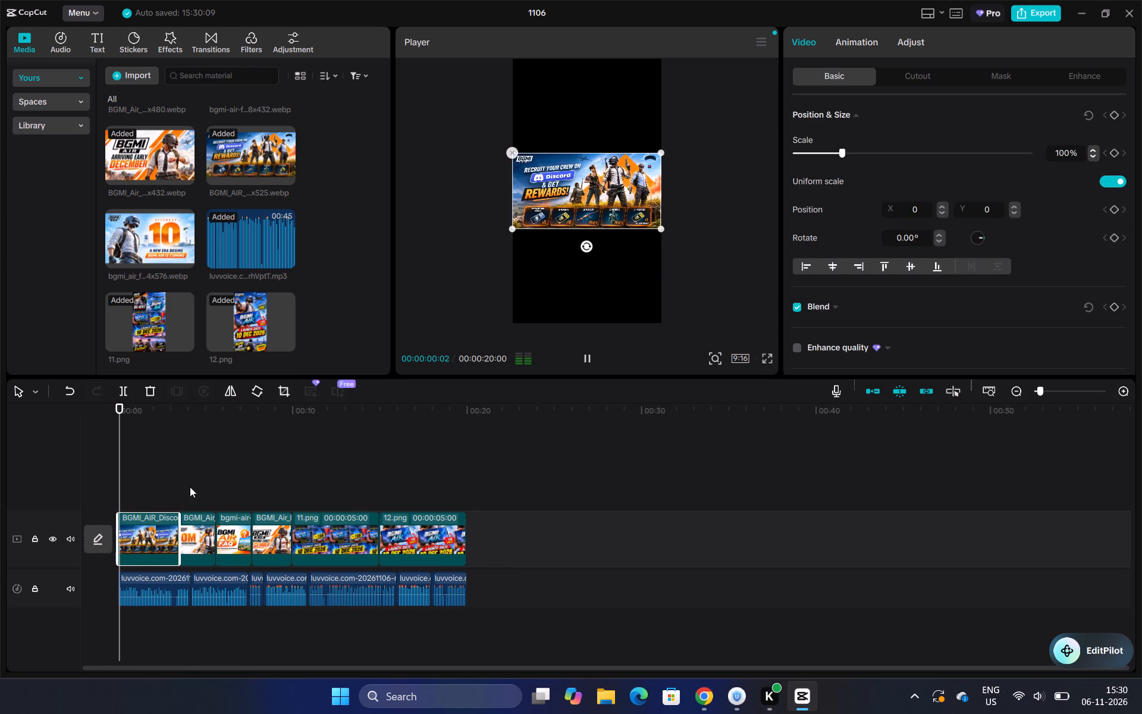
{"action": "left_click", "coordinate": [688, 491]}
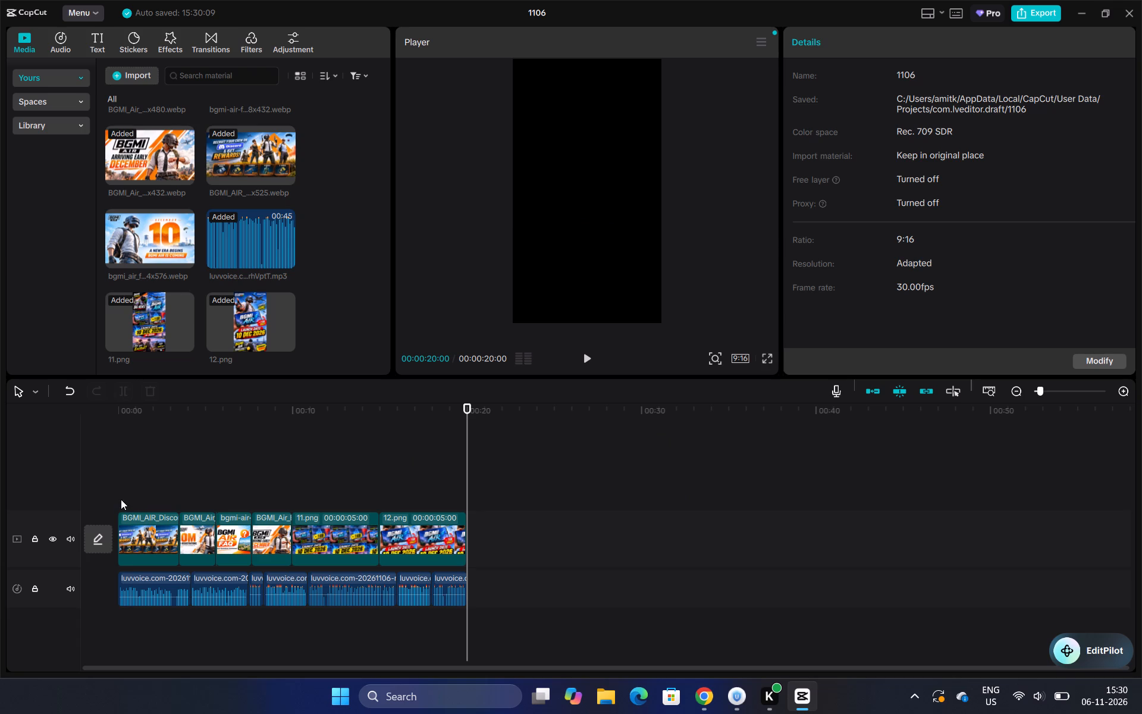
{"action": "left_click", "coordinate": [120, 499]}
{"action": "key", "text": "space"}
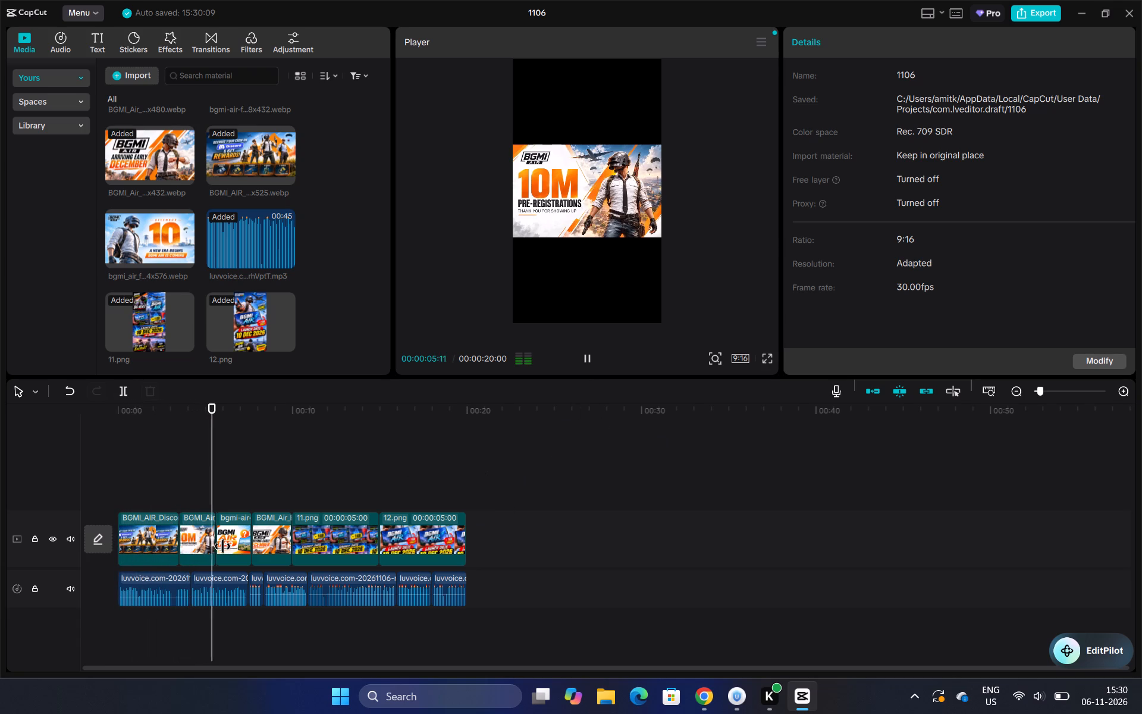
{"action": "key", "text": "space"}
{"action": "left_click_drag", "start_coordinate": [228, 547], "coordinate": [222, 547]}
{"action": "left_click_drag", "start_coordinate": [234, 544], "coordinate": [190, 544]}
Replay the reordered opening and shorten the Discord Rewards clip to about 2.7 seconds.
{"action": "left_click", "coordinate": [149, 490]}
{"action": "key", "text": "space"}
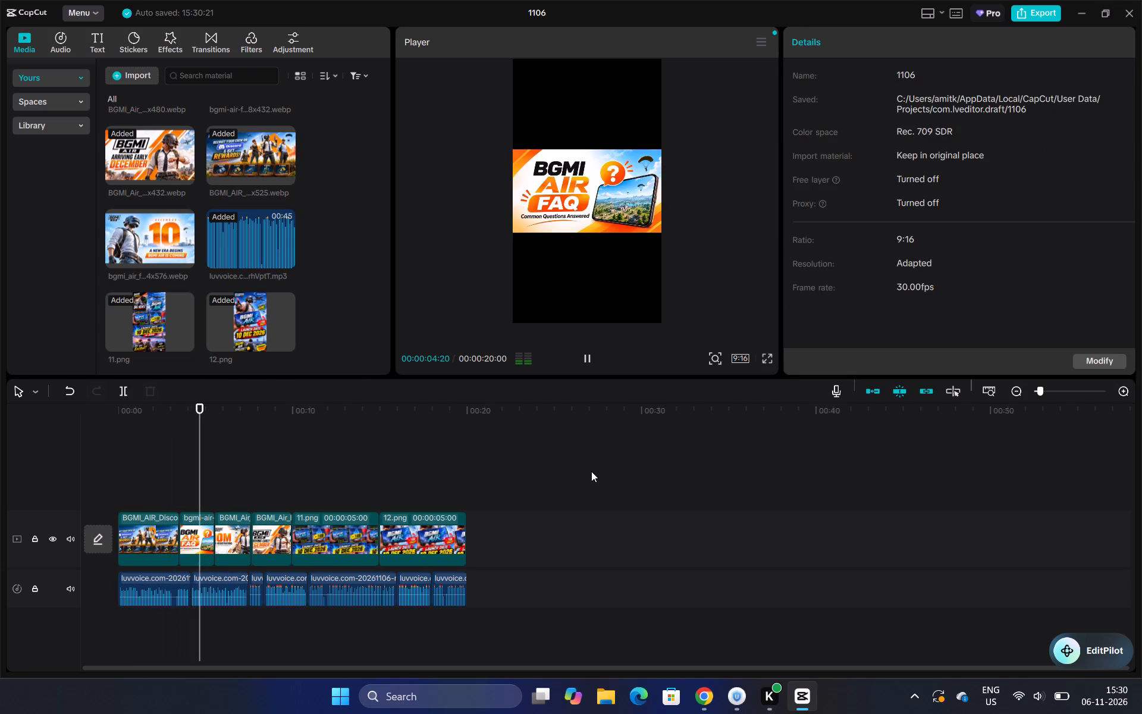
{"action": "left_click", "coordinate": [158, 548]}
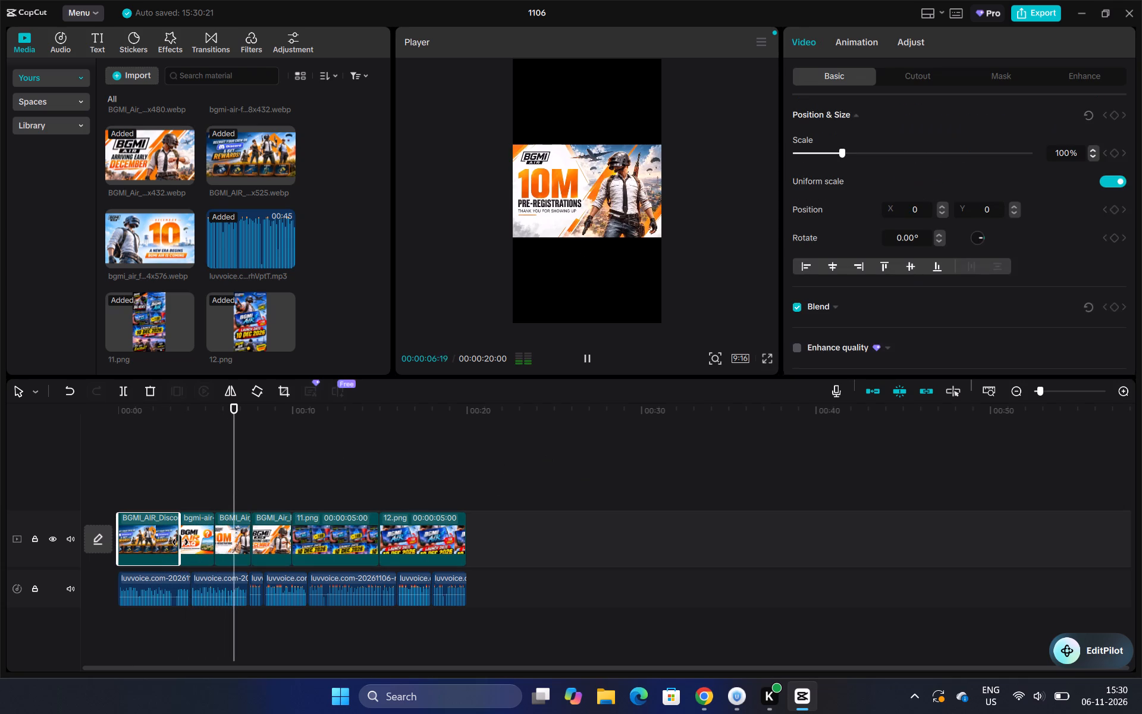
{"action": "left_click_drag", "start_coordinate": [180, 540], "coordinate": [164, 540]}
Play the whole video from the start and recheck the opening clips and the ending against the voiceover.
{"action": "left_click", "coordinate": [137, 497]}
{"action": "key", "text": "space"}
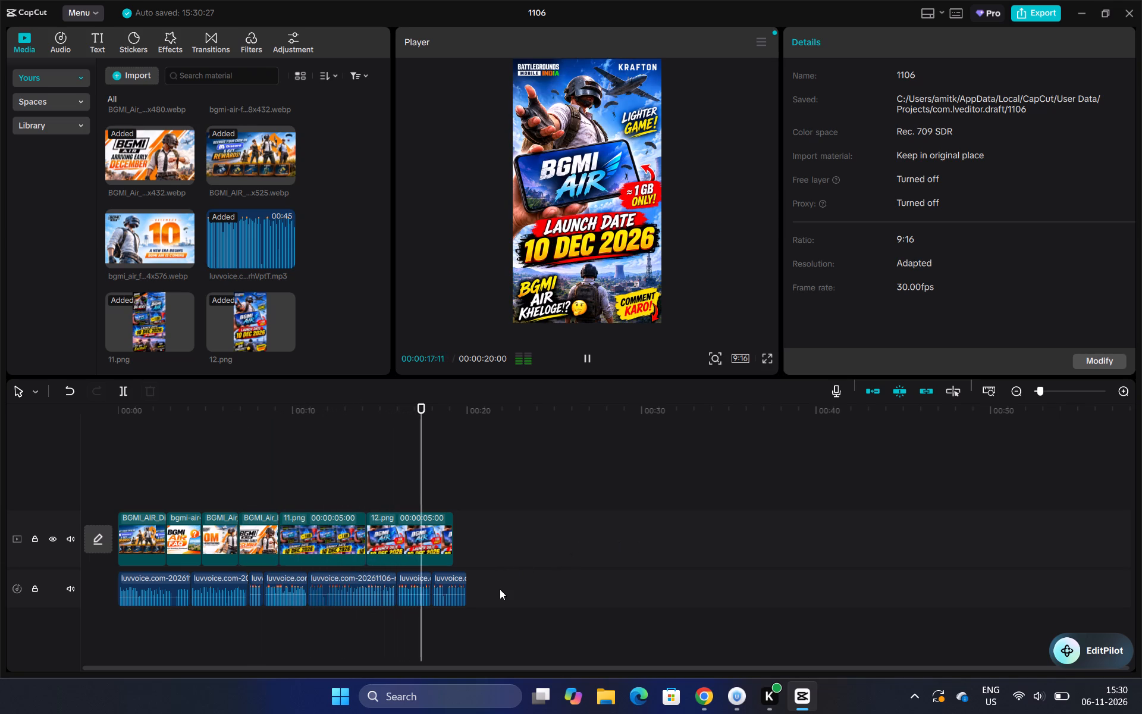
{"action": "key", "text": "space"}
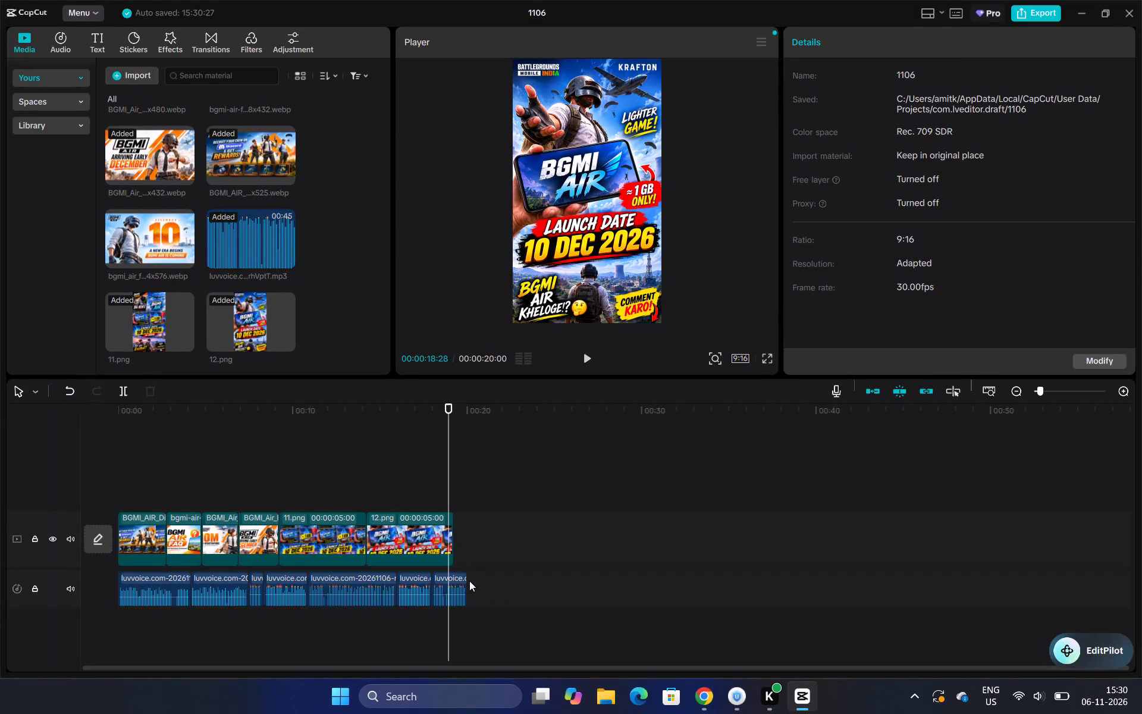
{"action": "key", "text": "space"}
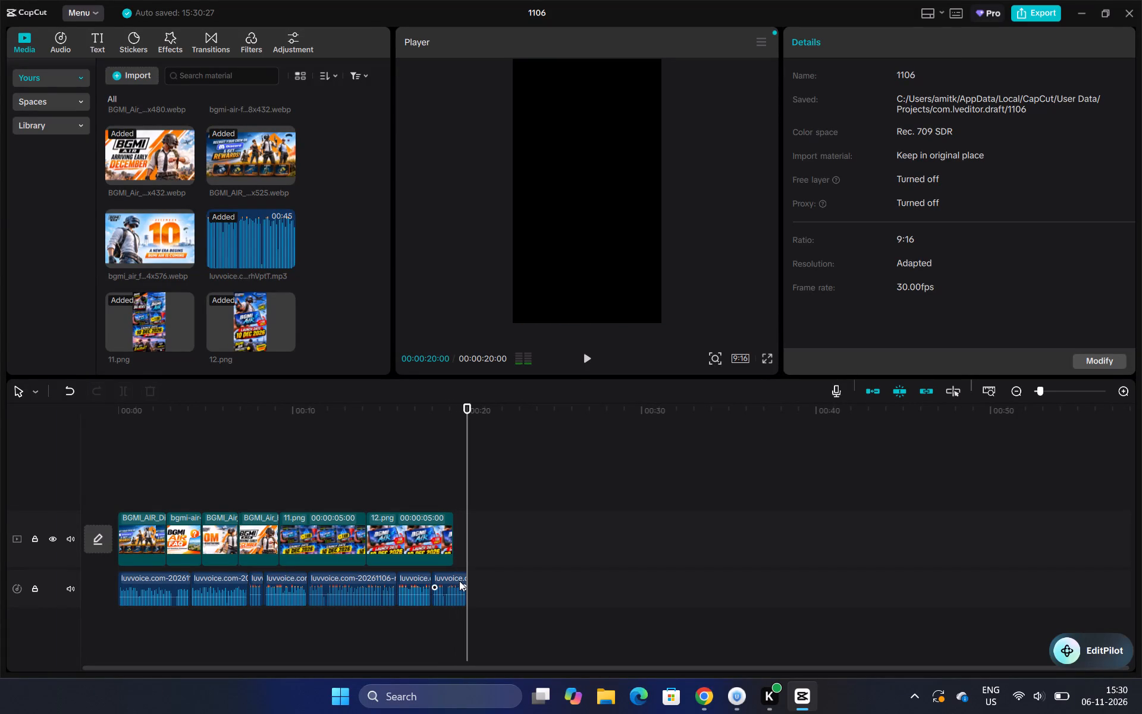
{"action": "left_click", "coordinate": [428, 488]}
{"action": "key", "text": "space"}
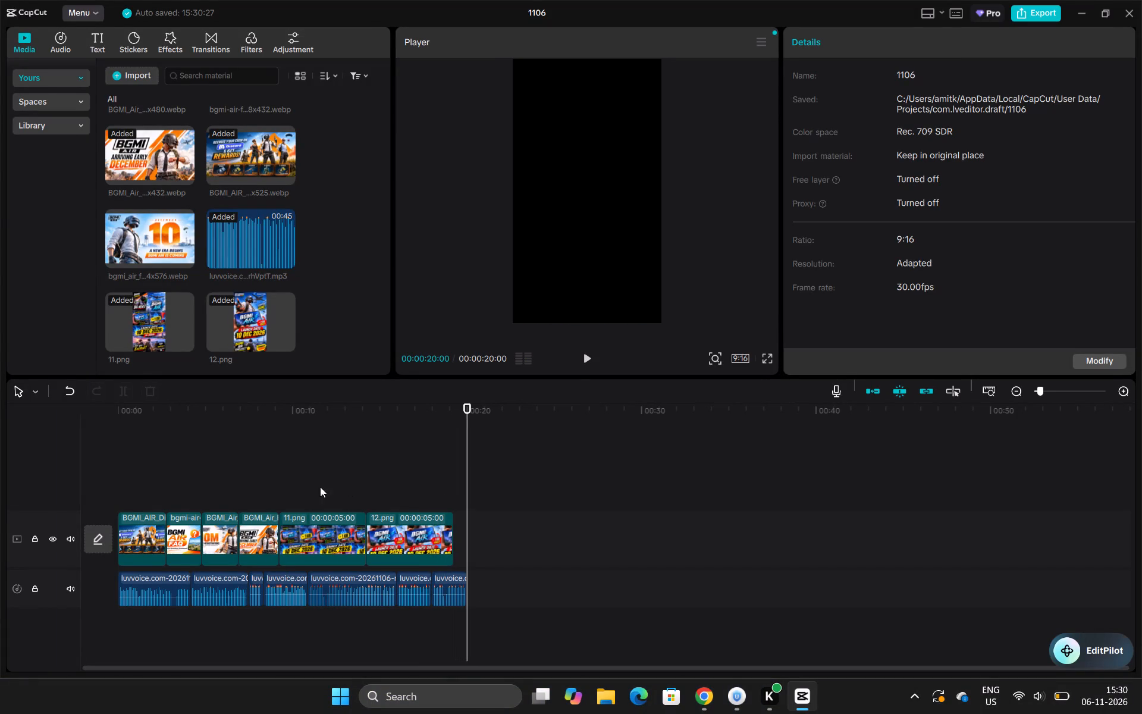
{"action": "left_click_drag", "start_coordinate": [146, 499], "coordinate": [128, 499]}
{"action": "left_click", "coordinate": [113, 499]}
{"action": "left_click", "coordinate": [123, 496]}
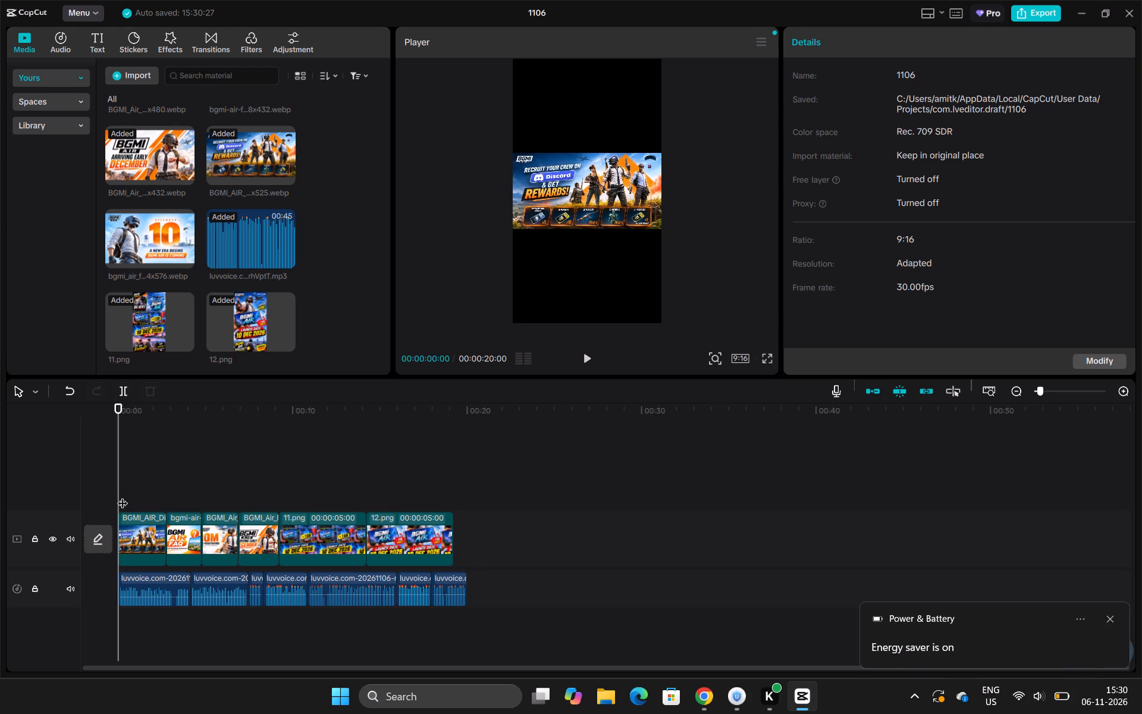
{"action": "key", "text": "space"}
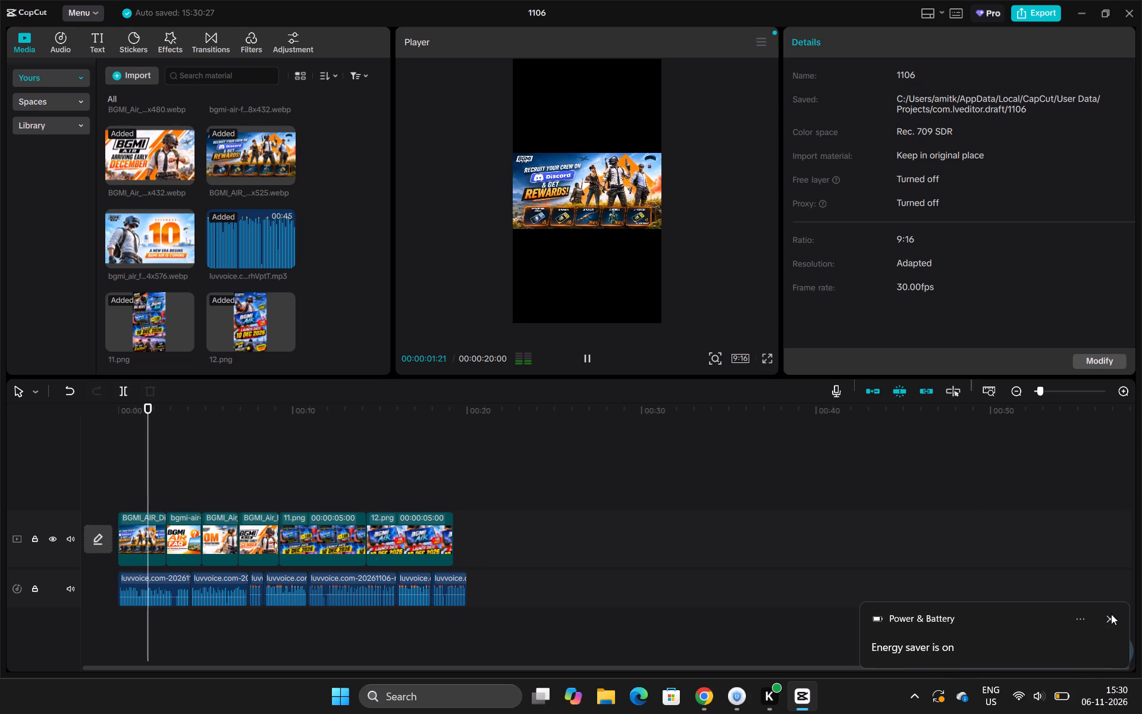
{"action": "left_click", "coordinate": [1111, 614]}
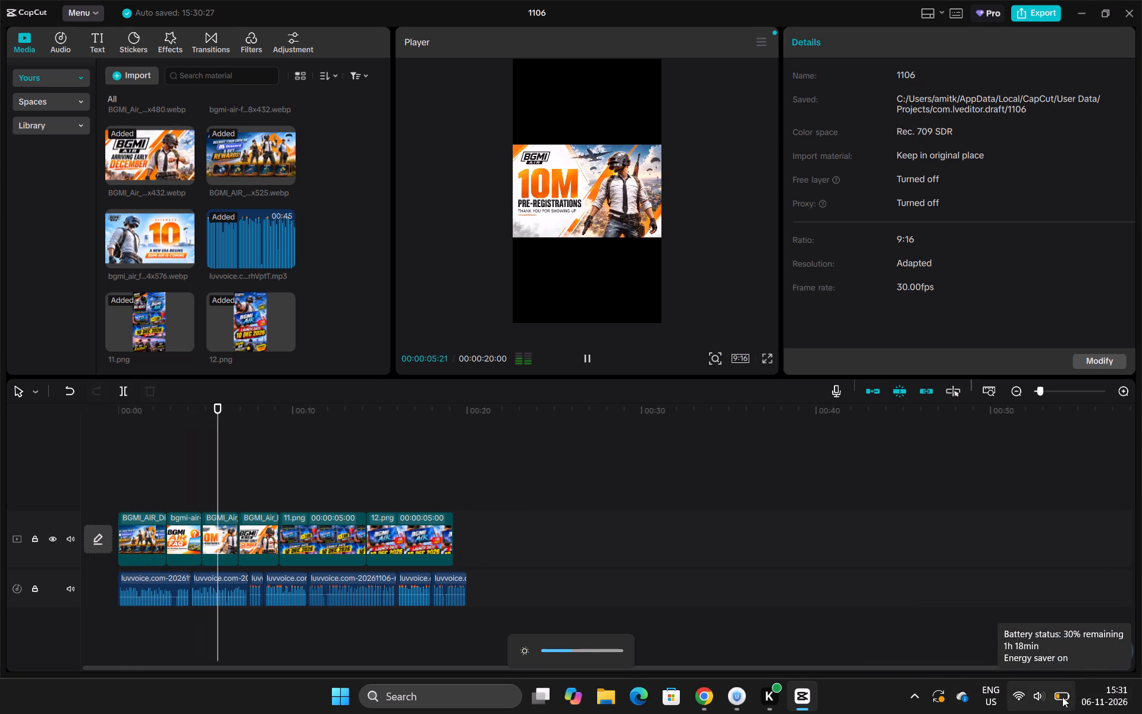
{"action": "left_click", "coordinate": [165, 488]}
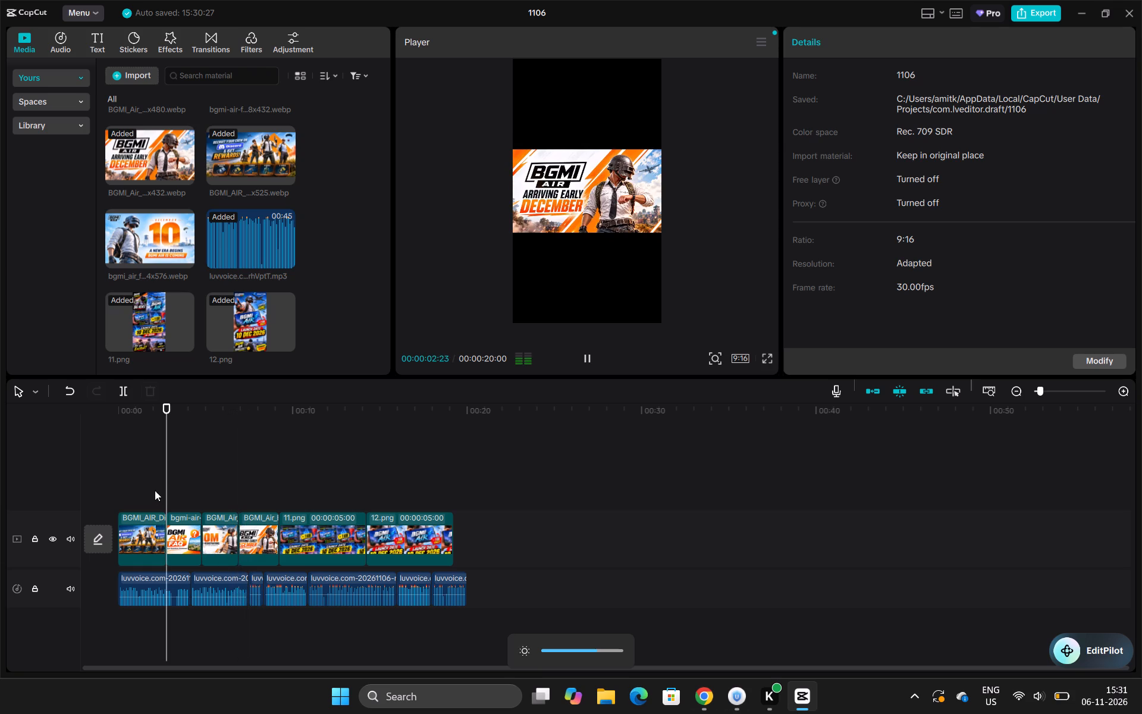
{"action": "left_click", "coordinate": [189, 500]}
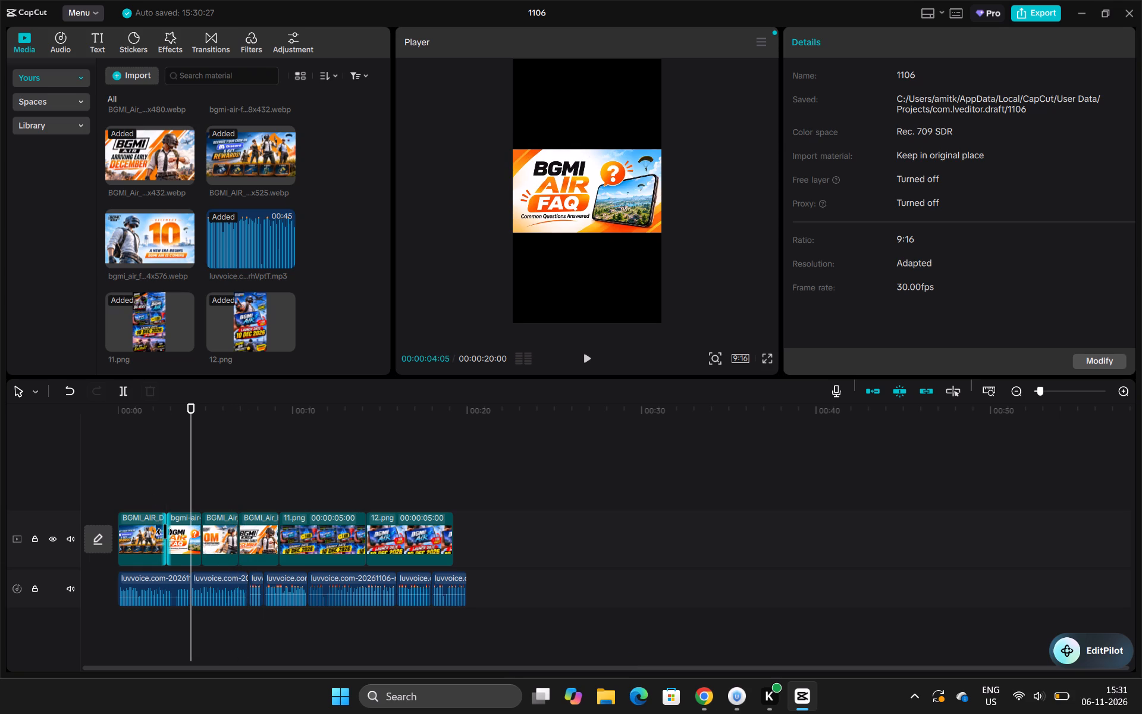
Select the cut between the Discord Rewards and FAQ clips and try downloading Trending transitions, from Shake & Flash through 3D Card 2 and the row below.
{"action": "left_click", "coordinate": [165, 532]}
{"action": "left_click", "coordinate": [180, 51]}
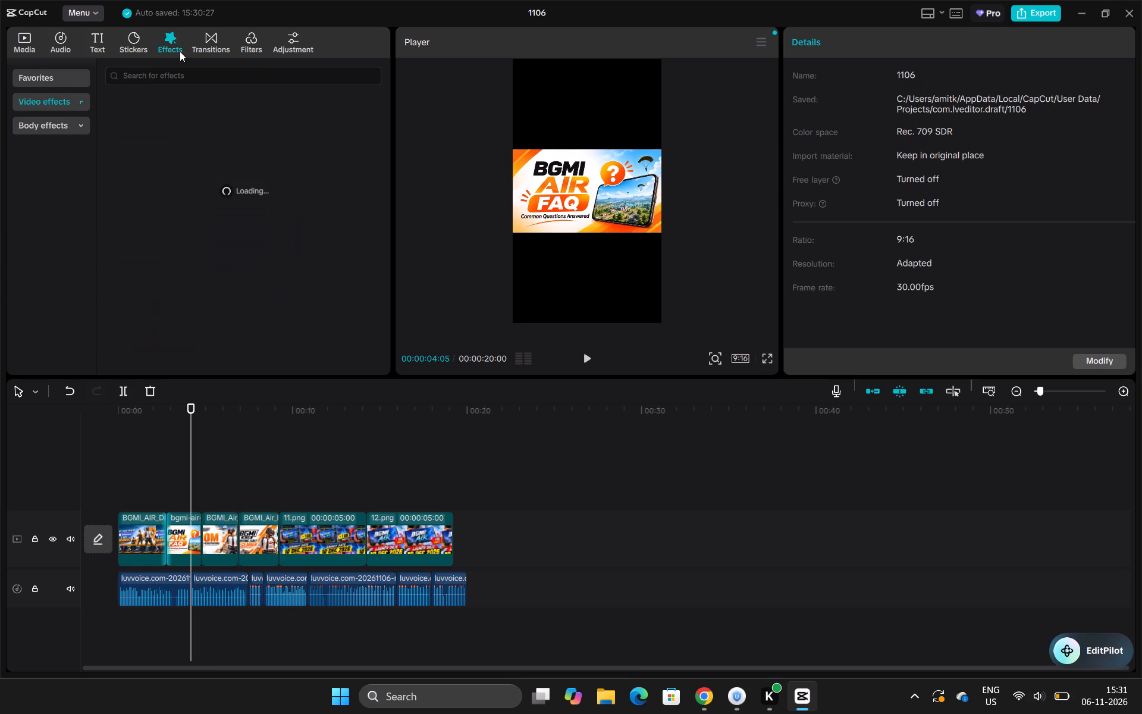
{"action": "left_click", "coordinate": [211, 42]}
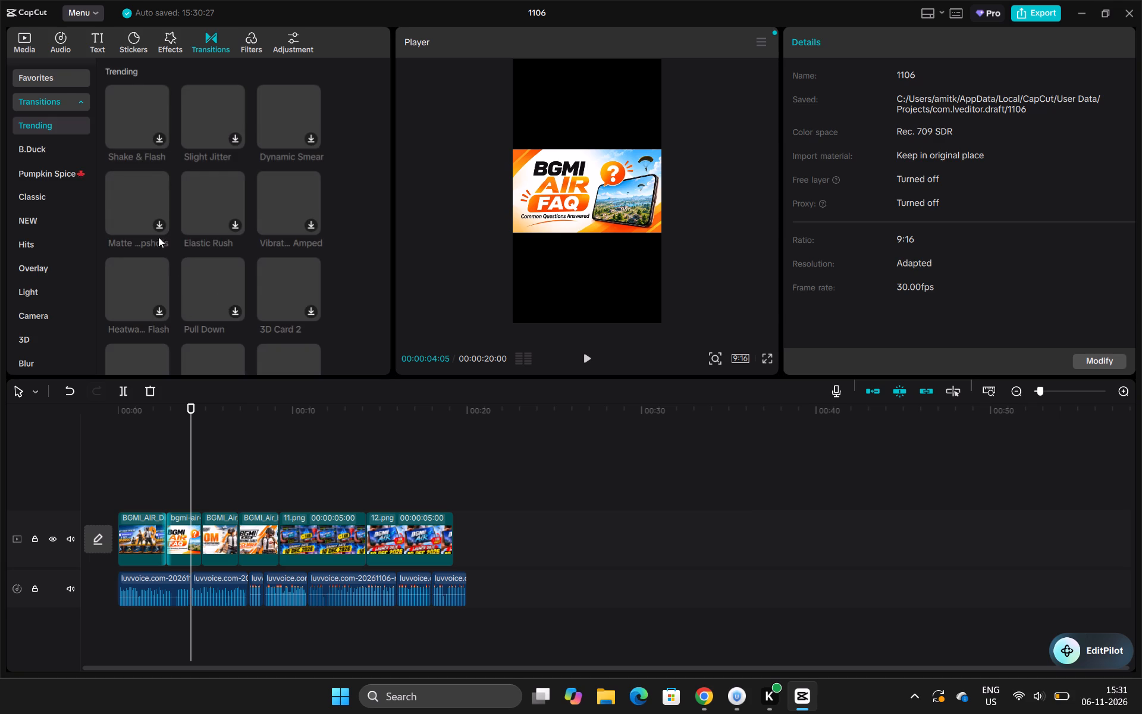
{"action": "scroll", "coordinate": [109, 189], "scroll_direction": "up", "scroll_amount": 2}
{"action": "left_click", "coordinate": [155, 142]}
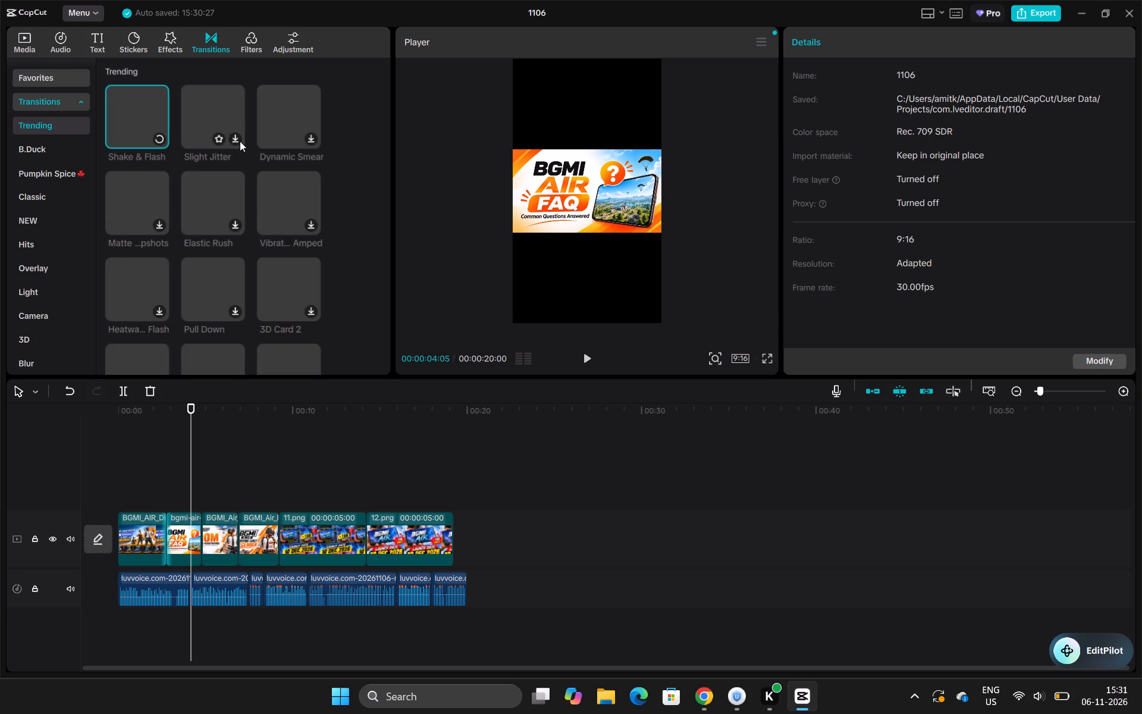
{"action": "left_click", "coordinate": [239, 141]}
{"action": "left_click", "coordinate": [312, 145]}
{"action": "left_click", "coordinate": [276, 220]}
{"action": "left_click", "coordinate": [219, 216]}
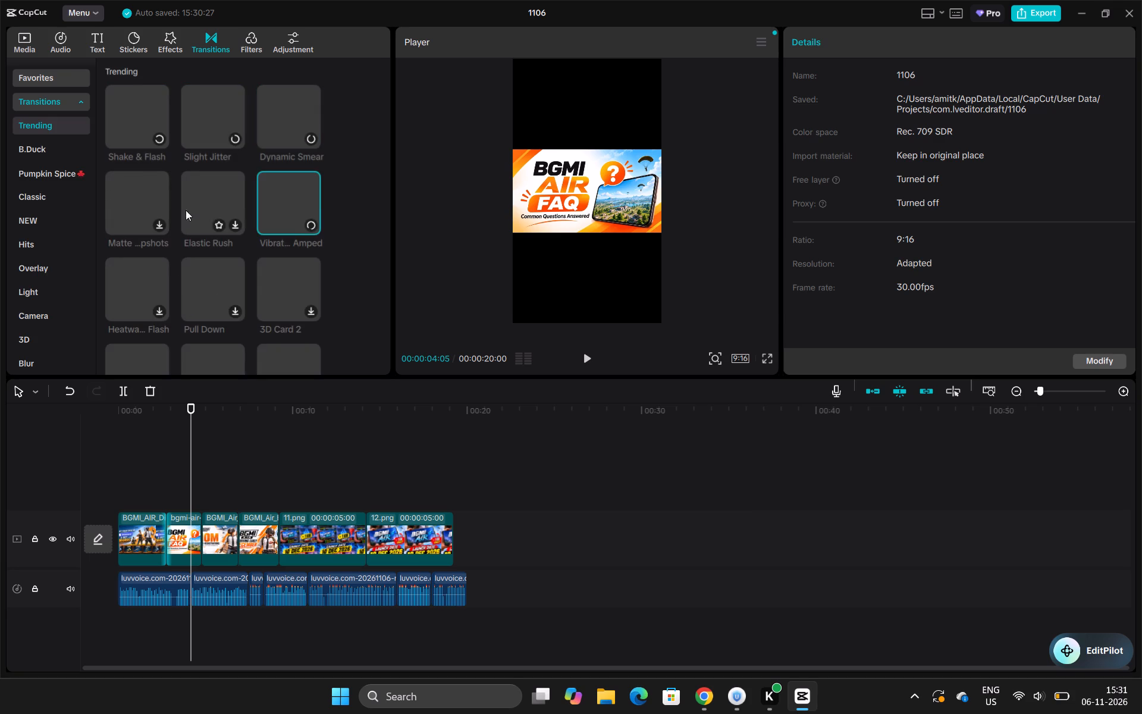
{"action": "left_click", "coordinate": [159, 207]}
{"action": "left_click", "coordinate": [139, 267]}
{"action": "left_click", "coordinate": [206, 275]}
{"action": "left_click", "coordinate": [300, 277]}
{"action": "left_click", "coordinate": [311, 377]}
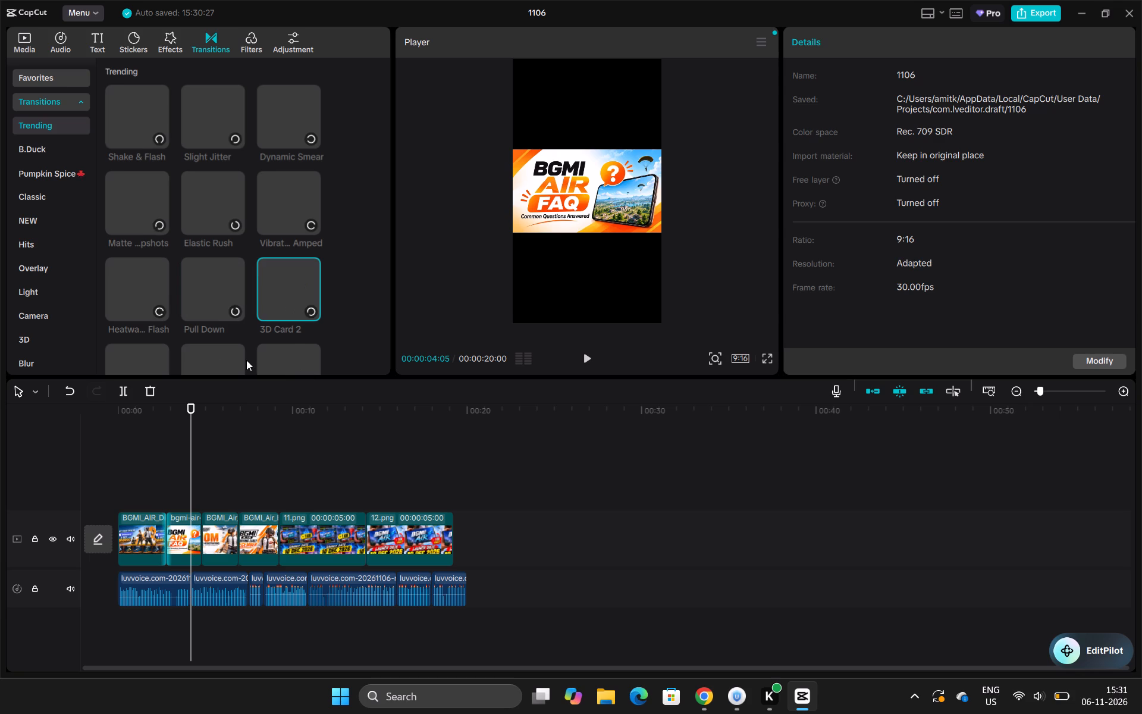
{"action": "left_click", "coordinate": [209, 355]}
{"action": "left_click_drag", "start_coordinate": [300, 353], "coordinate": [292, 353]}
{"action": "left_click", "coordinate": [149, 353]}
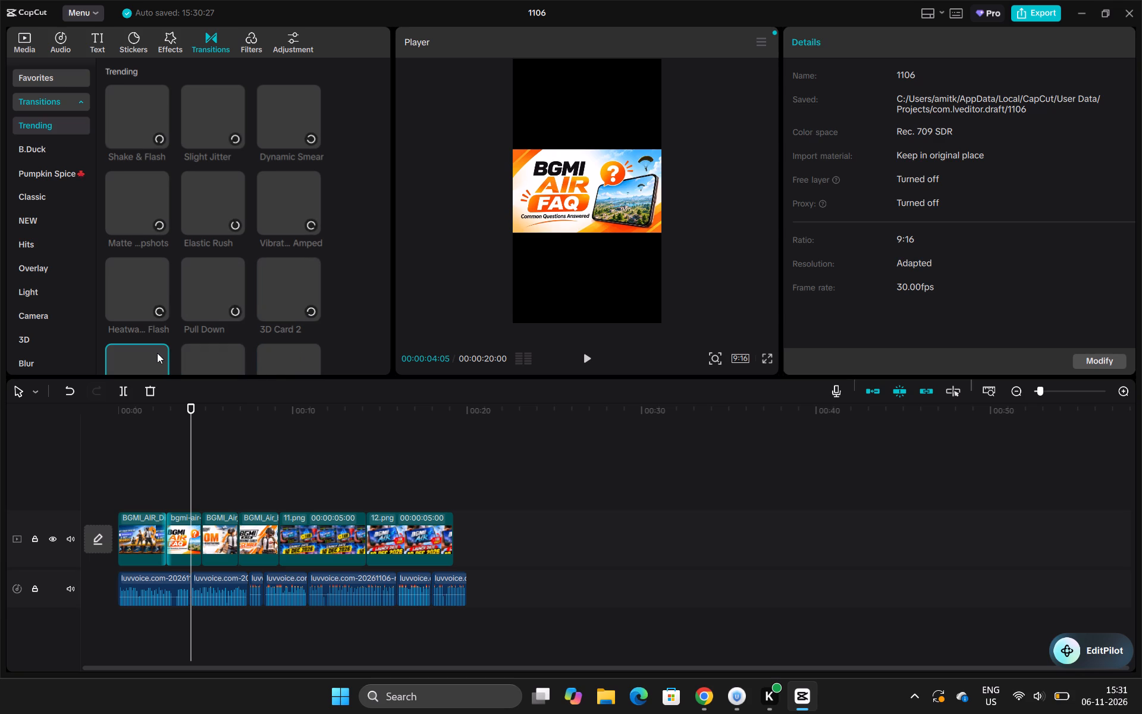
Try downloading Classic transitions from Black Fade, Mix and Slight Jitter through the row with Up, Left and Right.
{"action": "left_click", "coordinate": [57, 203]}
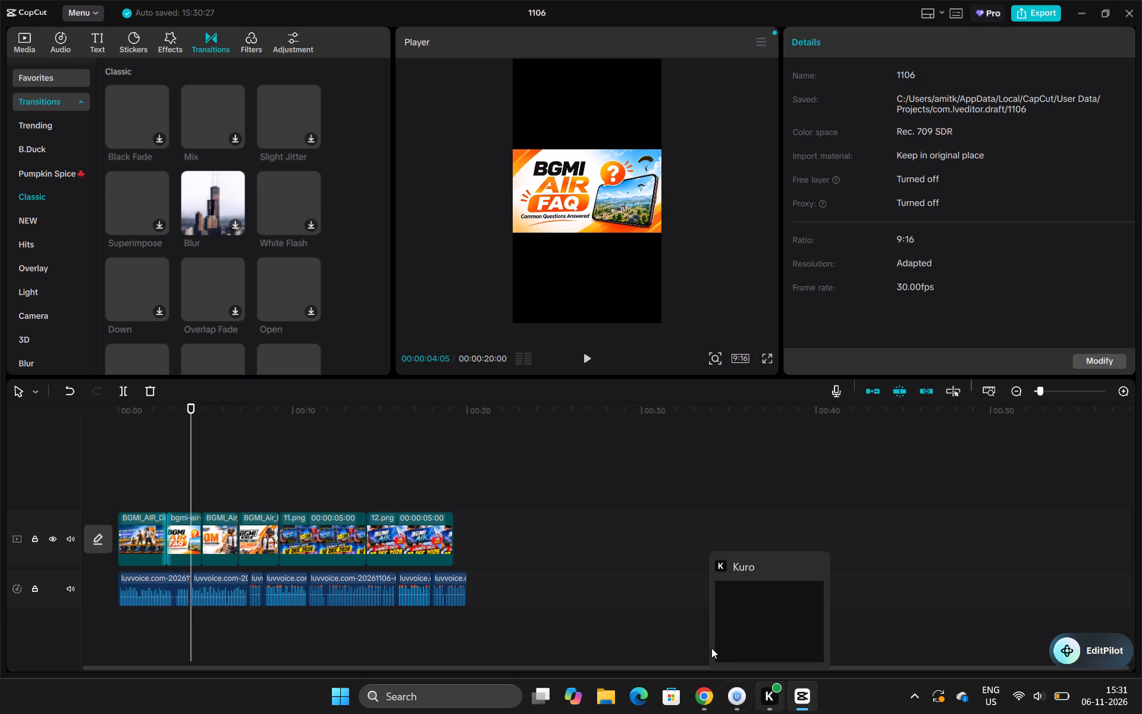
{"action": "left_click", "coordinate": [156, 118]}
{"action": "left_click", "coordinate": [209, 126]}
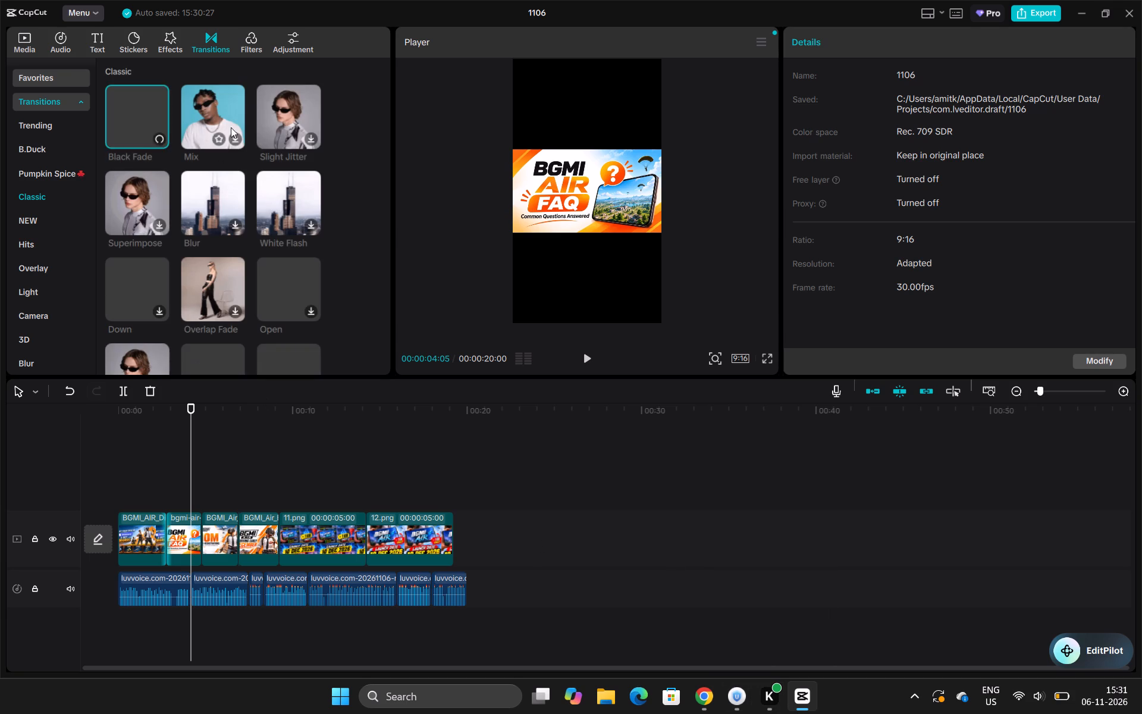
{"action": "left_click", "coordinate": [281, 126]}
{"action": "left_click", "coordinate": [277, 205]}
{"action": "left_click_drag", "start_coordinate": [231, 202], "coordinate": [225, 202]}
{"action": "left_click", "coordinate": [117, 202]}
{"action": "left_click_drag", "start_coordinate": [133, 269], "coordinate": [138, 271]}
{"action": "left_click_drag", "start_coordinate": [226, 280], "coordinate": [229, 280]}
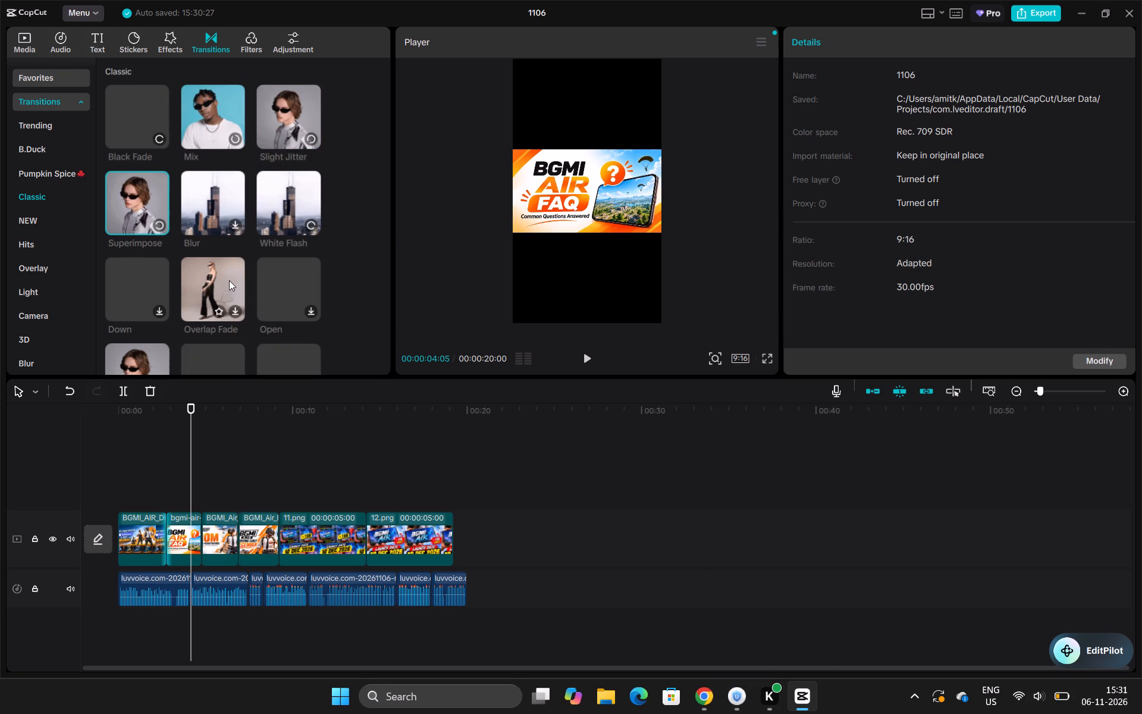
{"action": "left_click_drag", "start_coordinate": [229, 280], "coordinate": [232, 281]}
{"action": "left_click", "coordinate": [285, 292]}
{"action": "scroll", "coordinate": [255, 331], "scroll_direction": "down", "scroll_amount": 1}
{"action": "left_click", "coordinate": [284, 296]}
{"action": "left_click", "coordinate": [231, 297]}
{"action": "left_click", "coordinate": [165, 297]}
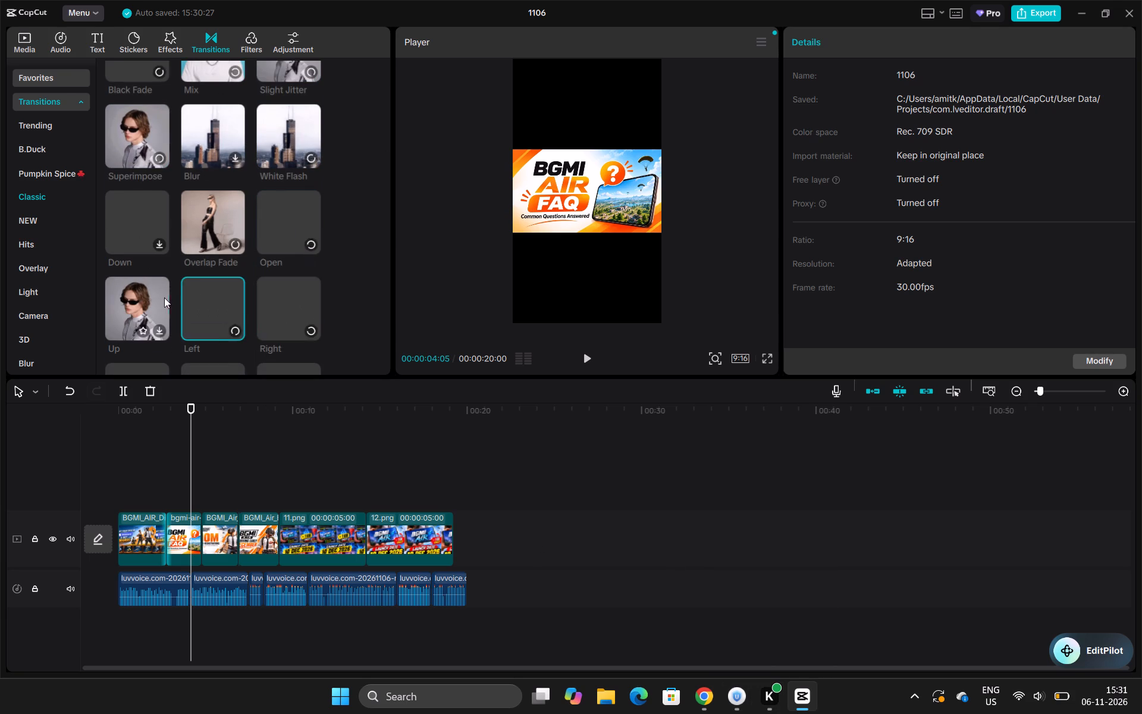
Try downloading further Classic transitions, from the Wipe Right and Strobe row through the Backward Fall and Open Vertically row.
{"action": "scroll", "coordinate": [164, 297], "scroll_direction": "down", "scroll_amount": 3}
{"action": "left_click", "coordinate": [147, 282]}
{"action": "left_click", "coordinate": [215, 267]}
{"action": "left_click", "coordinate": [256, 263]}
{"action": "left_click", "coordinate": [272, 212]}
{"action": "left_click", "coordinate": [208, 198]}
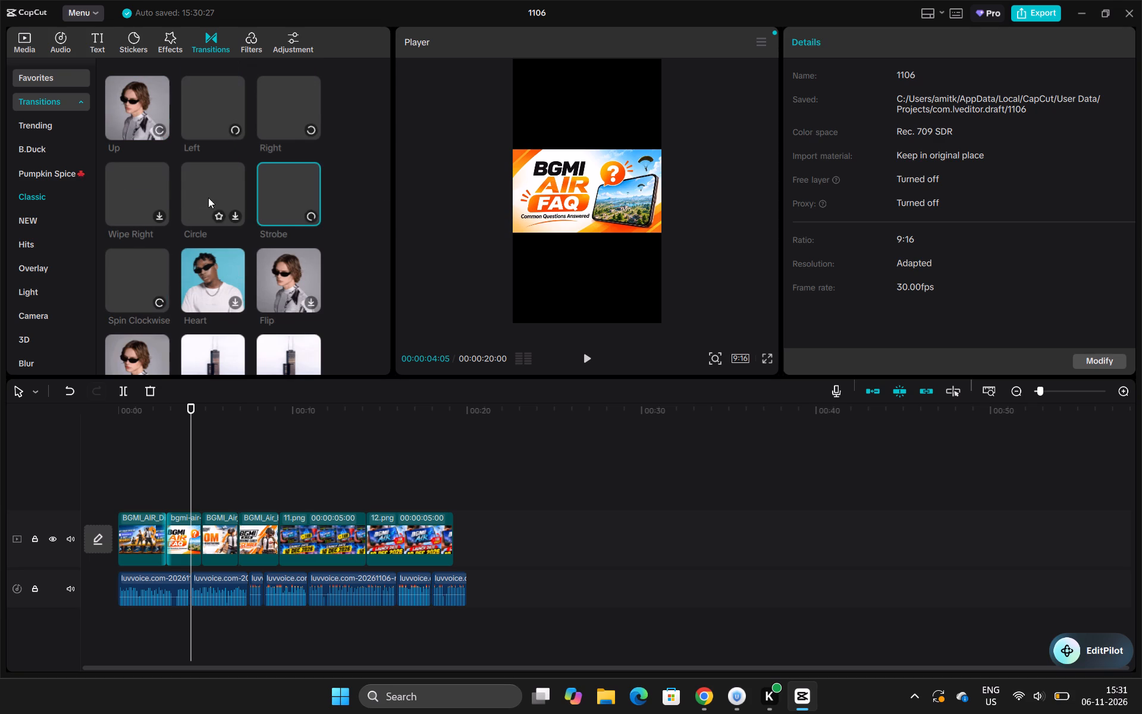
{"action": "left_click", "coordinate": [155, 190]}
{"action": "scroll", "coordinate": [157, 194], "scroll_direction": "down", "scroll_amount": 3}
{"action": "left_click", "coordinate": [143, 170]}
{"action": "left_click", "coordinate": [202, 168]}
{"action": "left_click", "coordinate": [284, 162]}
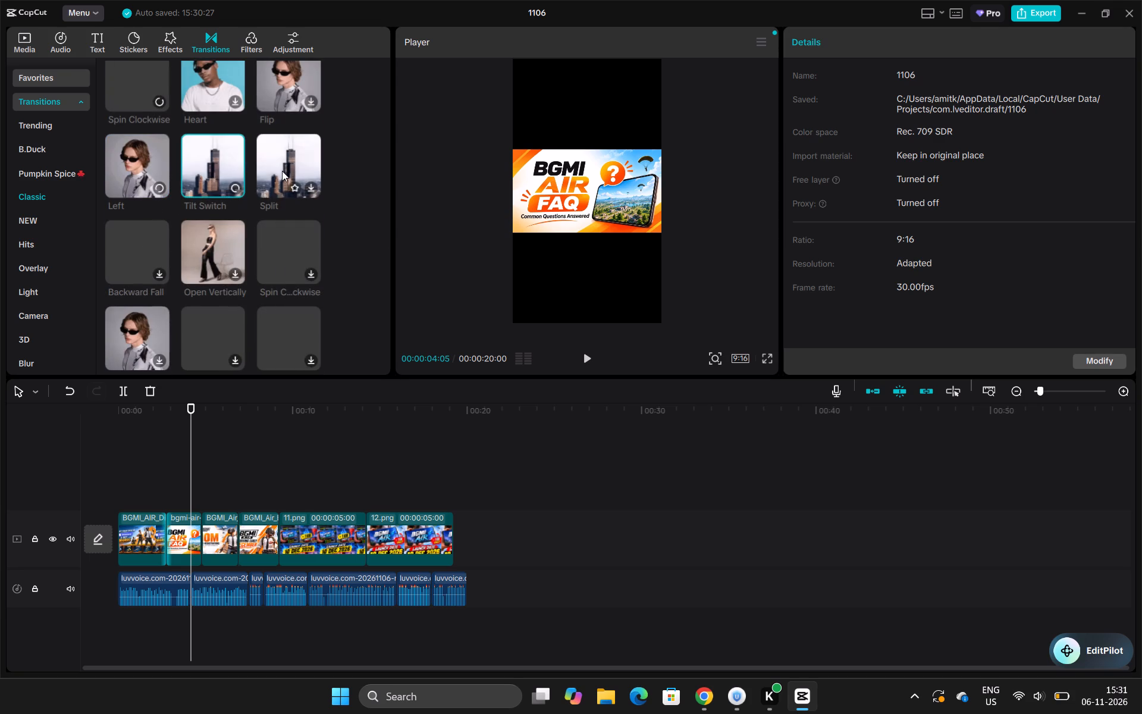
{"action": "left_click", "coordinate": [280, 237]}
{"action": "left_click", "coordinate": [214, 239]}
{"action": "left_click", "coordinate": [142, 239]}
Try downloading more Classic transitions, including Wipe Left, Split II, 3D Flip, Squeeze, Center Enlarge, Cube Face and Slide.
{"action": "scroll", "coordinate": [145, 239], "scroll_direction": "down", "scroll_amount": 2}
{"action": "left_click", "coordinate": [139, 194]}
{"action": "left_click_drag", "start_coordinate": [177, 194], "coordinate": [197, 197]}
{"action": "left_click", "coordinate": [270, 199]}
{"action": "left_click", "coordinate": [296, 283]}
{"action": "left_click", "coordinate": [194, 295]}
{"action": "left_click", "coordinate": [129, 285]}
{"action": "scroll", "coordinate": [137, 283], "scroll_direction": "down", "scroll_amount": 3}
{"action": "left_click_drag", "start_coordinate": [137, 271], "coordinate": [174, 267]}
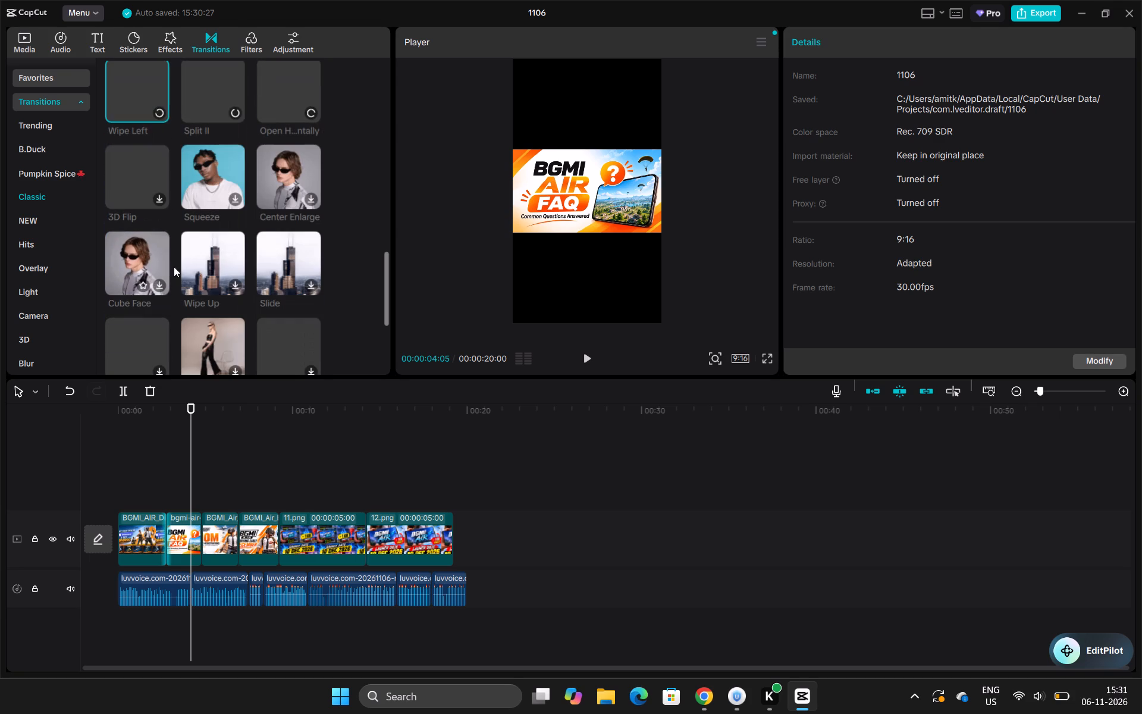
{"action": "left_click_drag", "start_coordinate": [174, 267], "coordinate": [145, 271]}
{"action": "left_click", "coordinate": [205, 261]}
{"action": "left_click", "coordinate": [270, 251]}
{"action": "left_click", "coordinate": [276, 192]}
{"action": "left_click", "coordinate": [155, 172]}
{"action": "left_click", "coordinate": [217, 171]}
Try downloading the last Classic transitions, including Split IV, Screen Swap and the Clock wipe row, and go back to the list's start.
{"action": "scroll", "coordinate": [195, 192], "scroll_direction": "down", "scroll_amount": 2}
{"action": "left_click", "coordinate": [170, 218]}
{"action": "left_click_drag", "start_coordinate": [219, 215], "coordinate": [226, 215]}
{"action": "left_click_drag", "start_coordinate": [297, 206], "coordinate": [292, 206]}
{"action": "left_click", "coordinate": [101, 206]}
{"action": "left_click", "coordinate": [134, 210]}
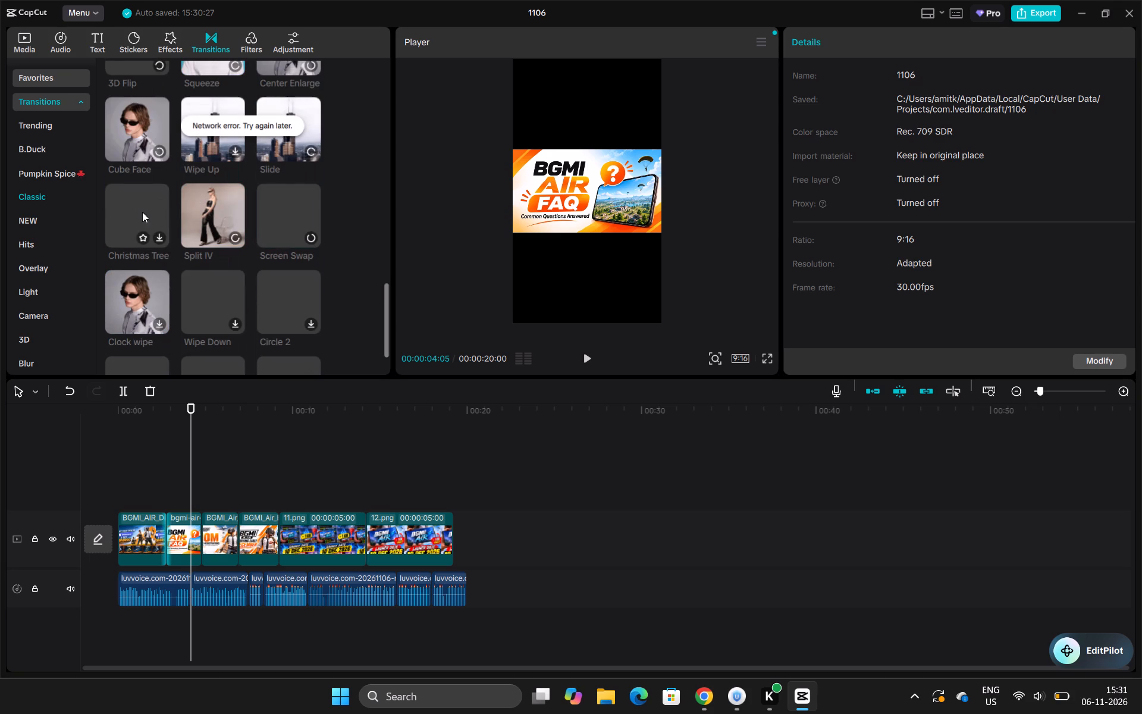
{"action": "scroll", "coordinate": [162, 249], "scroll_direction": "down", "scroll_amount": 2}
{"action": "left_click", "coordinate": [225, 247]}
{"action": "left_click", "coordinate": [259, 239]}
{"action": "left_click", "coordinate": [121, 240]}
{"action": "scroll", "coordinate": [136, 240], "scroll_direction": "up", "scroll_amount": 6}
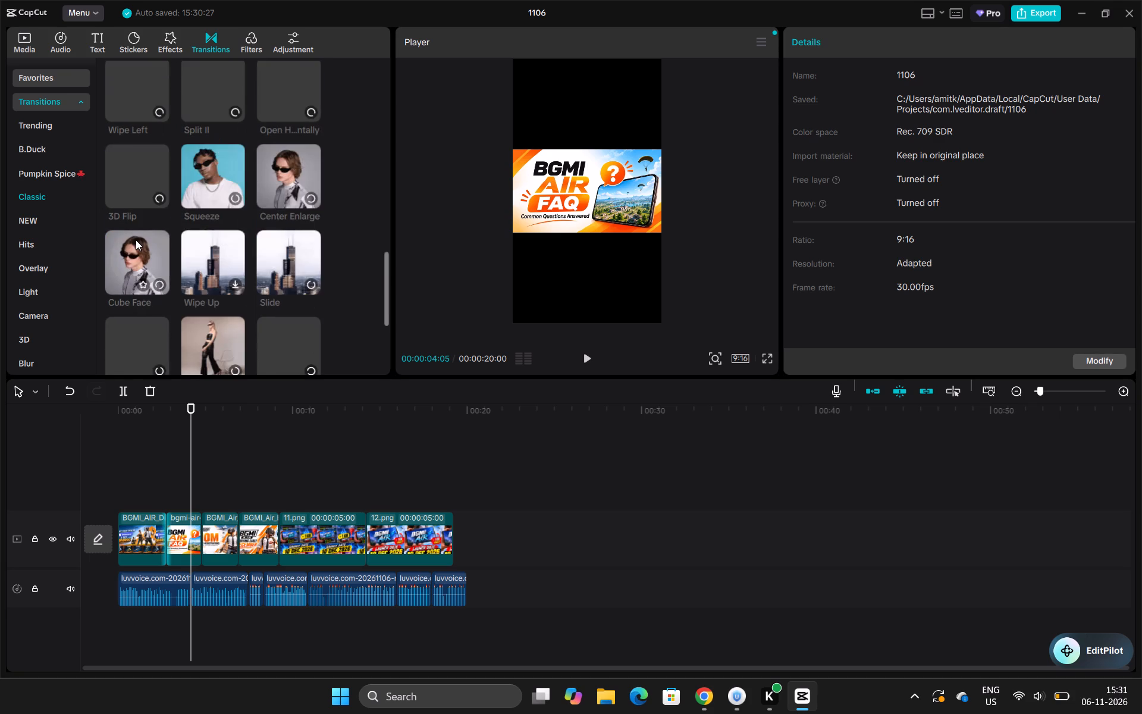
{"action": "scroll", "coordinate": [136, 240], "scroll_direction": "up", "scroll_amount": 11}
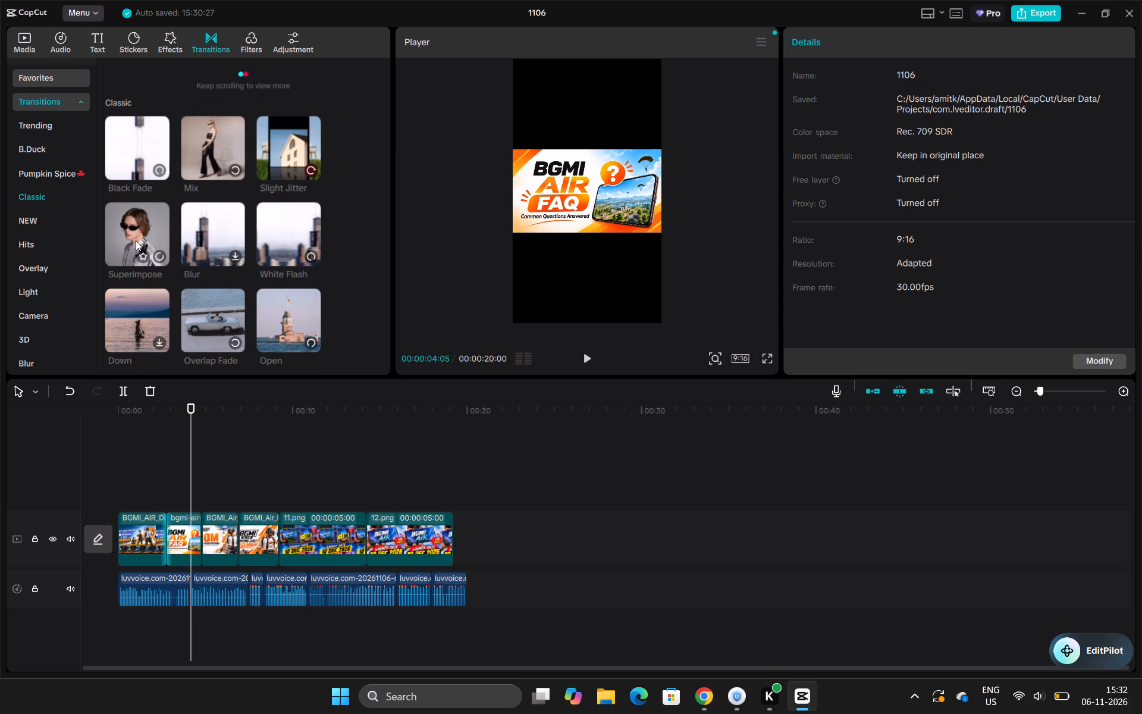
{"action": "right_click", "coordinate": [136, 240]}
Check the UrbanVPN connection and reload YouTube in Chrome to test the internet connection.
{"action": "left_click", "coordinate": [748, 708]}
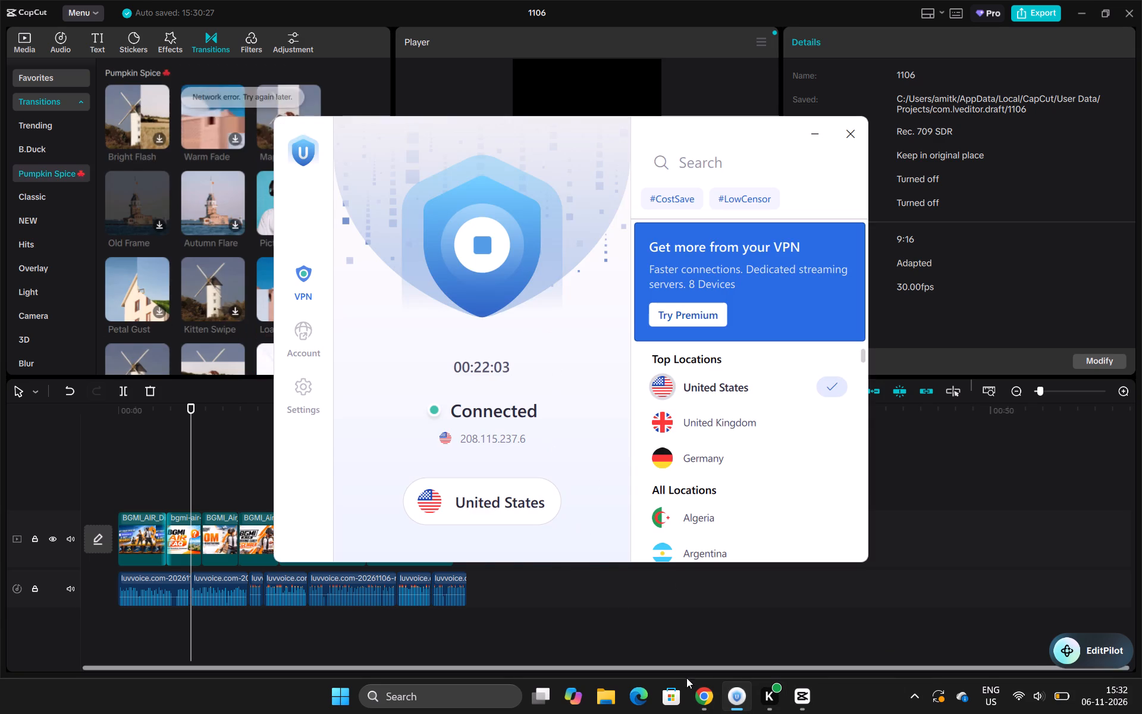
{"action": "left_click", "coordinate": [710, 704]}
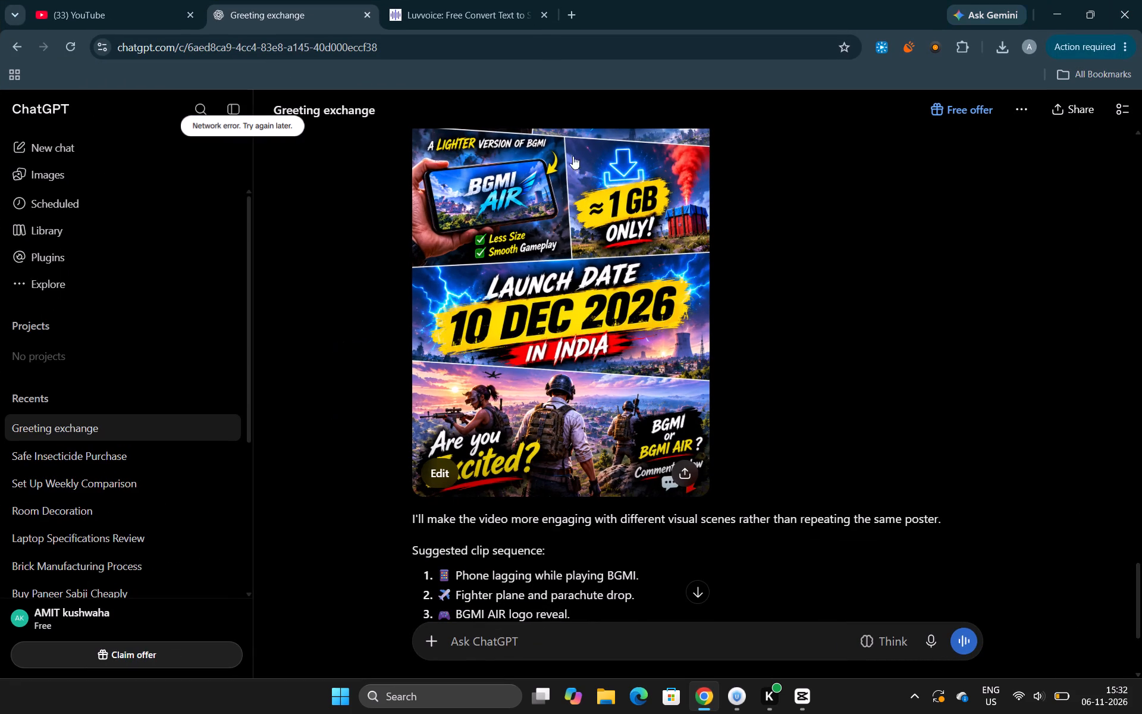
{"action": "left_click", "coordinate": [100, 0]}
{"action": "left_click", "coordinate": [71, 50]}
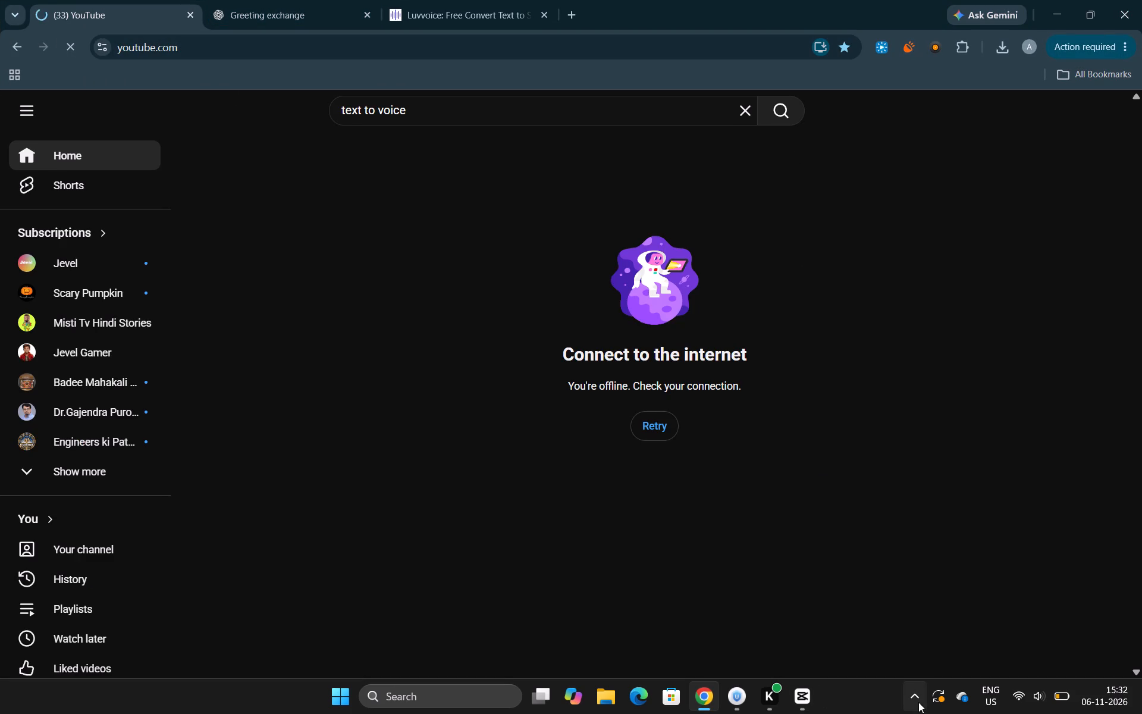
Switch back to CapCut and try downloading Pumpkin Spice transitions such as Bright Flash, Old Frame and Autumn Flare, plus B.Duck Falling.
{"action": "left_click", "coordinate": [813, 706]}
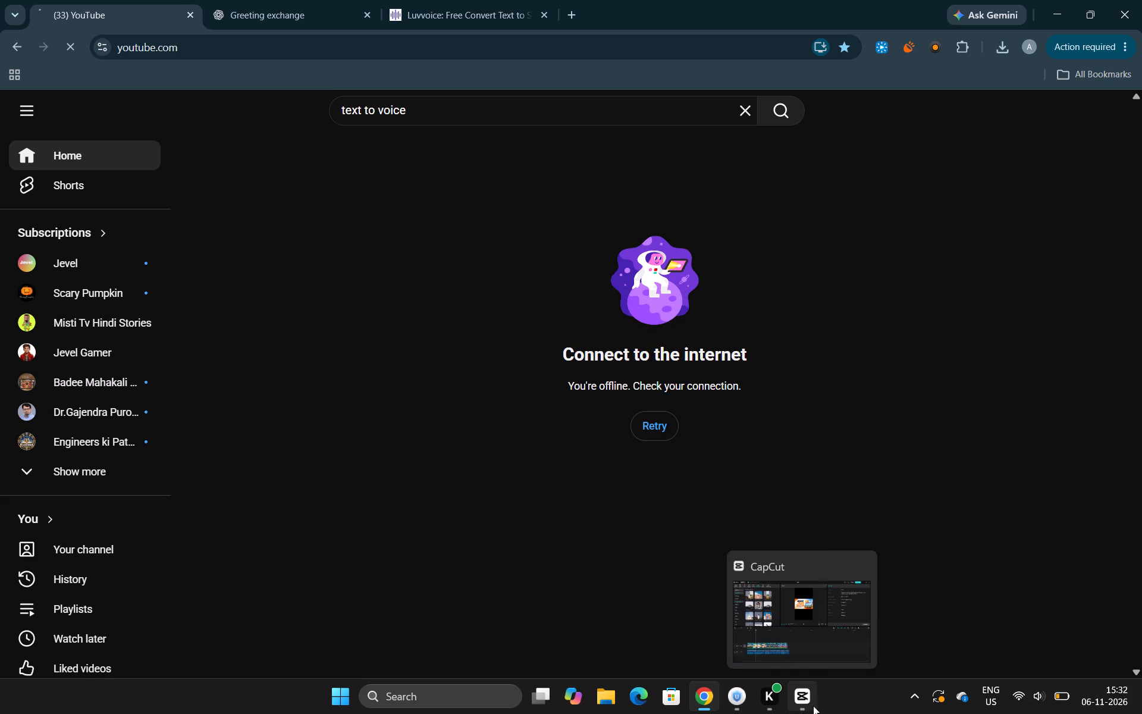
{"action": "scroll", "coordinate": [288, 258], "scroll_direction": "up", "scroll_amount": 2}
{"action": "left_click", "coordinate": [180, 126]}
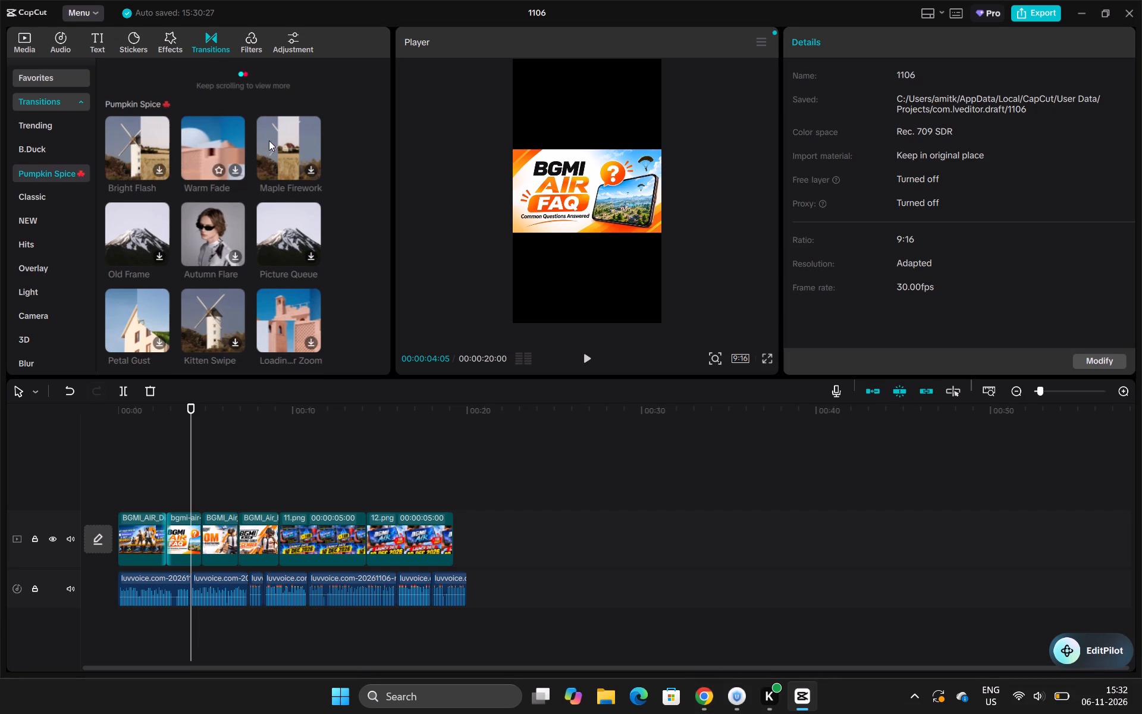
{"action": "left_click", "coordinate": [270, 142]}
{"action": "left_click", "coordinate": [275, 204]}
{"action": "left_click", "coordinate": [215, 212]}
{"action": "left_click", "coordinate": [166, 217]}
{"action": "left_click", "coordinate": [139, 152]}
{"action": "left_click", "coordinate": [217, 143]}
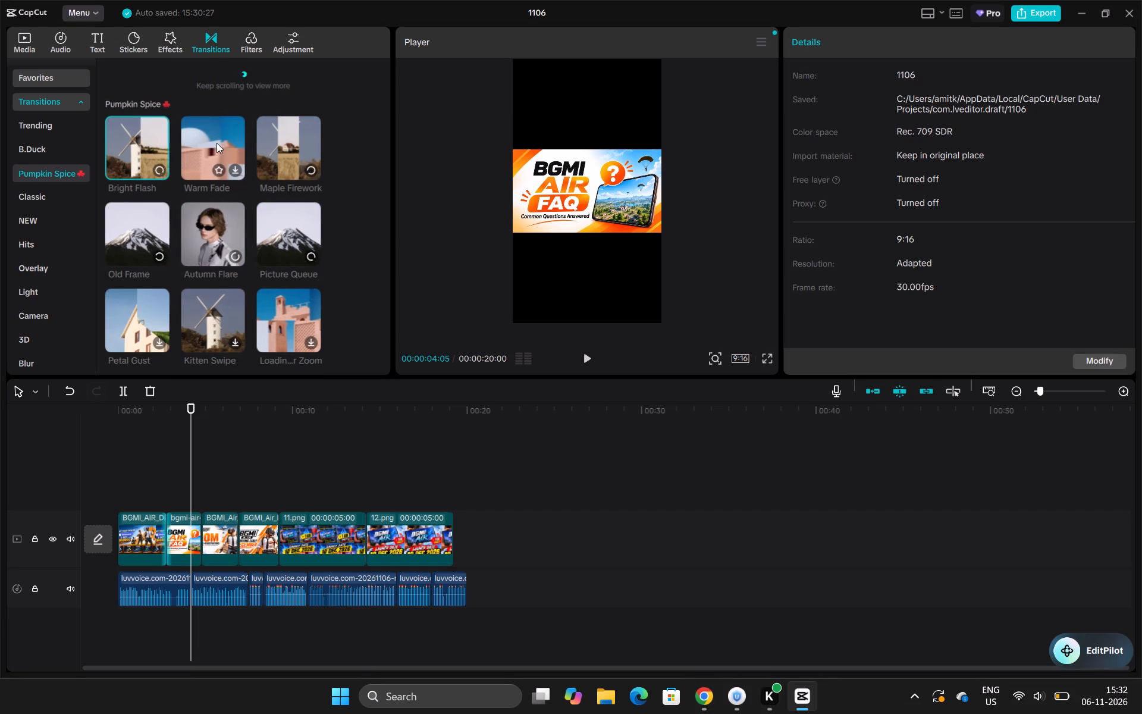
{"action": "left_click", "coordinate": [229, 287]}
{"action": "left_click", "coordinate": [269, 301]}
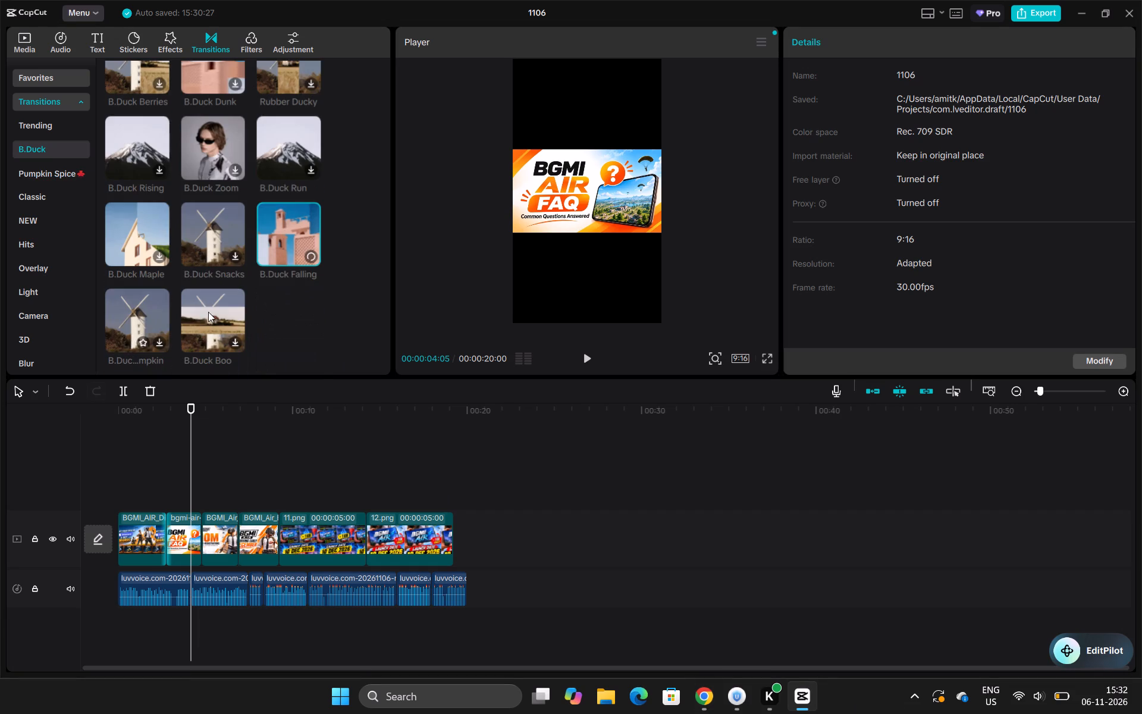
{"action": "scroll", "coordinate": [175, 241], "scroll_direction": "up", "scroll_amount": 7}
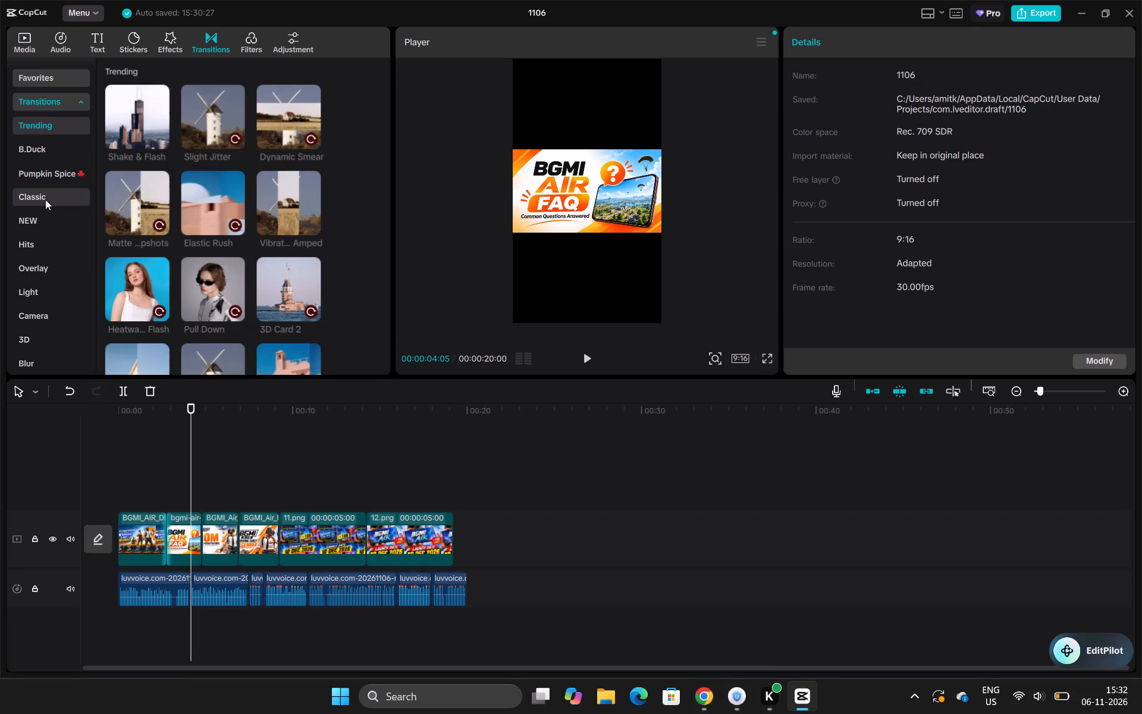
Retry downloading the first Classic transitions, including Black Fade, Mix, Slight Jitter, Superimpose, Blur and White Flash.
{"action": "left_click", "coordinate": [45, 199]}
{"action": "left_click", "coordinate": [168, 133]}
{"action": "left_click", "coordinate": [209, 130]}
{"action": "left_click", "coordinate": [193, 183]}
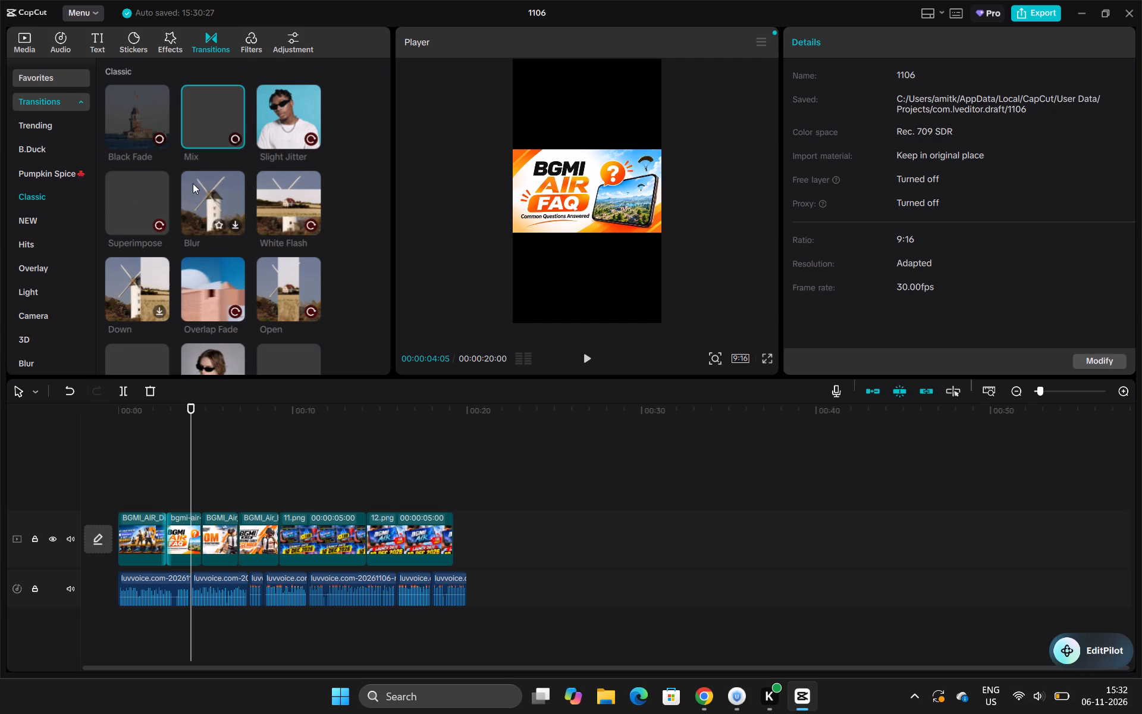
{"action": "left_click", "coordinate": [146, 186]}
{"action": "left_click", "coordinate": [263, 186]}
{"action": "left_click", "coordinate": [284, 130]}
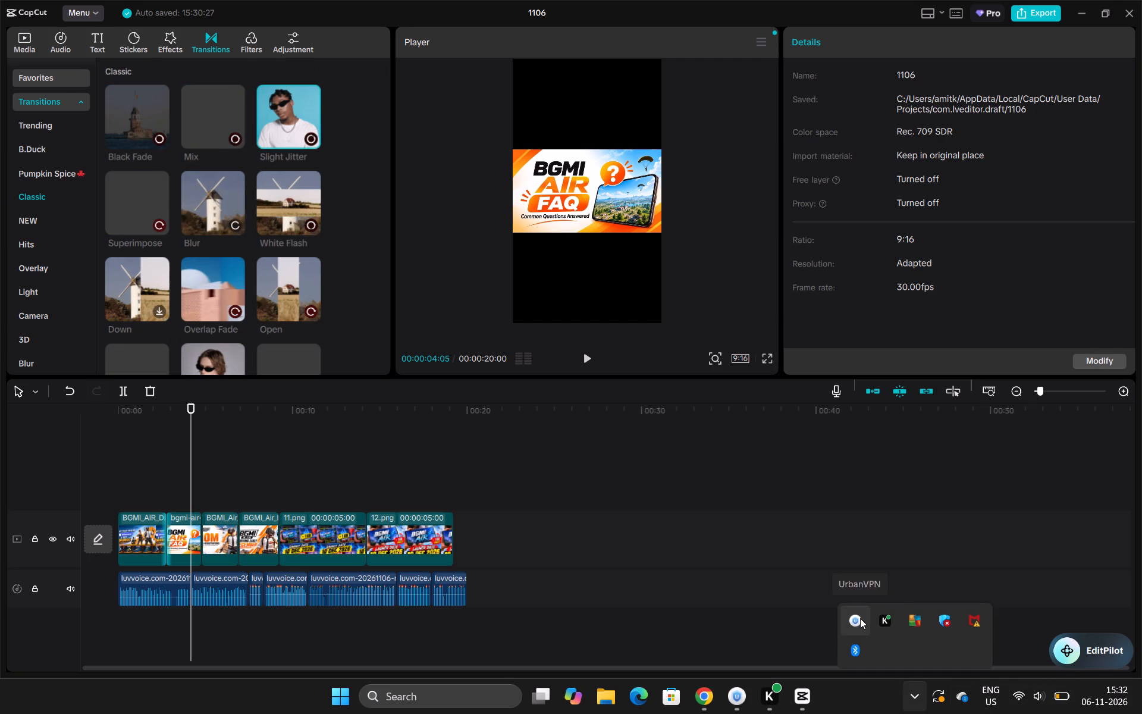
Switch the UrbanVPN location to United Kingdom and return to CapCut.
{"action": "left_click", "coordinate": [860, 618]}
{"action": "left_click", "coordinate": [506, 497]}
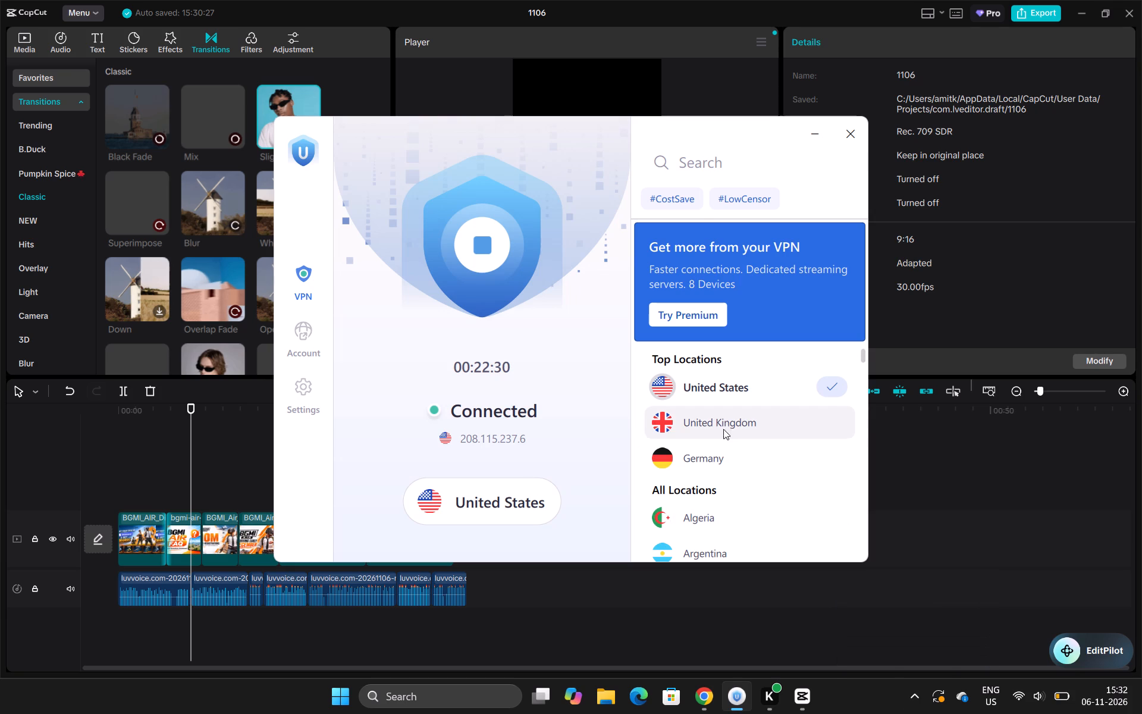
{"action": "left_click", "coordinate": [727, 425]}
{"action": "left_click", "coordinate": [971, 463]}
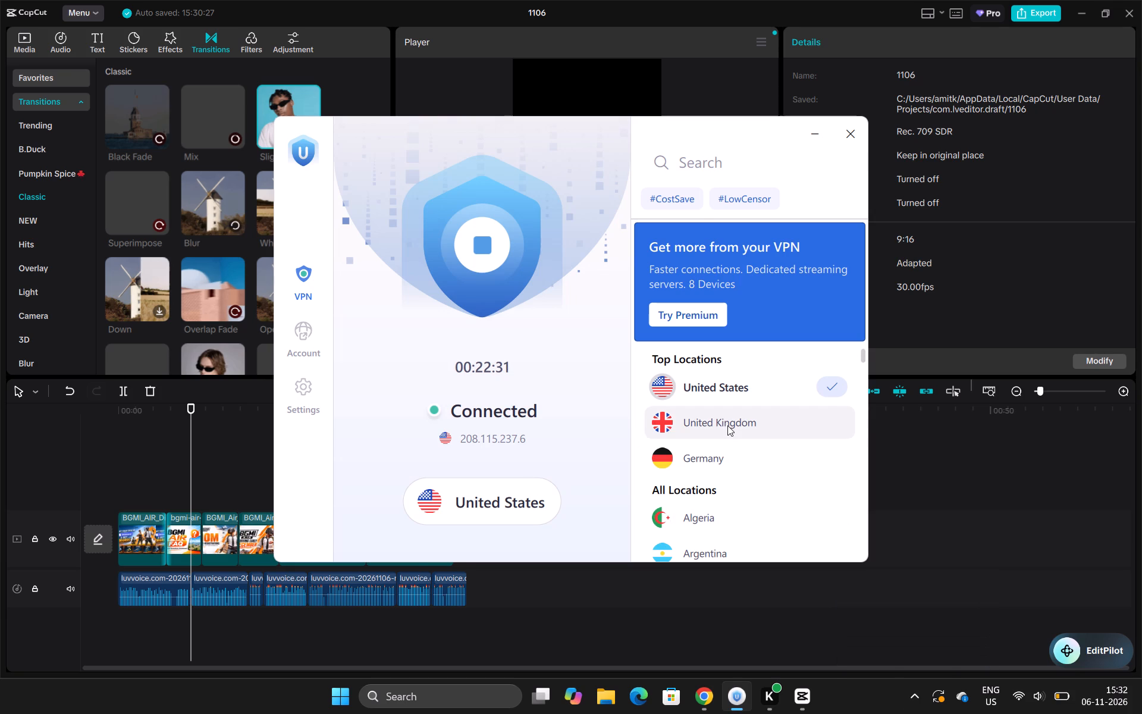
Close the 1106 project and try the Auto captions feature offered among CapCut's recommendations.
{"action": "left_click", "coordinate": [1141, 0]}
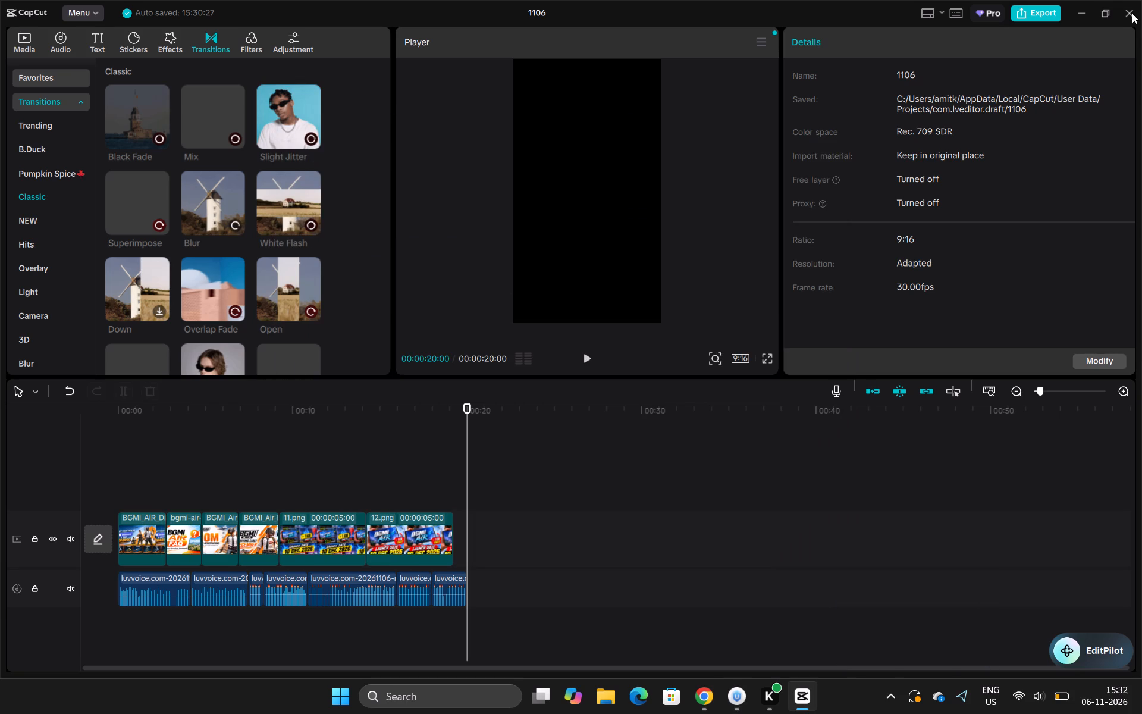
{"action": "left_click", "coordinate": [1132, 13]}
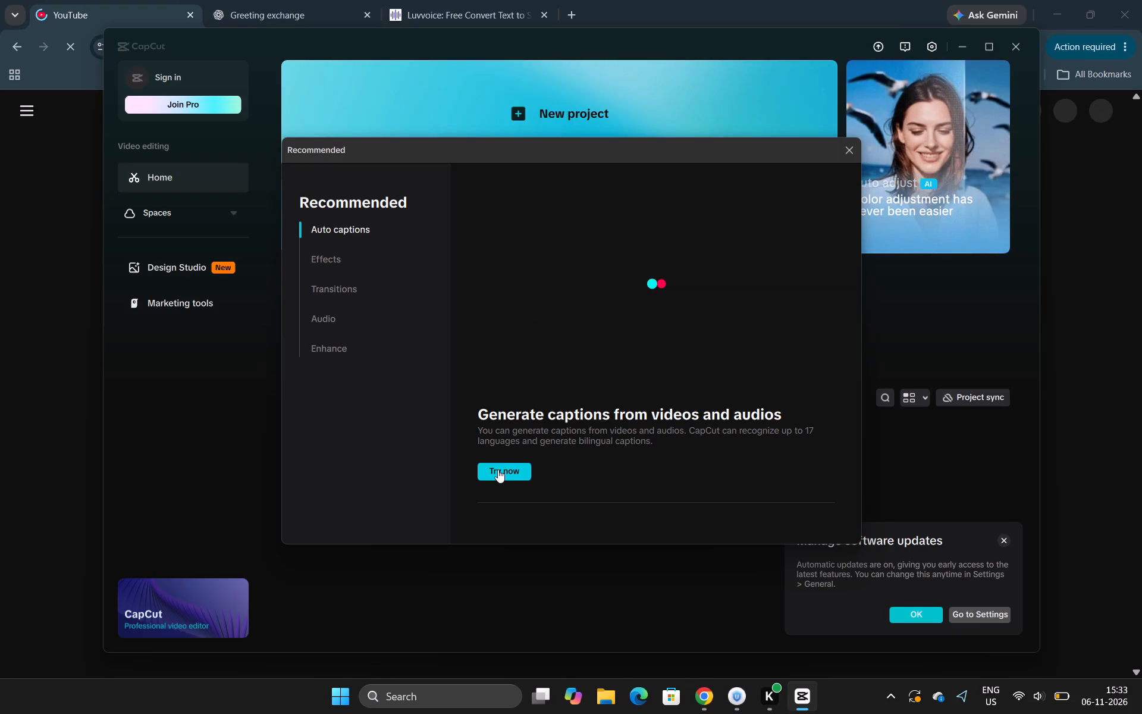
{"action": "left_click", "coordinate": [498, 469]}
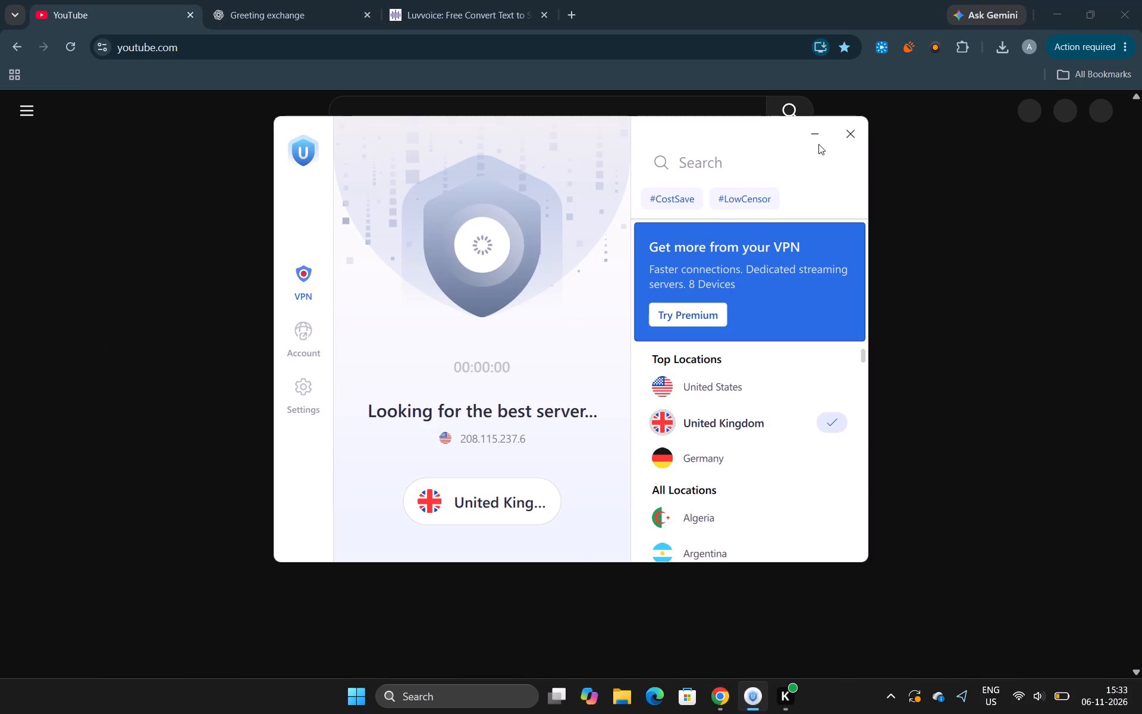
Minimize the UrbanVPN and Chrome windows while the CapCut draft loads.
{"action": "left_click", "coordinate": [817, 131]}
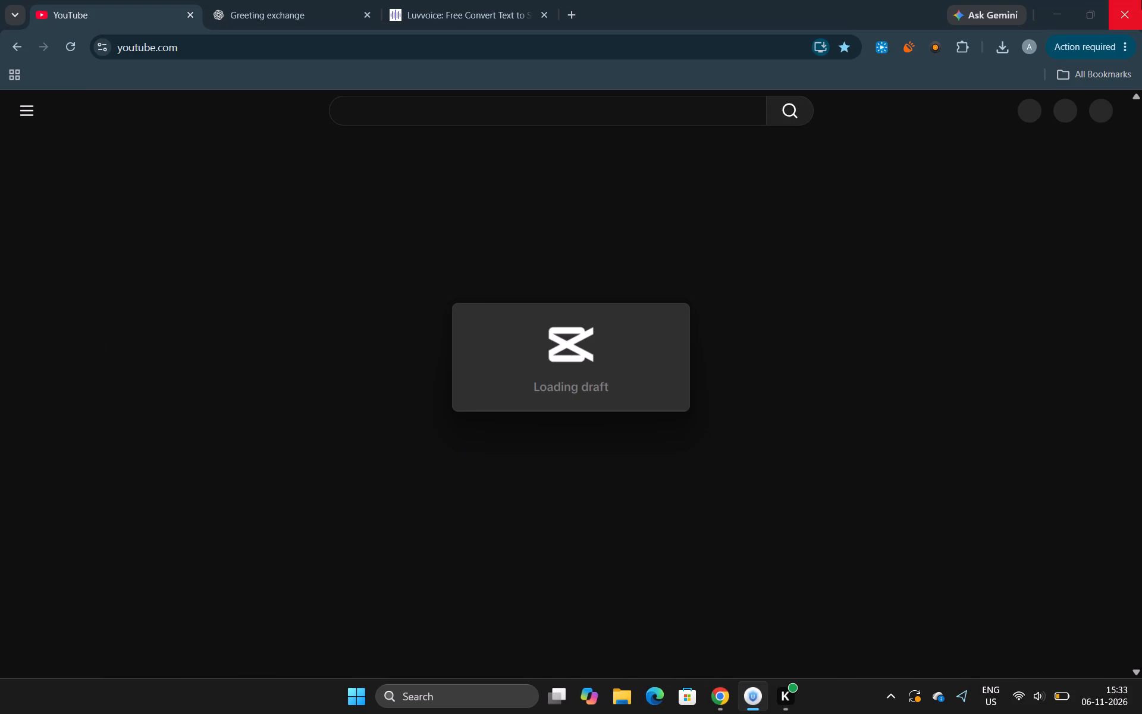
{"action": "left_click", "coordinate": [1059, 10]}
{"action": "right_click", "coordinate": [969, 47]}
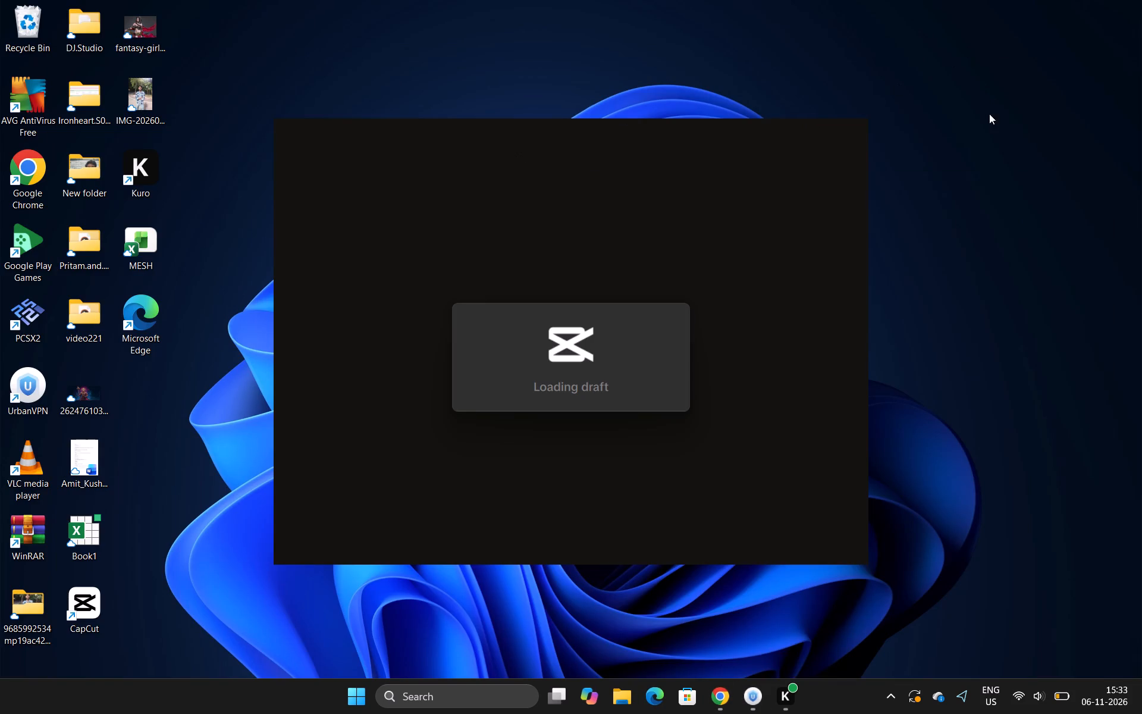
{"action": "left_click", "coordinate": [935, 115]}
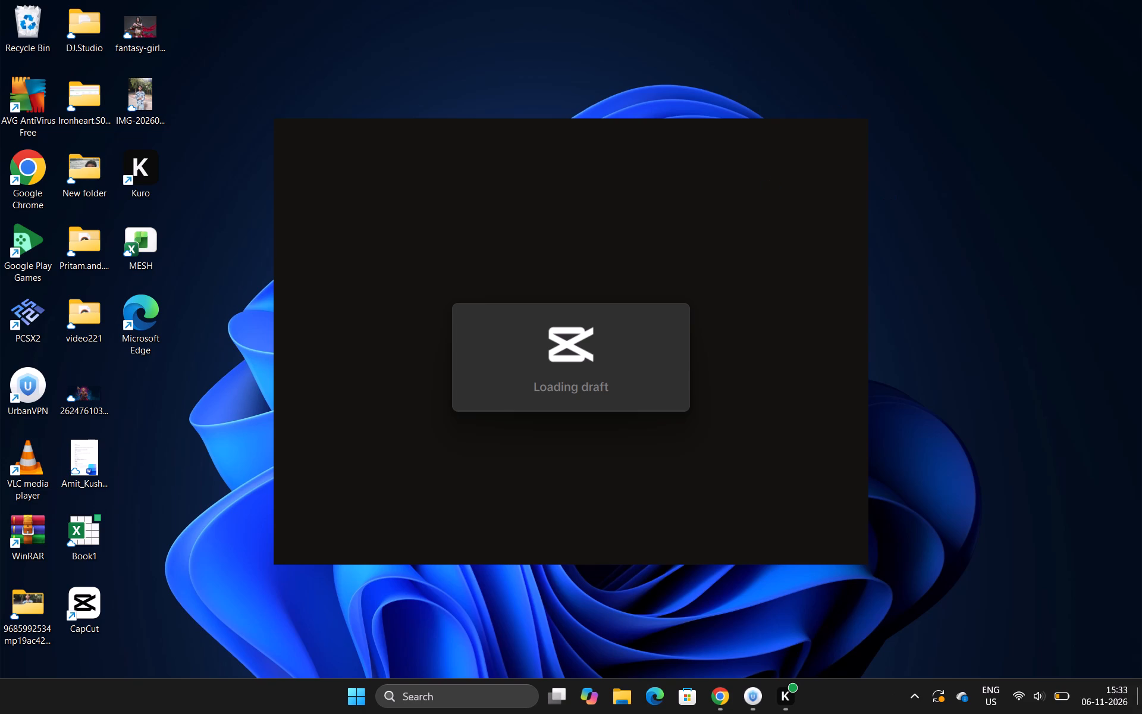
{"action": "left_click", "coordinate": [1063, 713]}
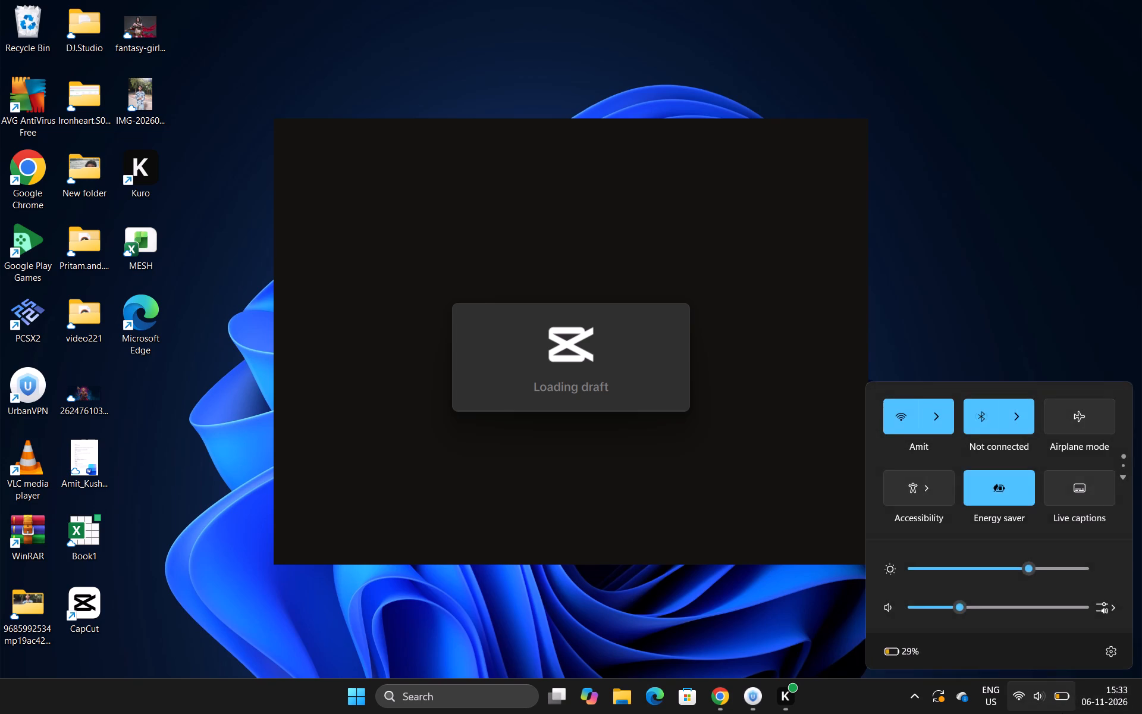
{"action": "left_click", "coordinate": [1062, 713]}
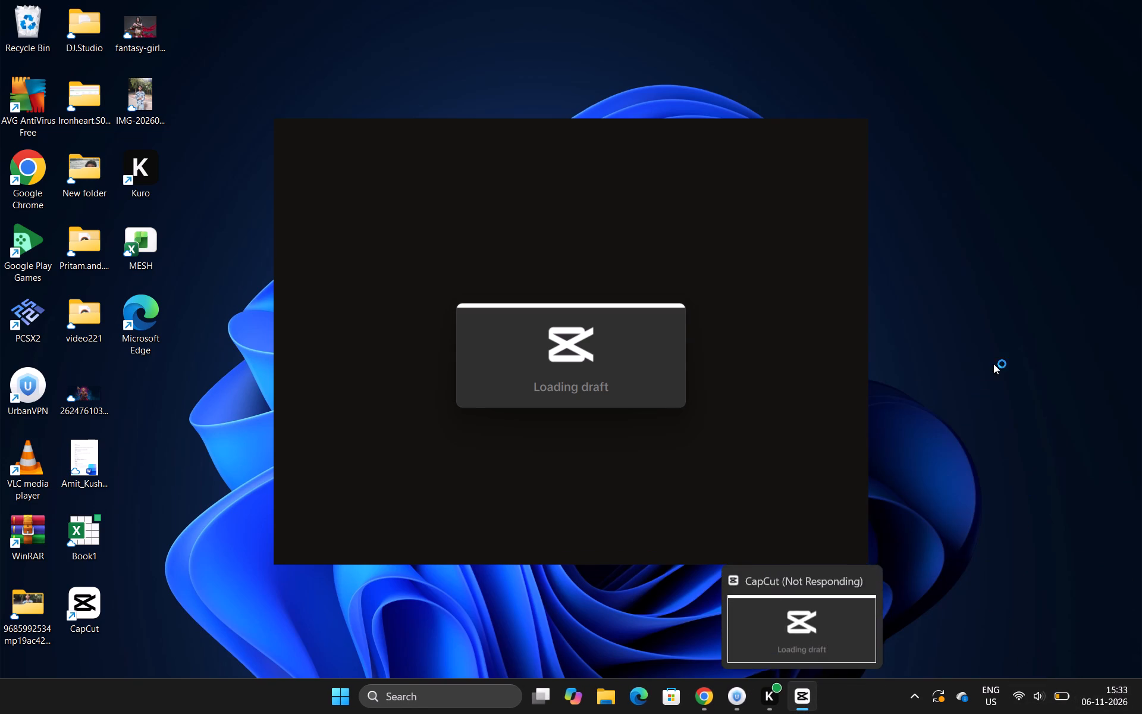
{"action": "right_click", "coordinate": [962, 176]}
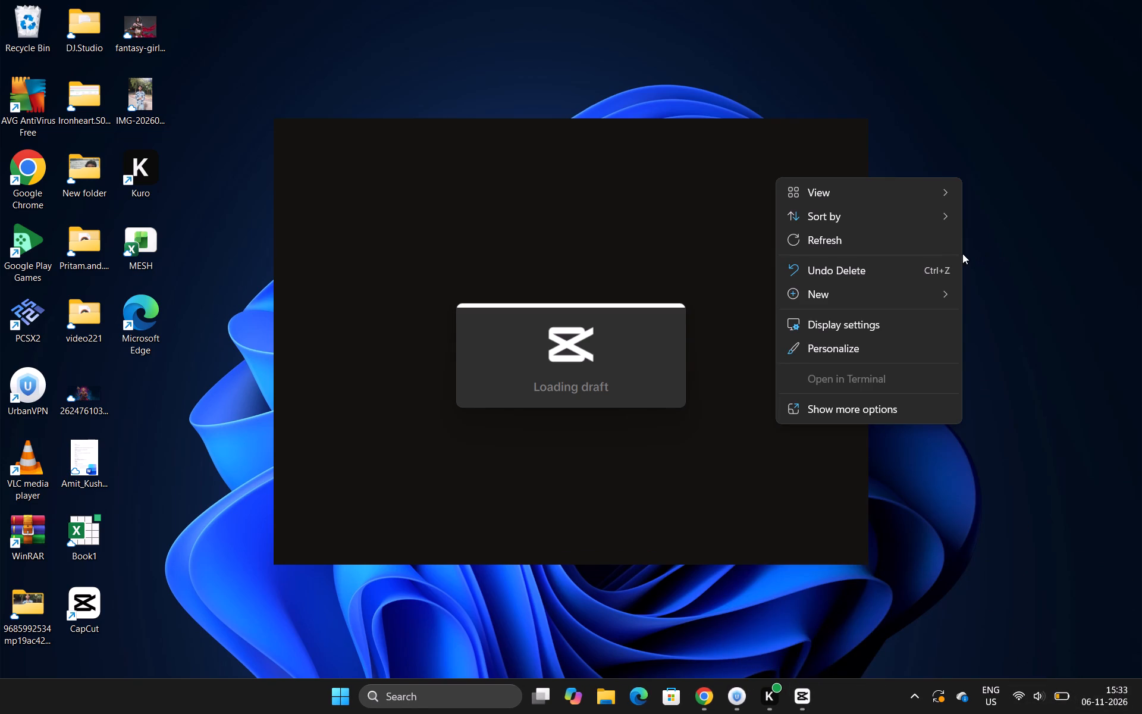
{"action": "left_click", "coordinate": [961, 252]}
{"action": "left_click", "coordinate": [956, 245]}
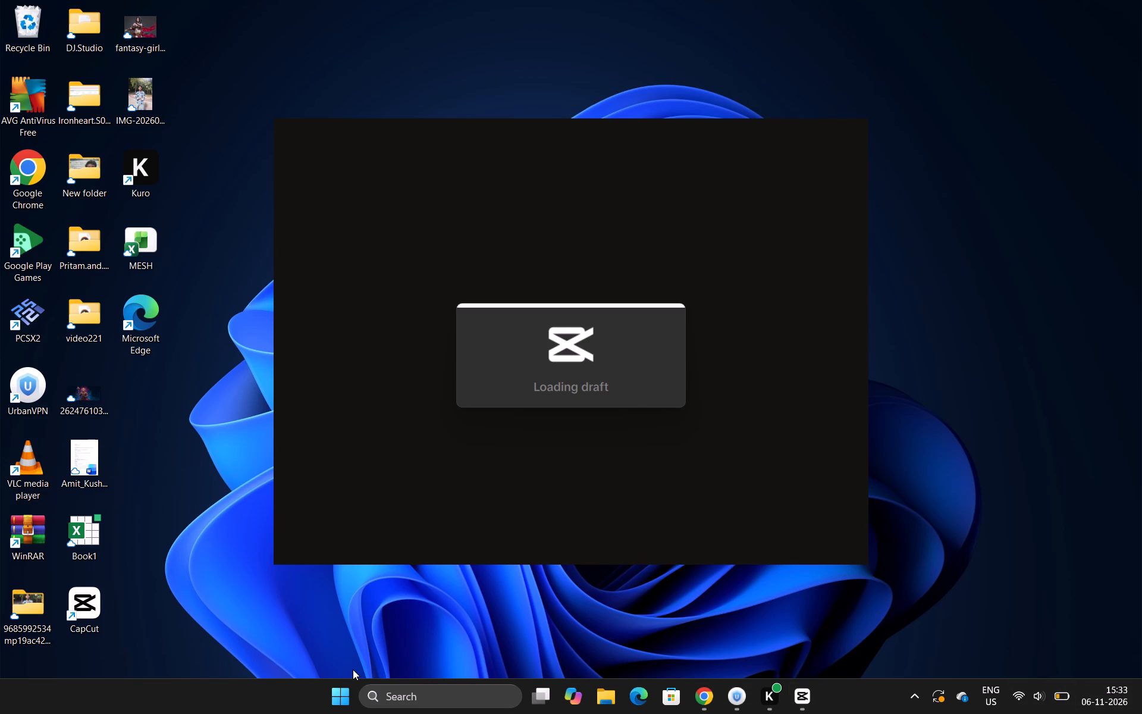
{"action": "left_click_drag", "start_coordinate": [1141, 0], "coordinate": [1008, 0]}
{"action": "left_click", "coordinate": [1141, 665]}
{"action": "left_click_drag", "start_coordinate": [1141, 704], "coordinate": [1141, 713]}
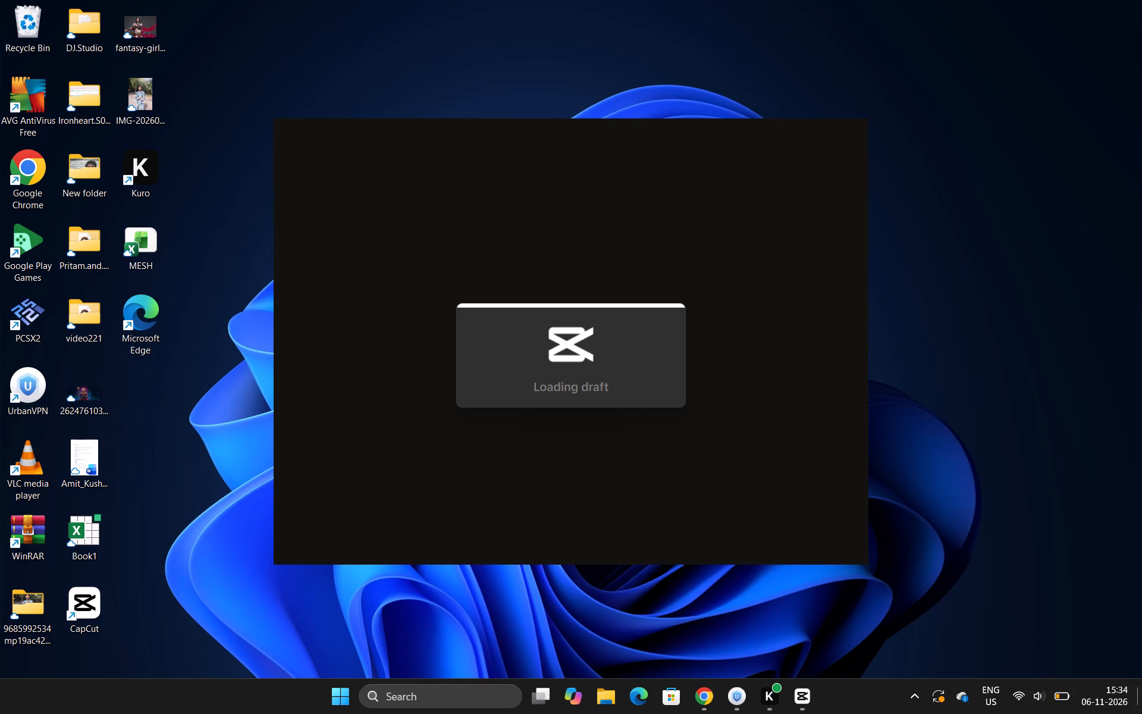
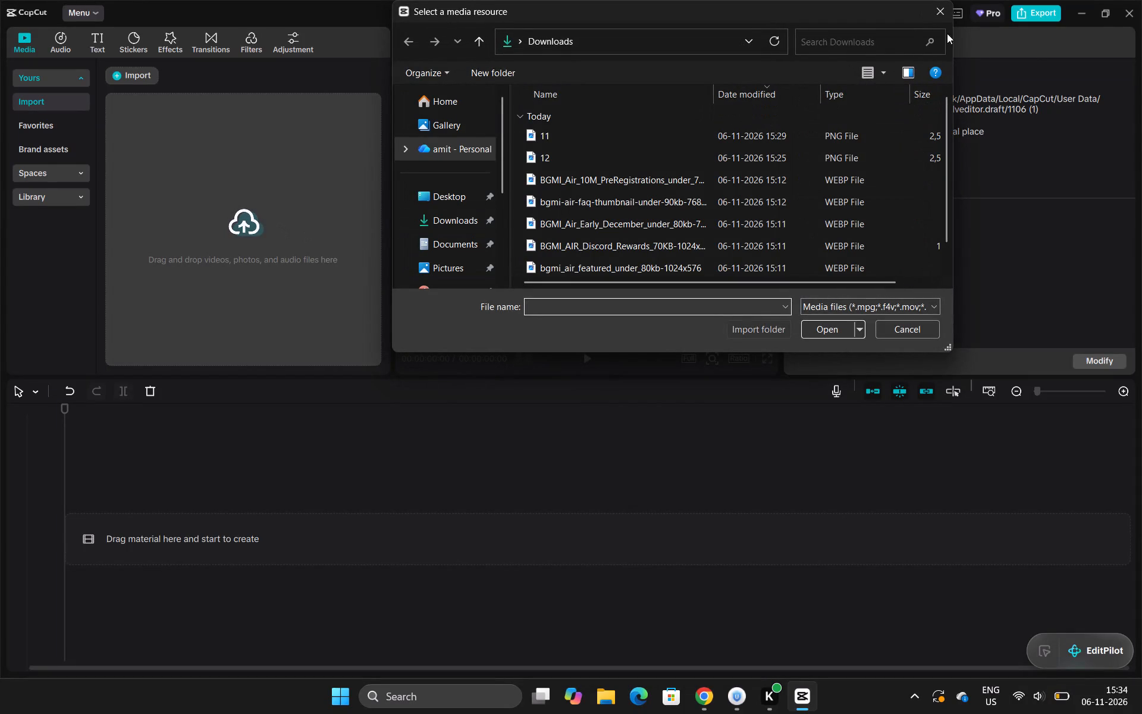
Dismiss the media file selection dialog without importing anything and close the empty 1106 (1) project.
{"action": "left_click", "coordinate": [946, 17]}
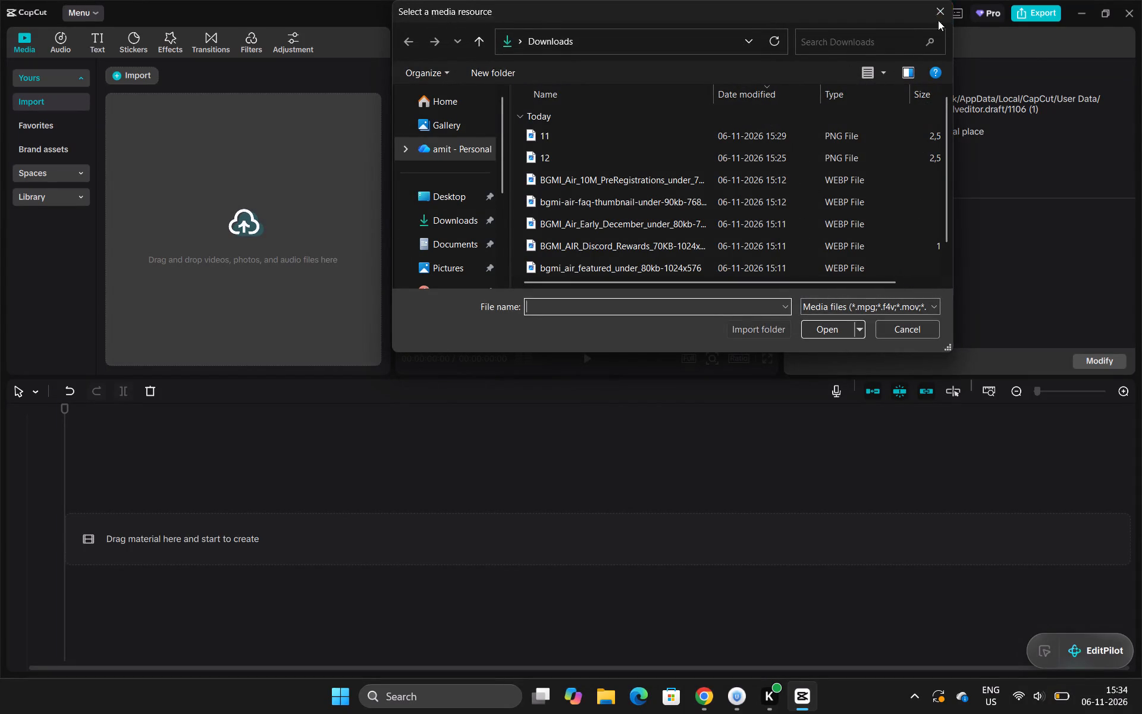
{"action": "left_click", "coordinate": [169, 539]}
{"action": "left_click", "coordinate": [173, 559]}
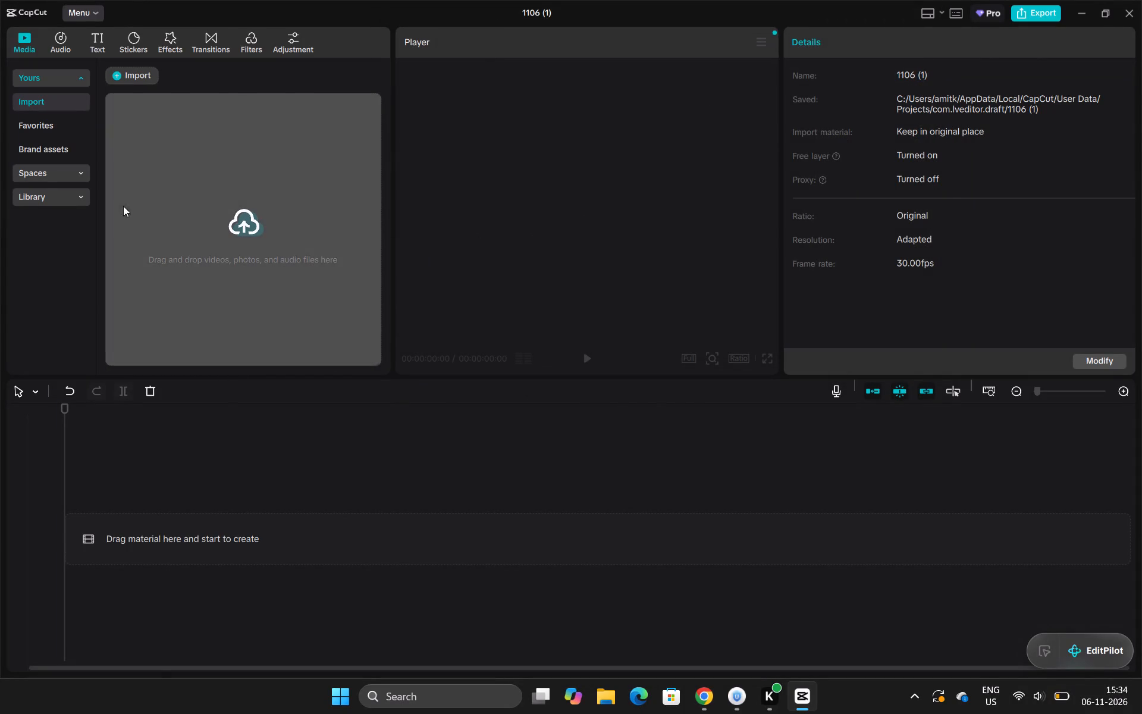
{"action": "left_click", "coordinate": [1122, 16]}
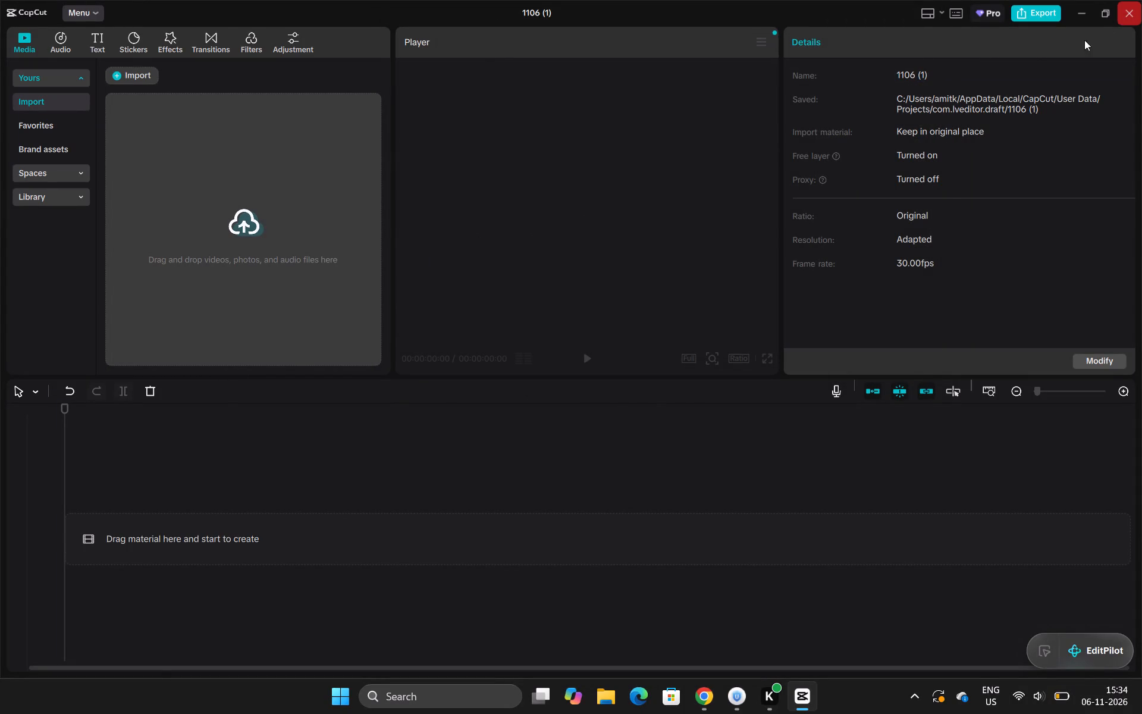
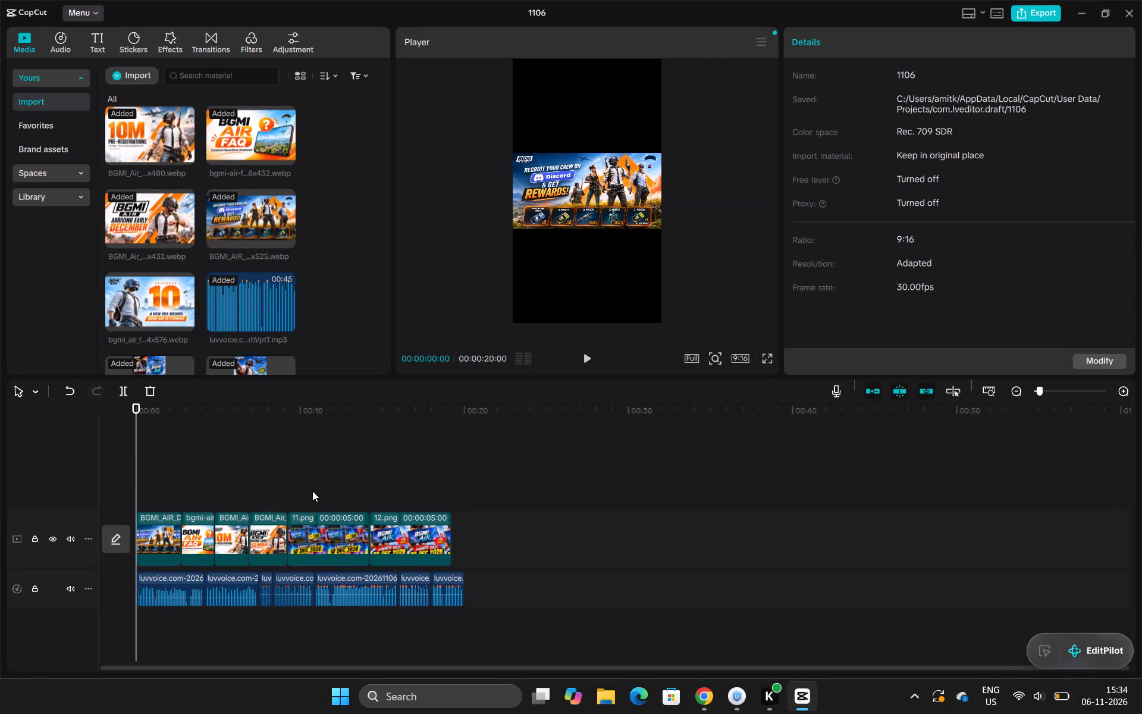
Play the assembled sequence from the beginning to review the images against the voiceover.
{"action": "key", "text": "space"}
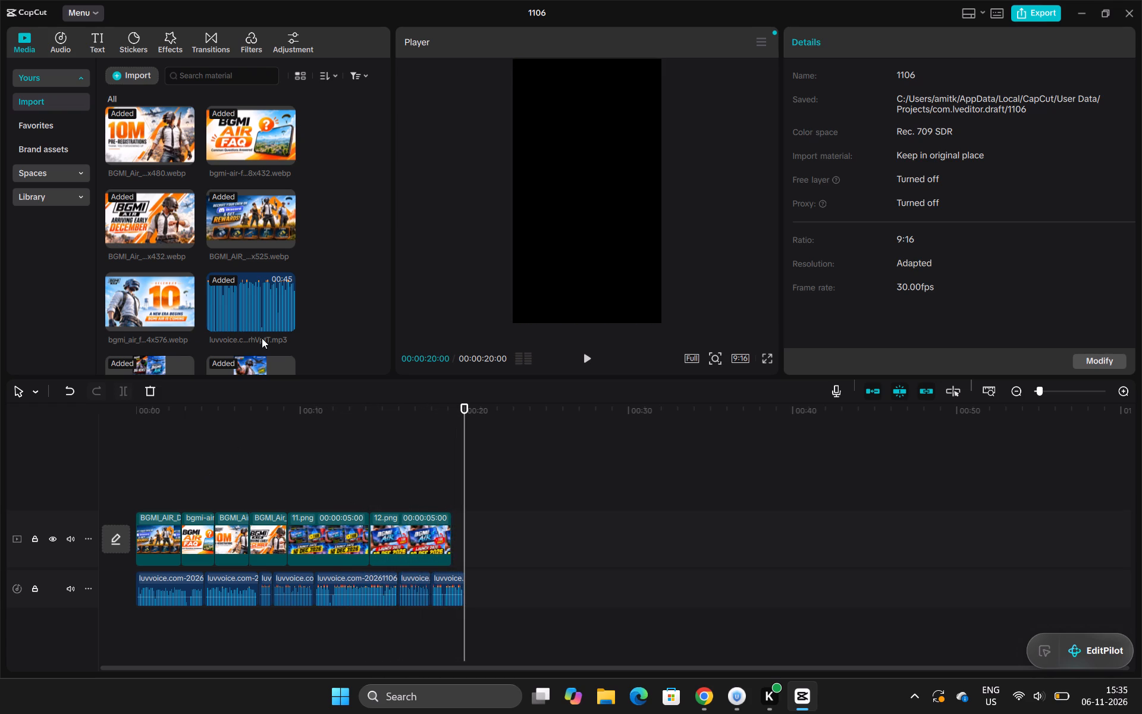
Select the cut between the first two image clips and browse the Classic and Trending video effects.
{"action": "left_click", "coordinate": [184, 529]}
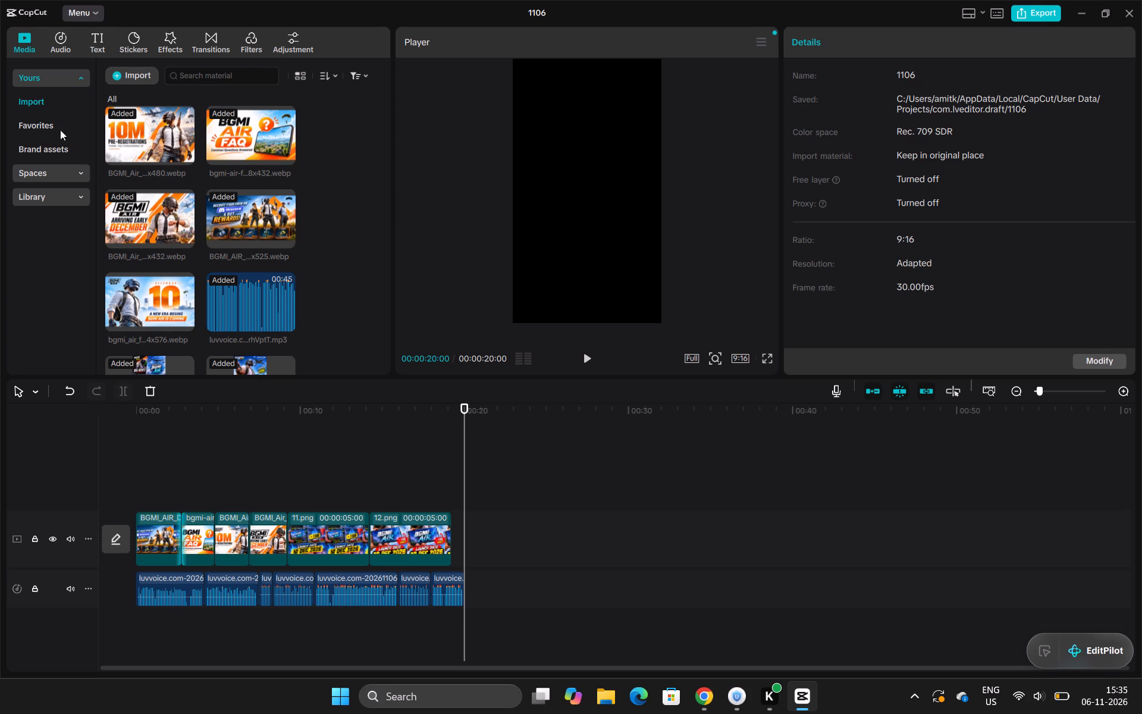
{"action": "left_click", "coordinate": [183, 40]}
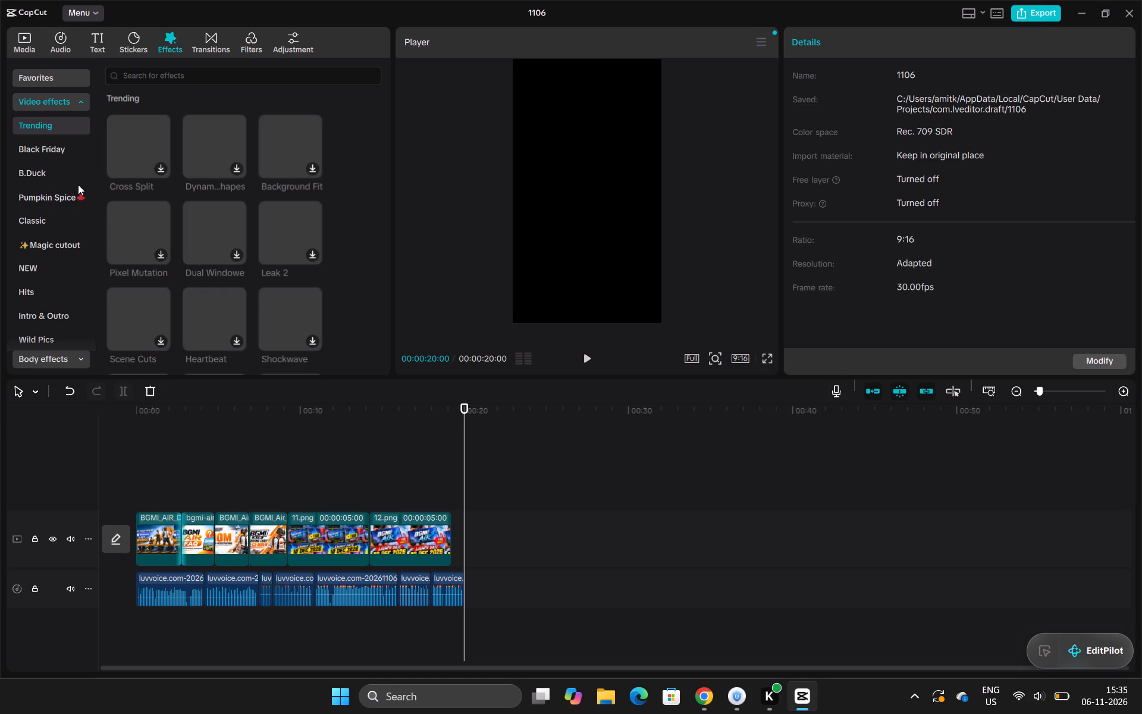
{"action": "left_click", "coordinate": [48, 223]}
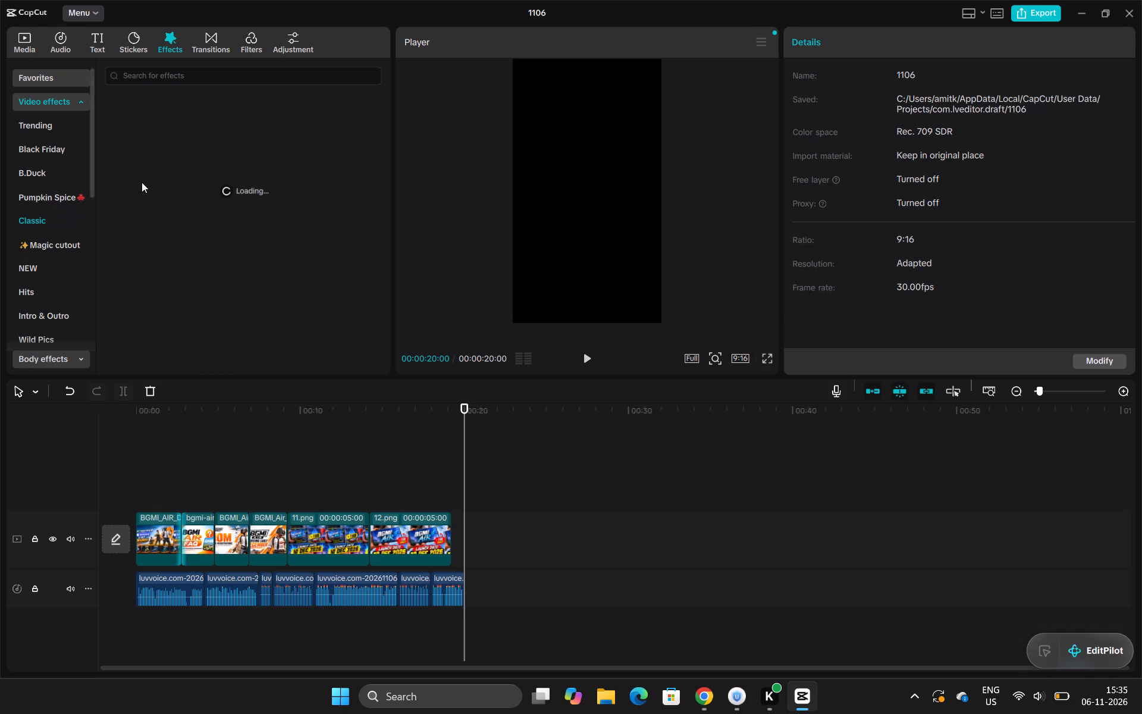
{"action": "left_click", "coordinate": [48, 119]}
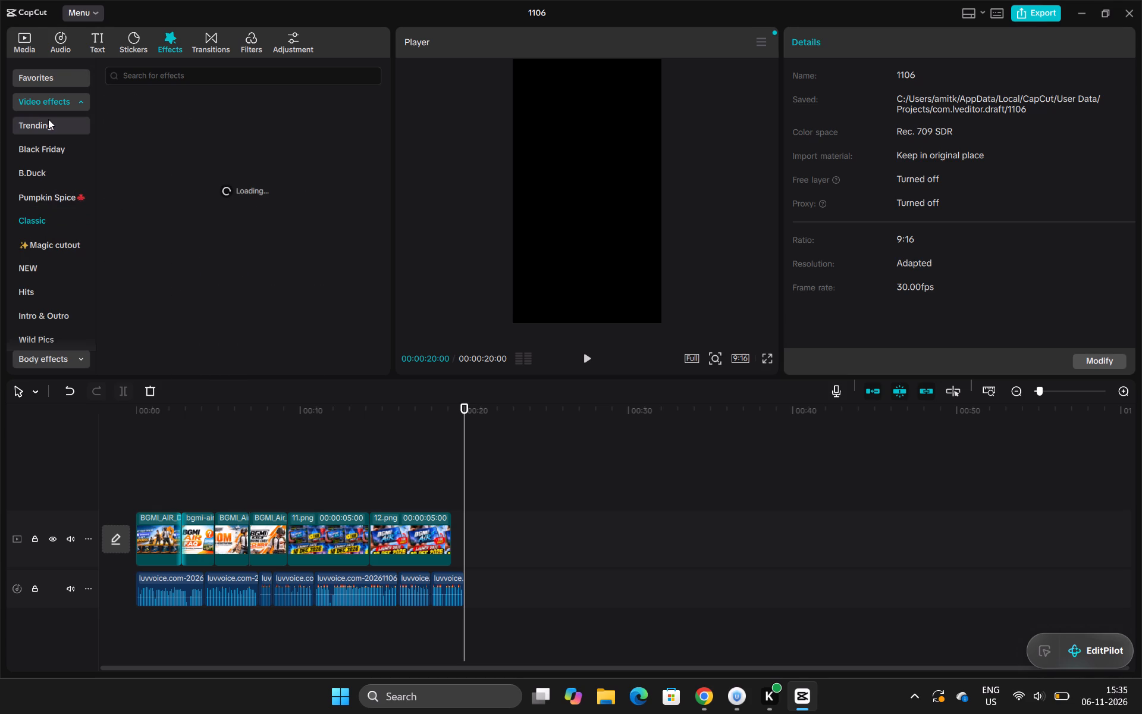
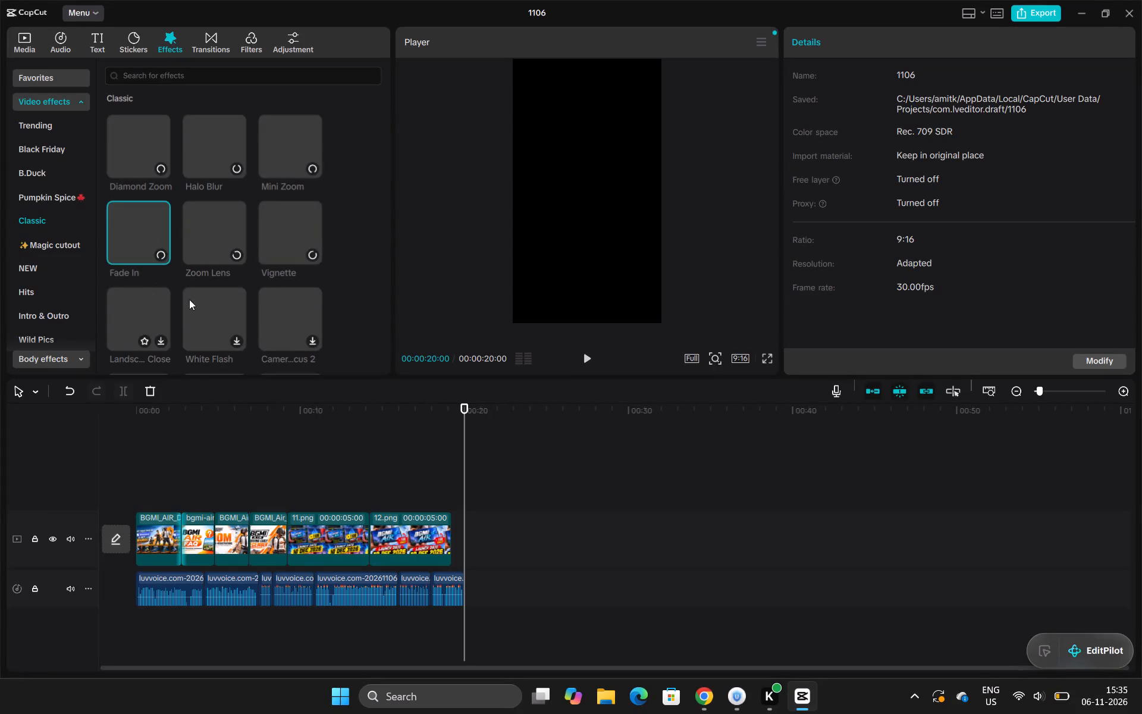
Try out the Classic video effects, including White Flash, Camera Focus 2, Fade Out, Hazy, The End, Colors Off and Blur.
{"action": "left_click", "coordinate": [222, 307]}
{"action": "left_click", "coordinate": [294, 305]}
{"action": "scroll", "coordinate": [240, 303], "scroll_direction": "down", "scroll_amount": 1}
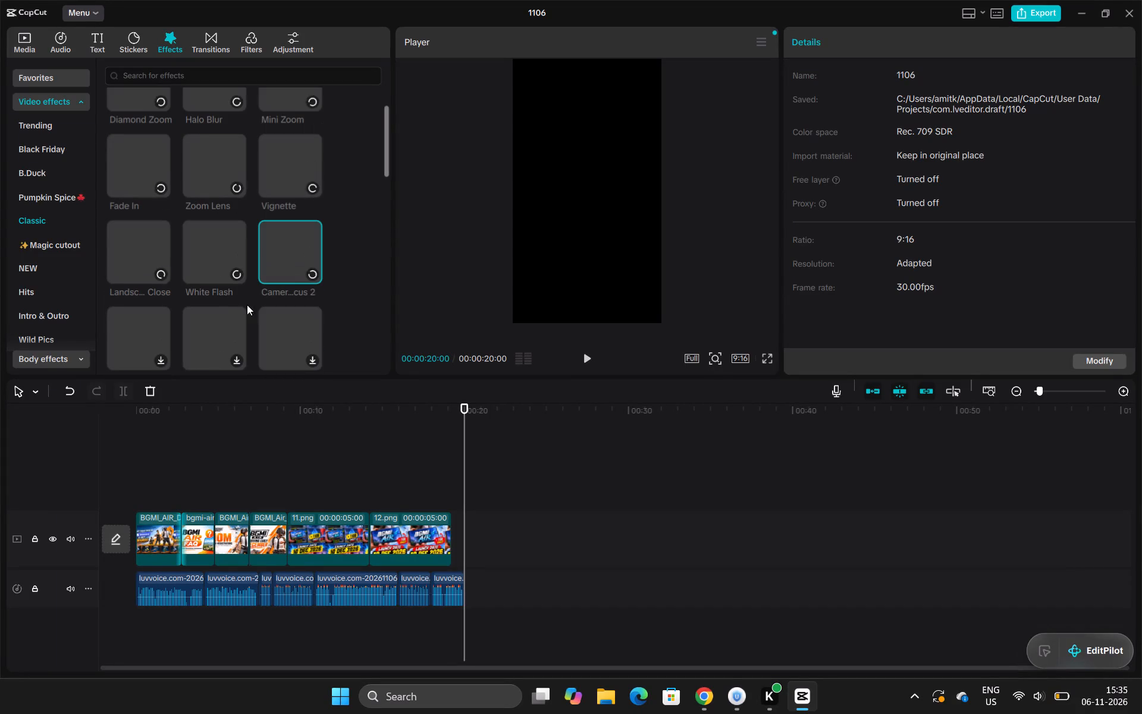
{"action": "left_click", "coordinate": [271, 322]}
{"action": "left_click", "coordinate": [219, 322]}
{"action": "left_click", "coordinate": [152, 324]}
{"action": "scroll", "coordinate": [153, 324], "scroll_direction": "down", "scroll_amount": 4}
{"action": "left_click", "coordinate": [227, 317]}
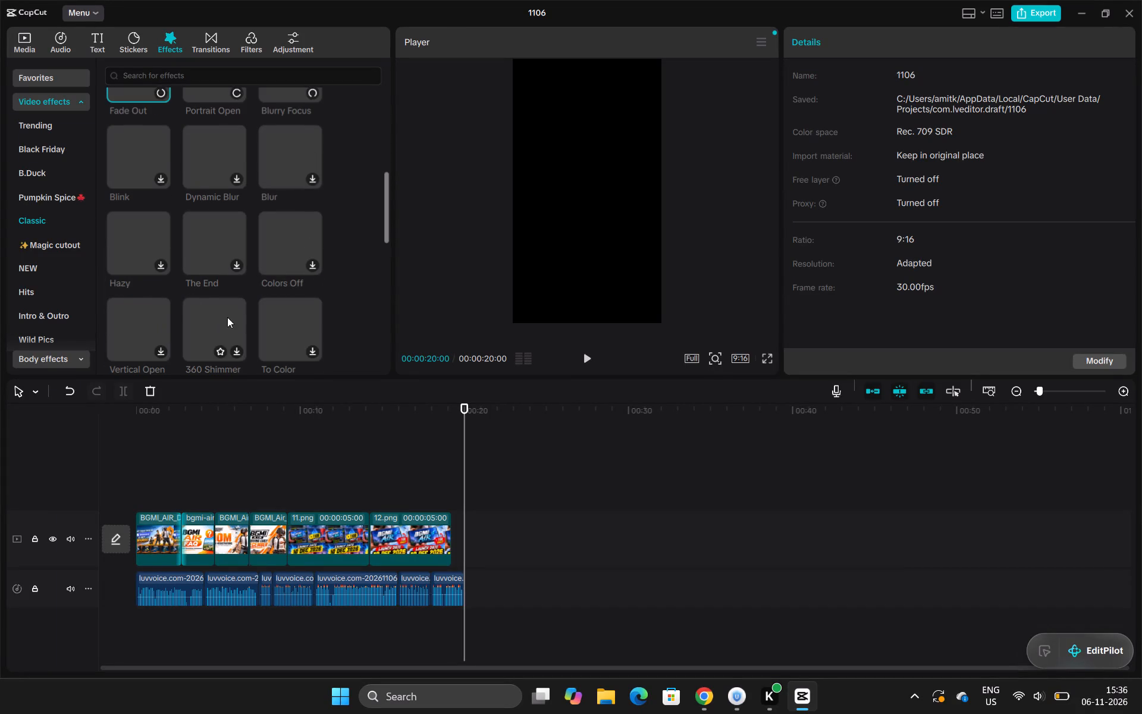
{"action": "left_click", "coordinate": [273, 309]}
{"action": "left_click", "coordinate": [123, 303]}
{"action": "left_click", "coordinate": [132, 250]}
{"action": "left_click", "coordinate": [225, 236]}
{"action": "left_click", "coordinate": [305, 227]}
{"action": "left_click", "coordinate": [300, 164]}
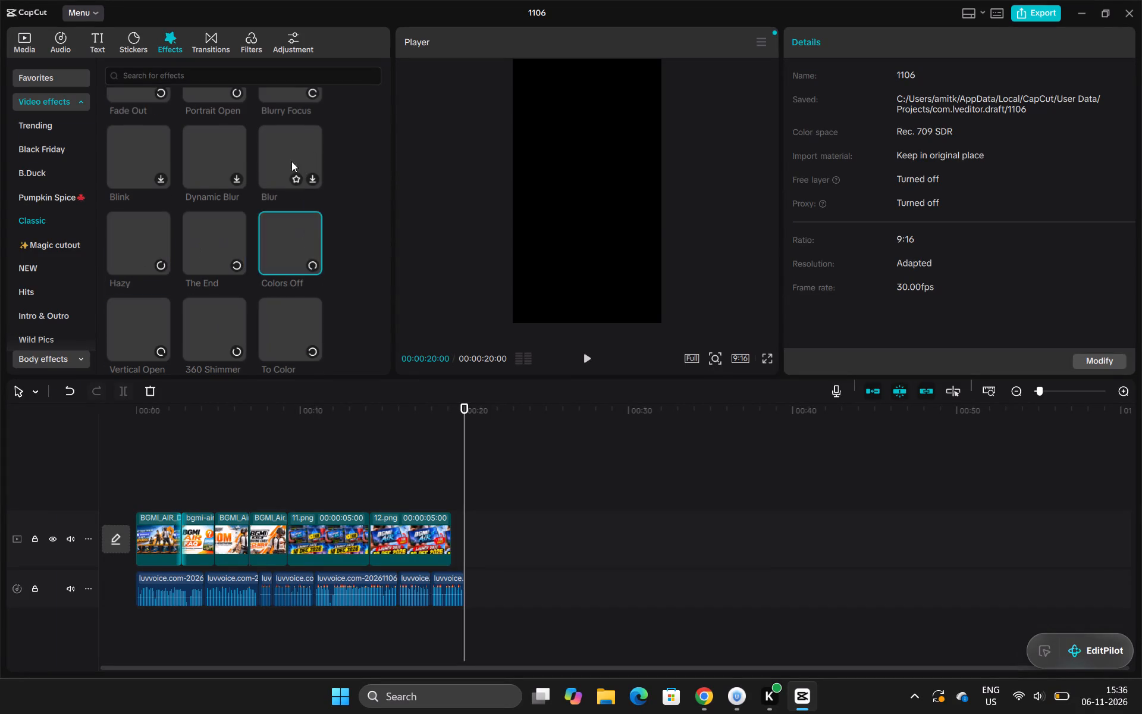
{"action": "left_click", "coordinate": [218, 154]}
Play the sequence from the beginning and again from about the 6-second mark to check the images against the voiceover.
{"action": "key", "text": "space"}
{"action": "key", "text": "space"}
{"action": "left_click", "coordinate": [172, 162]}
{"action": "left_click", "coordinate": [165, 162]}
{"action": "key", "text": "space"}
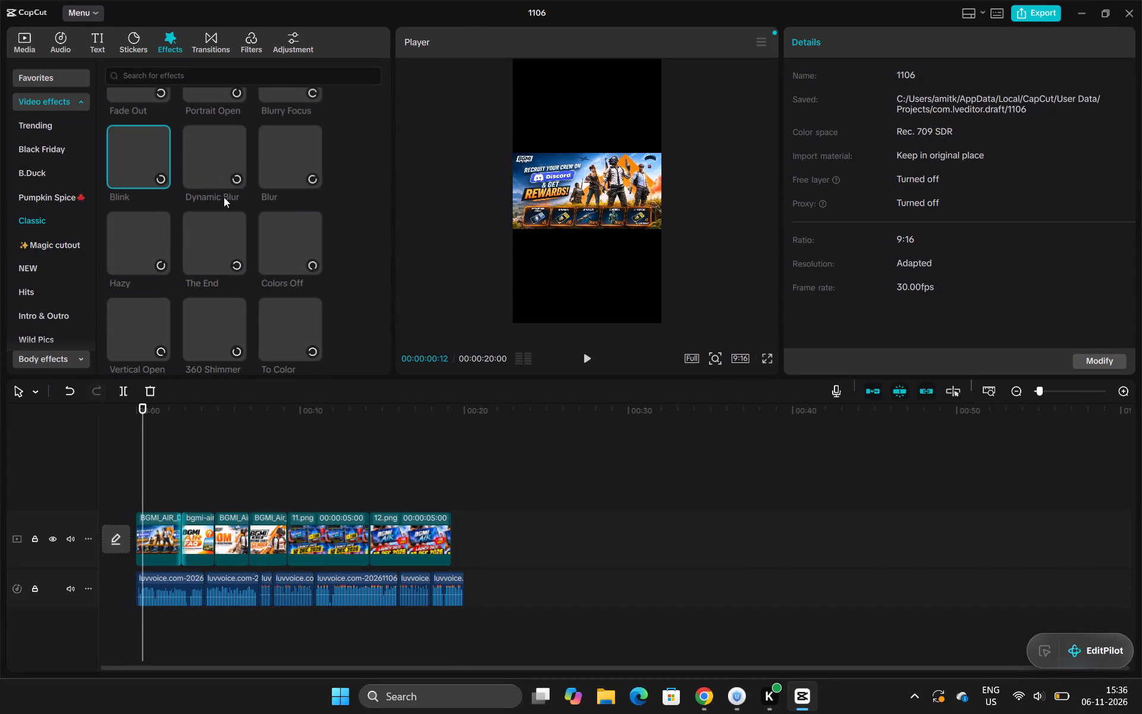
{"action": "scroll", "coordinate": [228, 197], "scroll_direction": "up", "scroll_amount": 8}
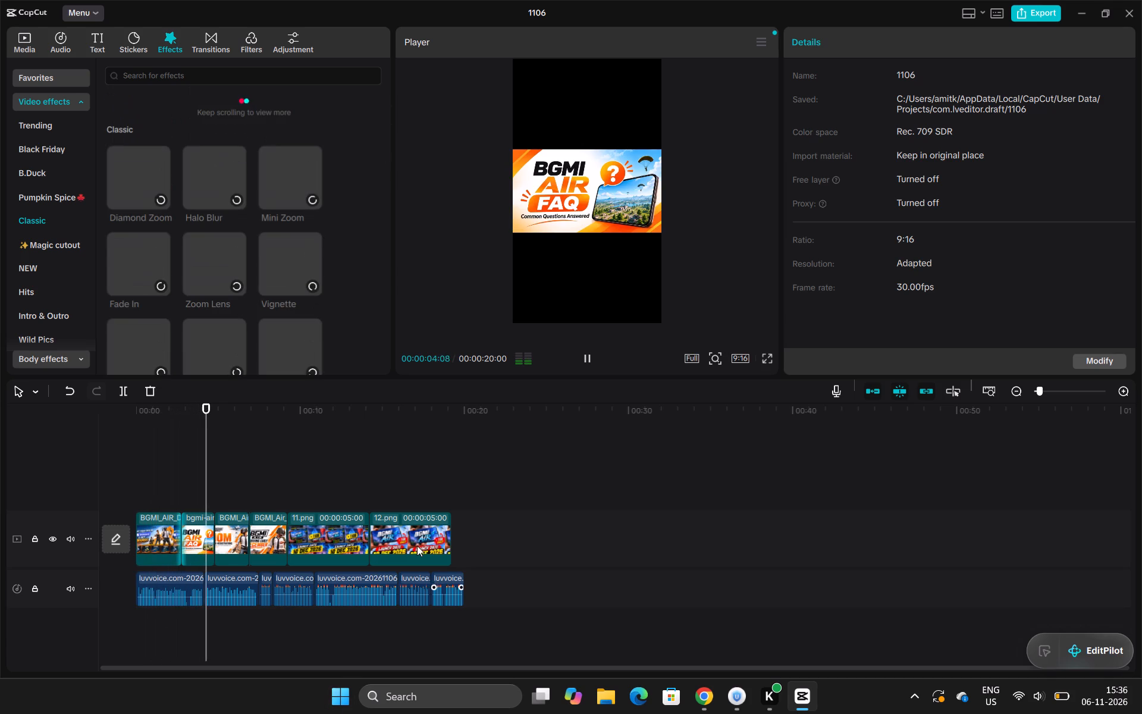
{"action": "left_click", "coordinate": [259, 603]}
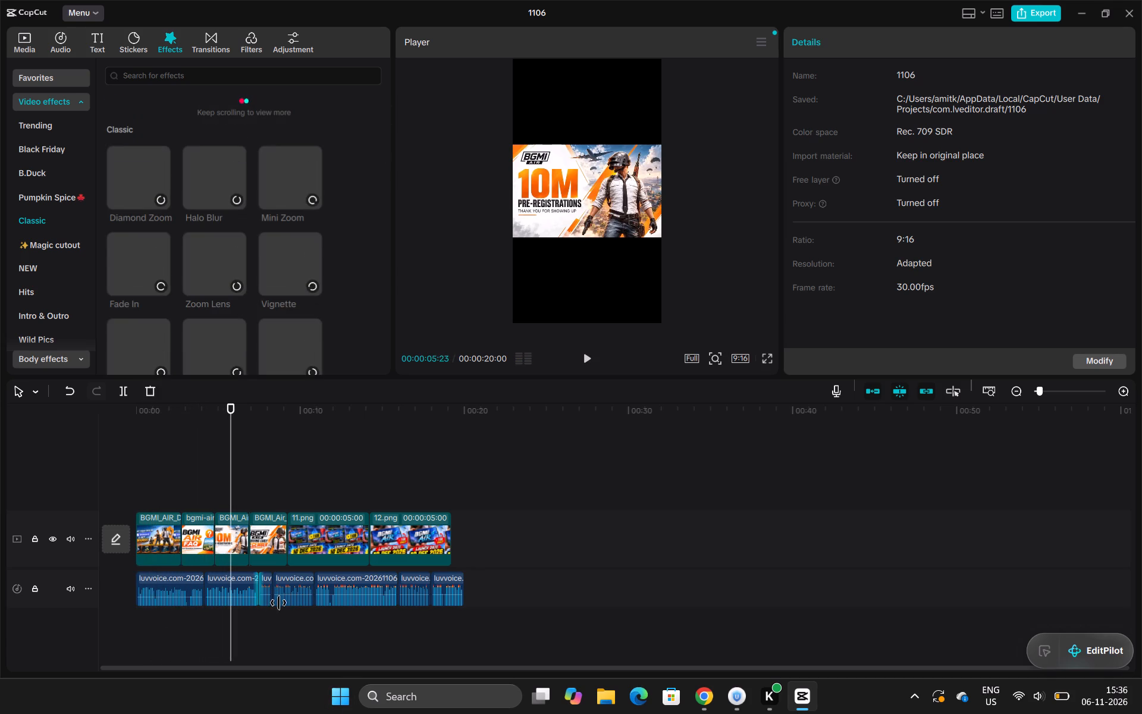
{"action": "key", "text": "space"}
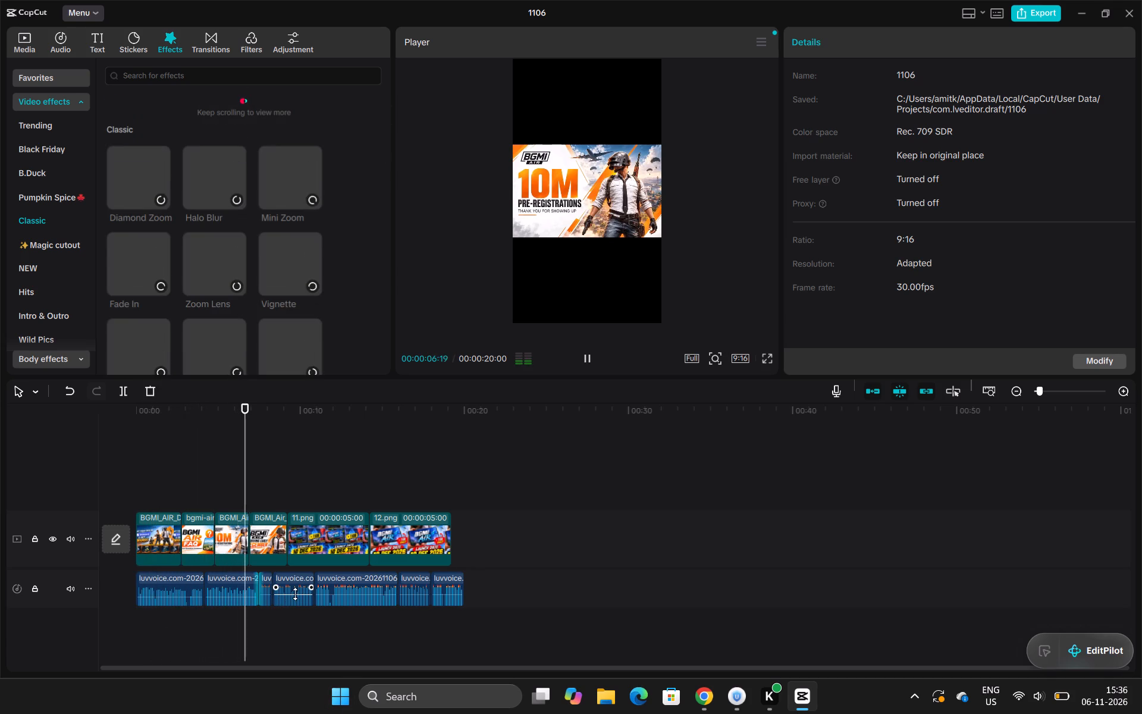
{"action": "left_click", "coordinate": [294, 595]}
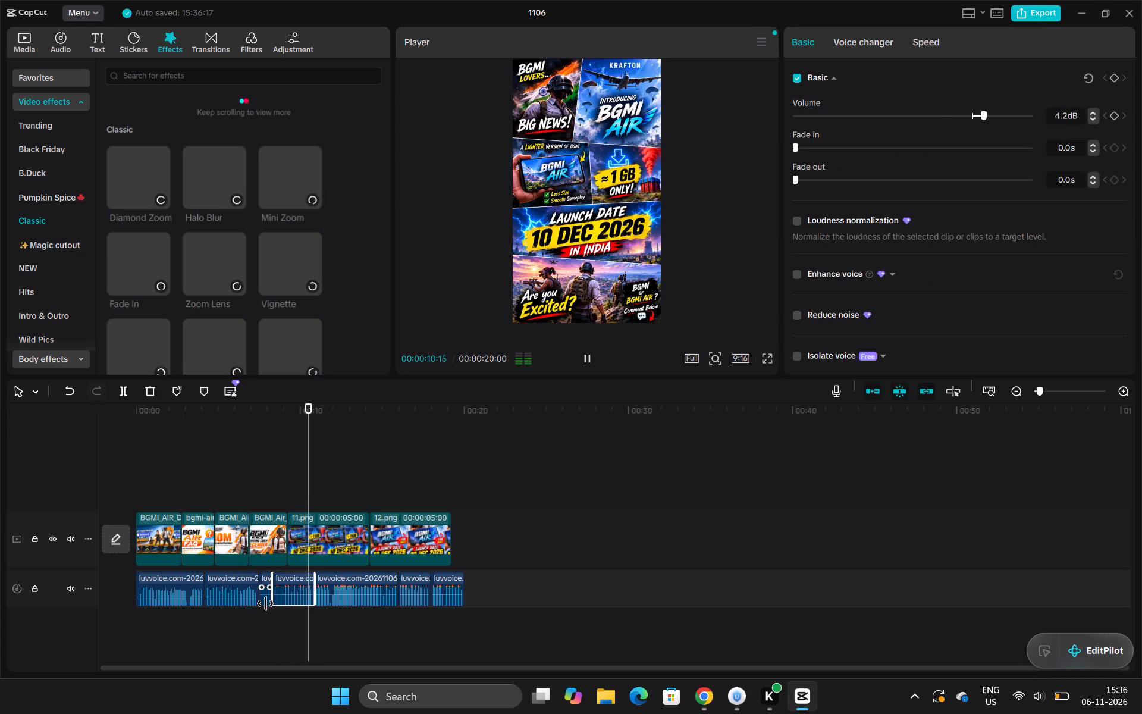
{"action": "left_click", "coordinate": [236, 594]}
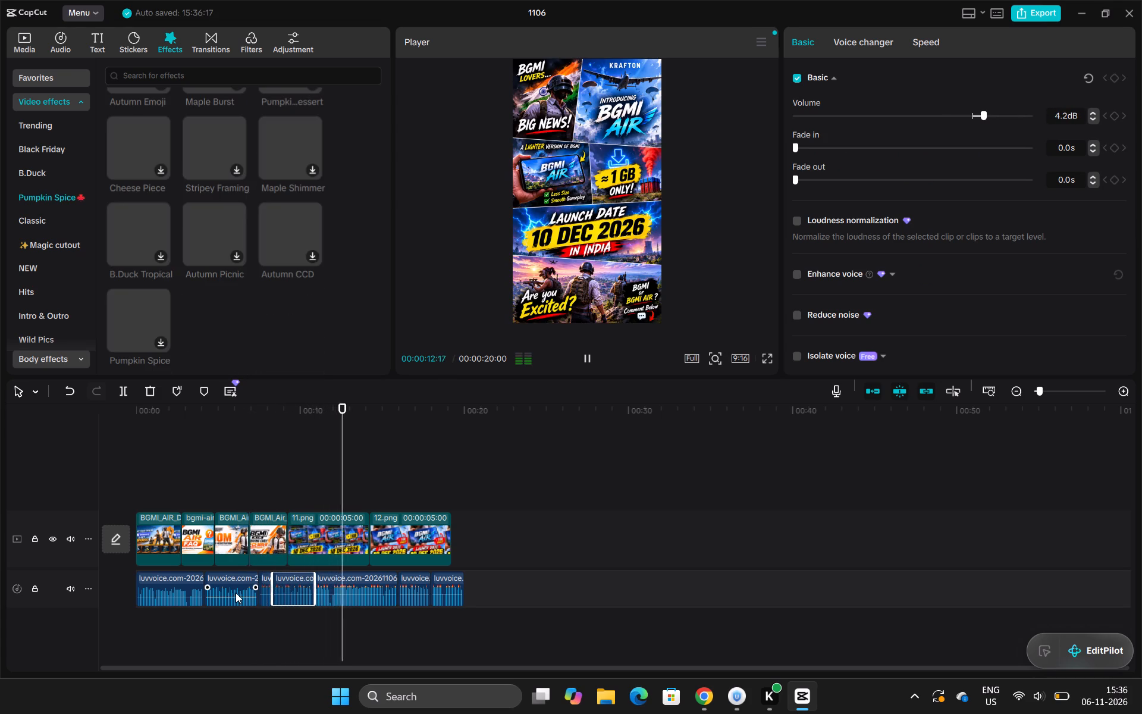
{"action": "left_click", "coordinate": [233, 621]}
{"action": "key", "text": "space"}
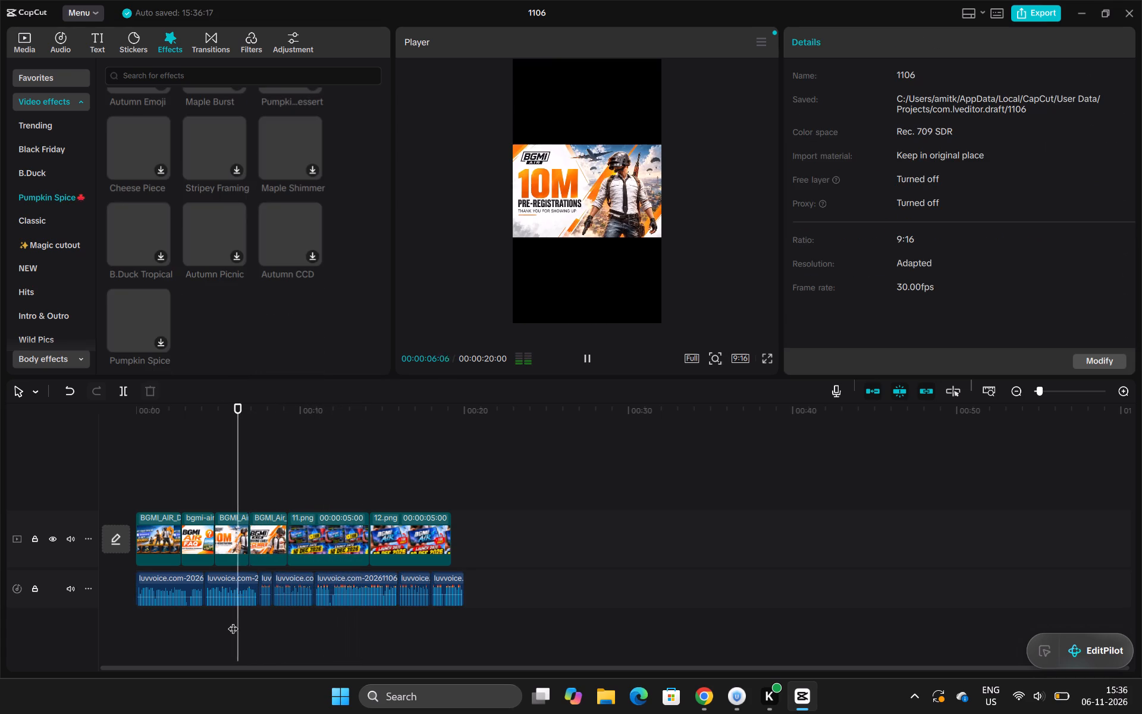
Look through the Pumpkin Spice and Trending video effects and try out Cross Split, Dynamic Shapes, Background Fit, Pixel Mutation, Dual Windows and Leak 2.
{"action": "scroll", "coordinate": [179, 0], "scroll_direction": "up", "scroll_amount": 2}
{"action": "scroll", "coordinate": [217, 96], "scroll_direction": "up", "scroll_amount": 3}
{"action": "scroll", "coordinate": [237, 187], "scroll_direction": "up", "scroll_amount": 9}
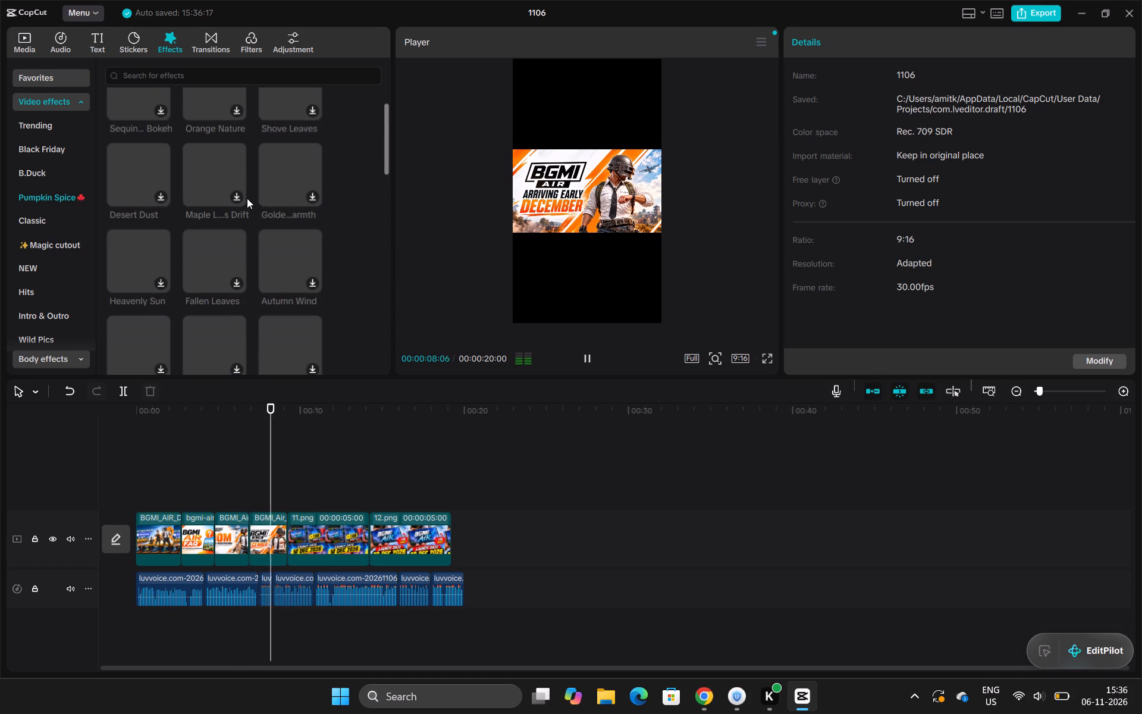
{"action": "scroll", "coordinate": [247, 198], "scroll_direction": "up", "scroll_amount": 8}
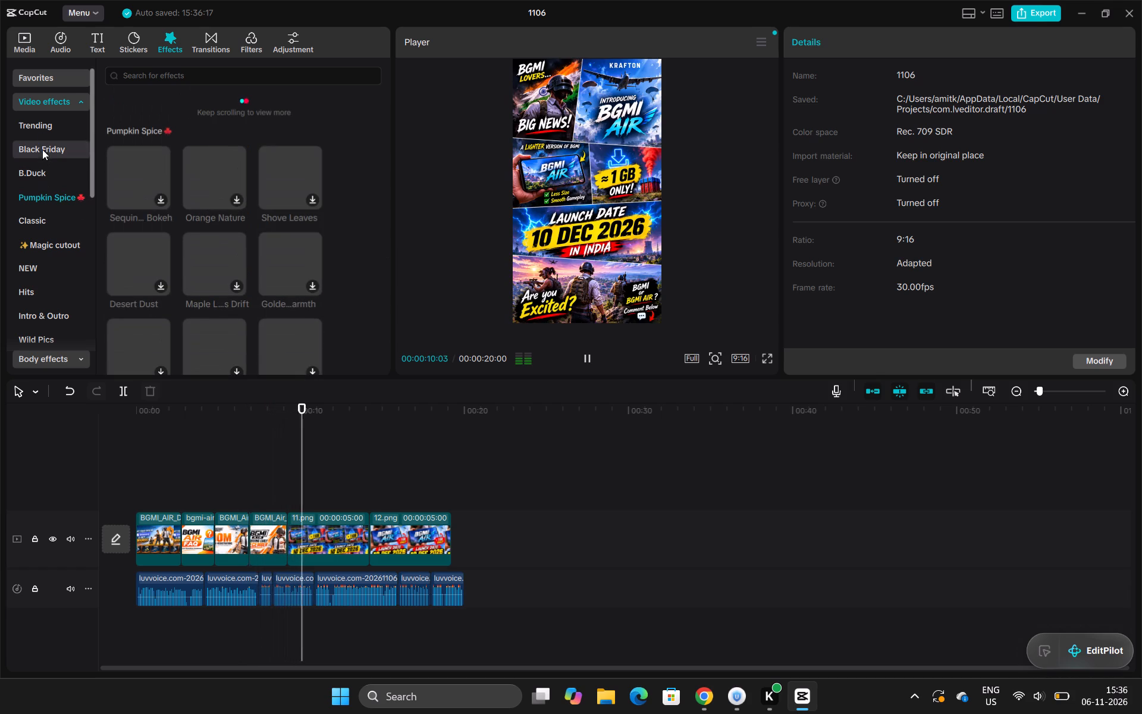
{"action": "left_click", "coordinate": [42, 133]}
{"action": "scroll", "coordinate": [147, 212], "scroll_direction": "down", "scroll_amount": 5}
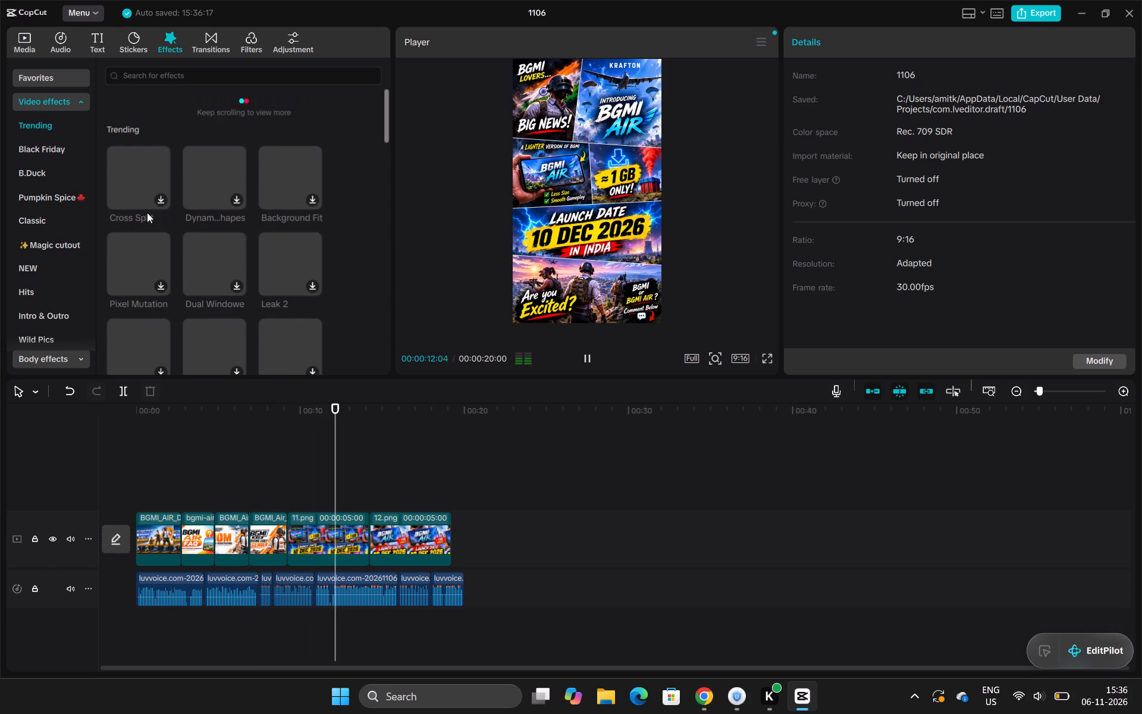
{"action": "scroll", "coordinate": [147, 212], "scroll_direction": "down", "scroll_amount": 1}
{"action": "left_click", "coordinate": [152, 187]}
{"action": "left_click", "coordinate": [193, 186]}
{"action": "left_click", "coordinate": [204, 233]}
{"action": "left_click", "coordinate": [143, 241]}
{"action": "left_click", "coordinate": [266, 198]}
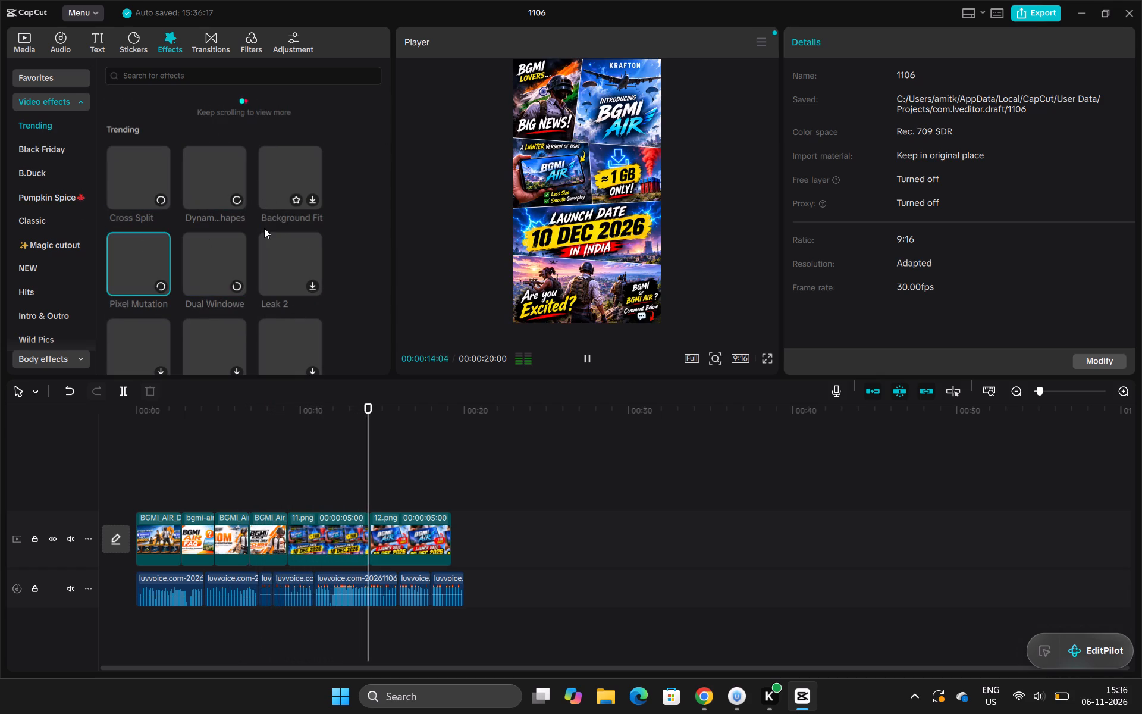
{"action": "left_click", "coordinate": [267, 231]}
{"action": "left_click", "coordinate": [271, 259]}
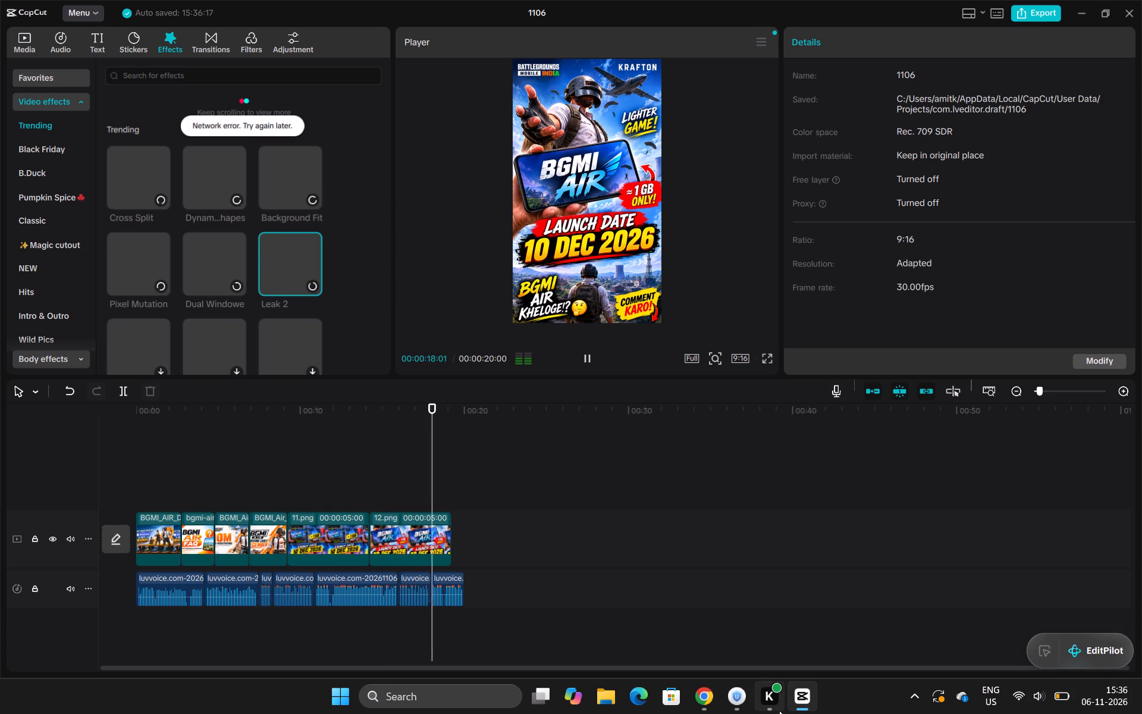
{"action": "left_click_drag", "start_coordinate": [303, 476], "coordinate": [241, 245]}
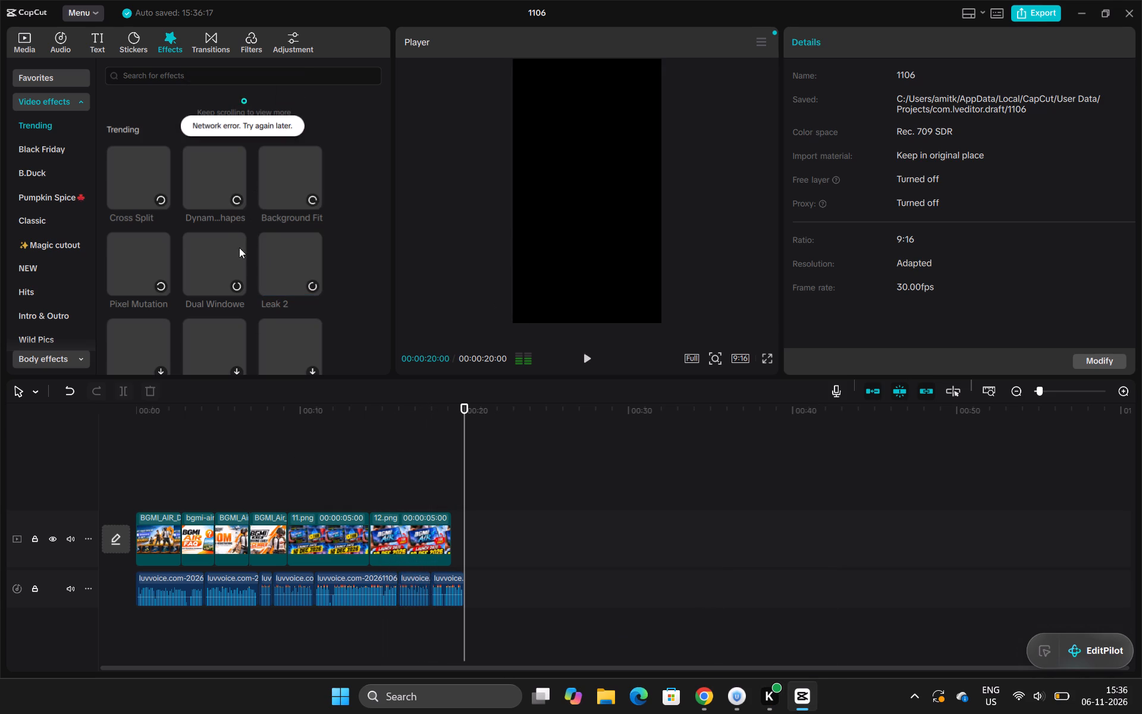
{"action": "scroll", "coordinate": [199, 306], "scroll_direction": "down", "scroll_amount": 2}
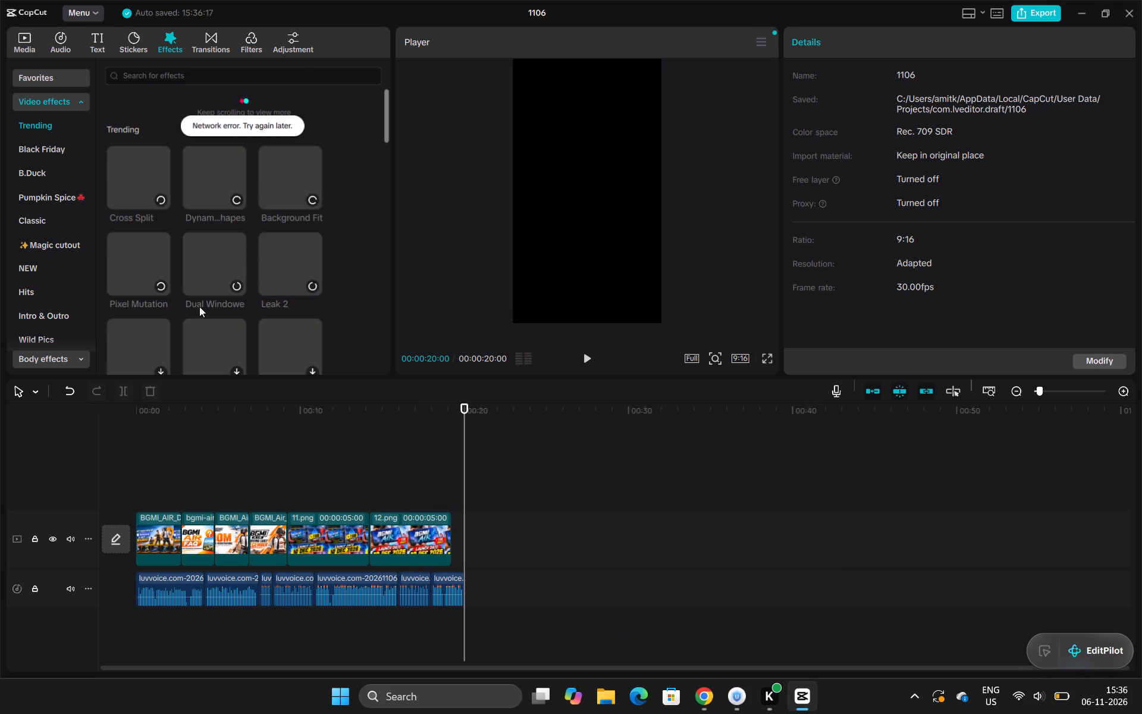
{"action": "scroll", "coordinate": [199, 305], "scroll_direction": "up", "scroll_amount": 2}
{"action": "scroll", "coordinate": [199, 305], "scroll_direction": "down", "scroll_amount": 1}
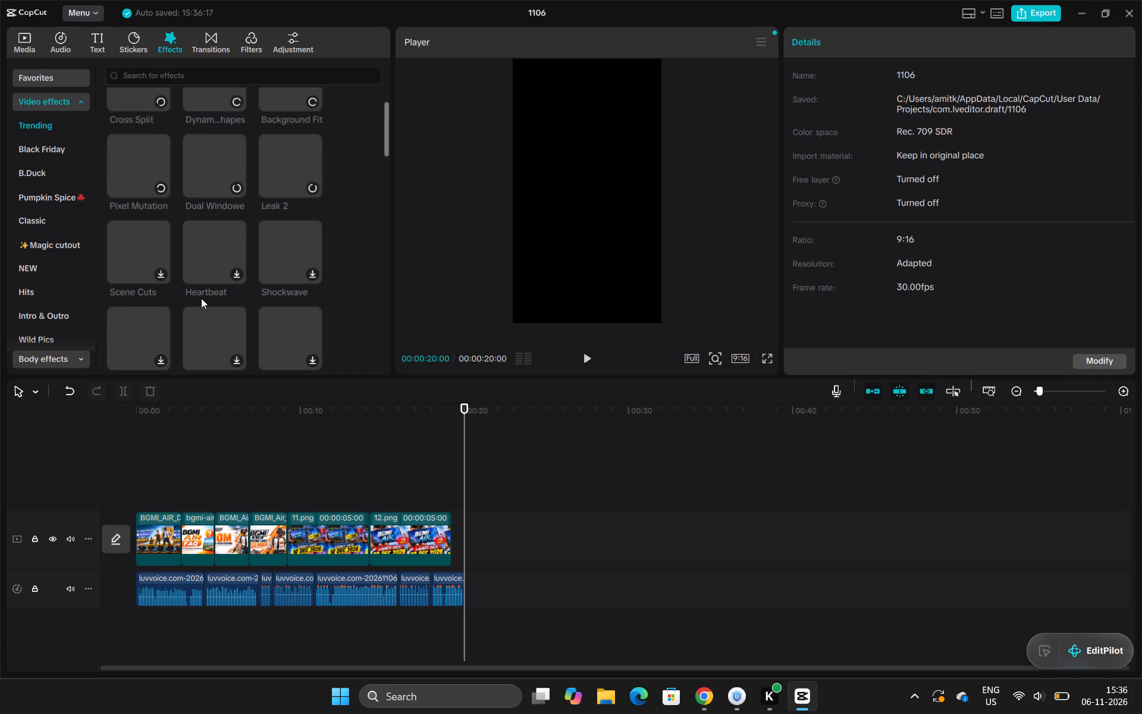
{"action": "scroll", "coordinate": [201, 298], "scroll_direction": "up", "scroll_amount": 6}
Retry the Classic video effects such as Diamond Zoom, Halo Blur, Mini Zoom, Fade In and Zoom Lens, and check the Wild Pics category.
{"action": "left_click", "coordinate": [81, 154]}
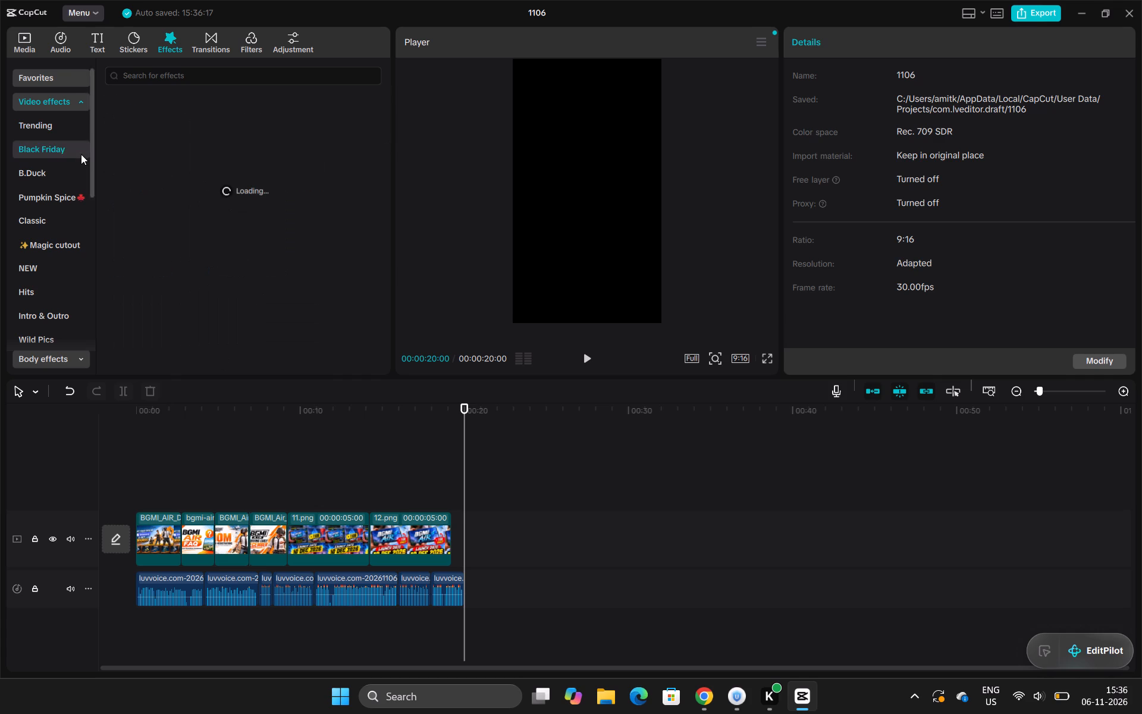
{"action": "left_click", "coordinate": [65, 115]}
{"action": "left_click", "coordinate": [65, 120]}
{"action": "left_click", "coordinate": [42, 227]}
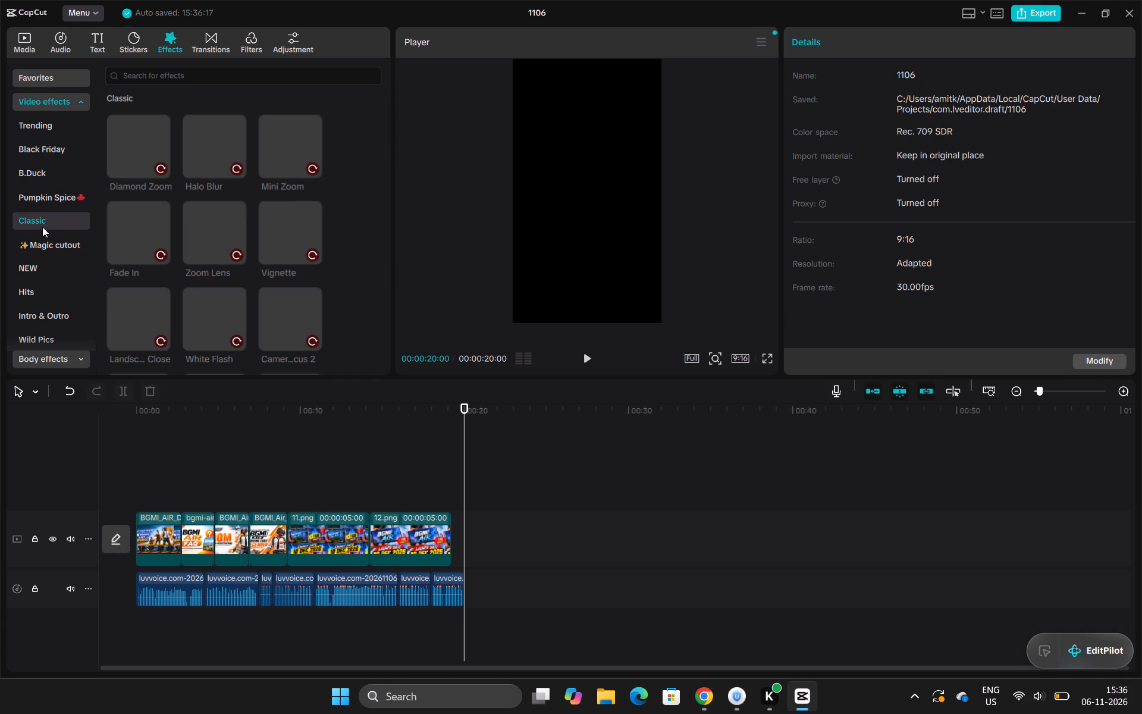
{"action": "left_click", "coordinate": [133, 171]}
{"action": "left_click", "coordinate": [219, 154]}
{"action": "left_click", "coordinate": [292, 154]}
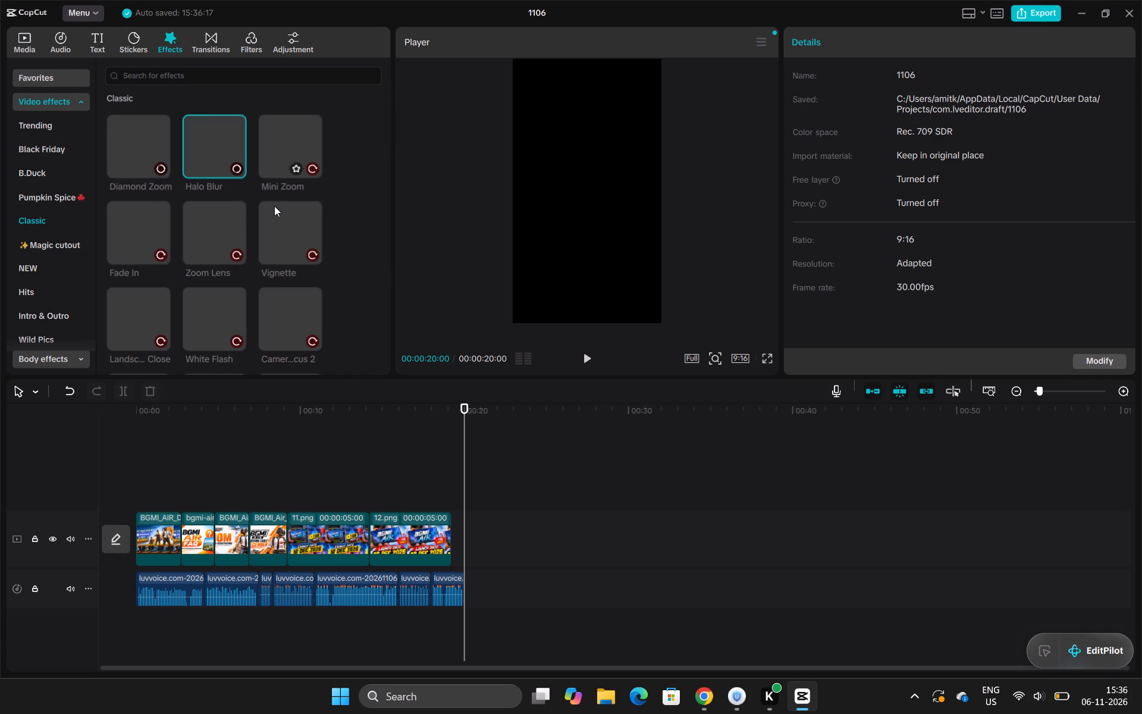
{"action": "left_click", "coordinate": [278, 214]}
{"action": "left_click", "coordinate": [224, 212]}
{"action": "left_click", "coordinate": [159, 224]}
{"action": "left_click", "coordinate": [133, 278]}
{"action": "left_click", "coordinate": [198, 295]}
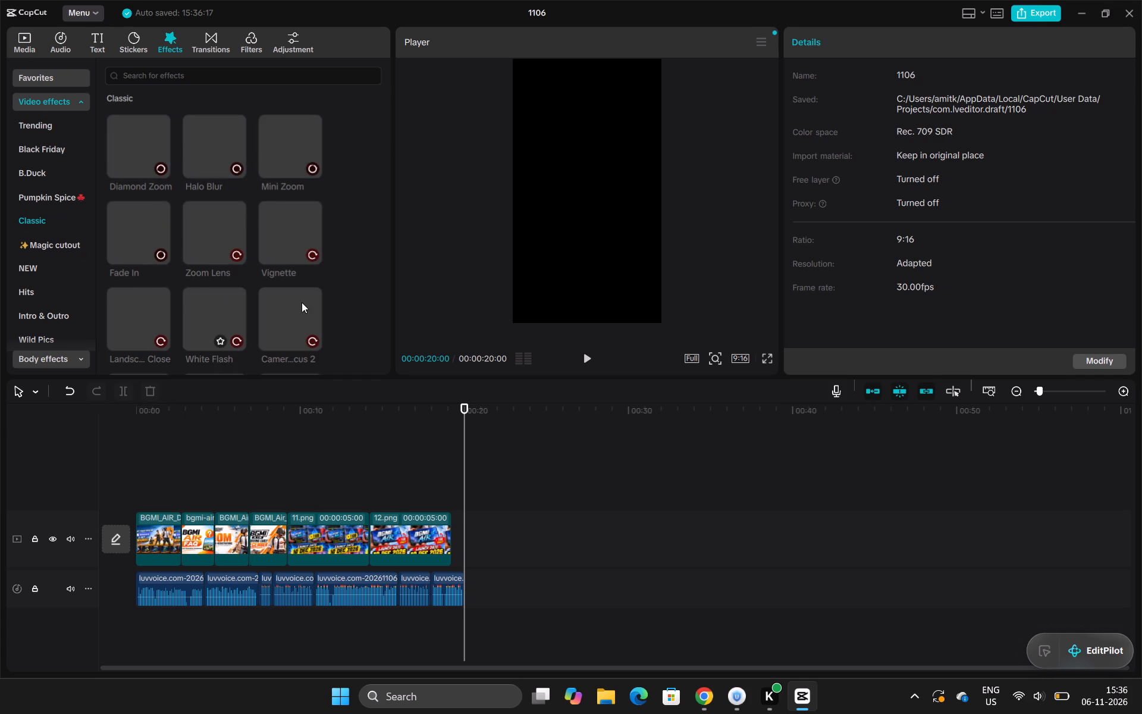
{"action": "left_click", "coordinate": [303, 302]}
{"action": "left_click", "coordinate": [281, 241]}
{"action": "left_click", "coordinate": [200, 221]}
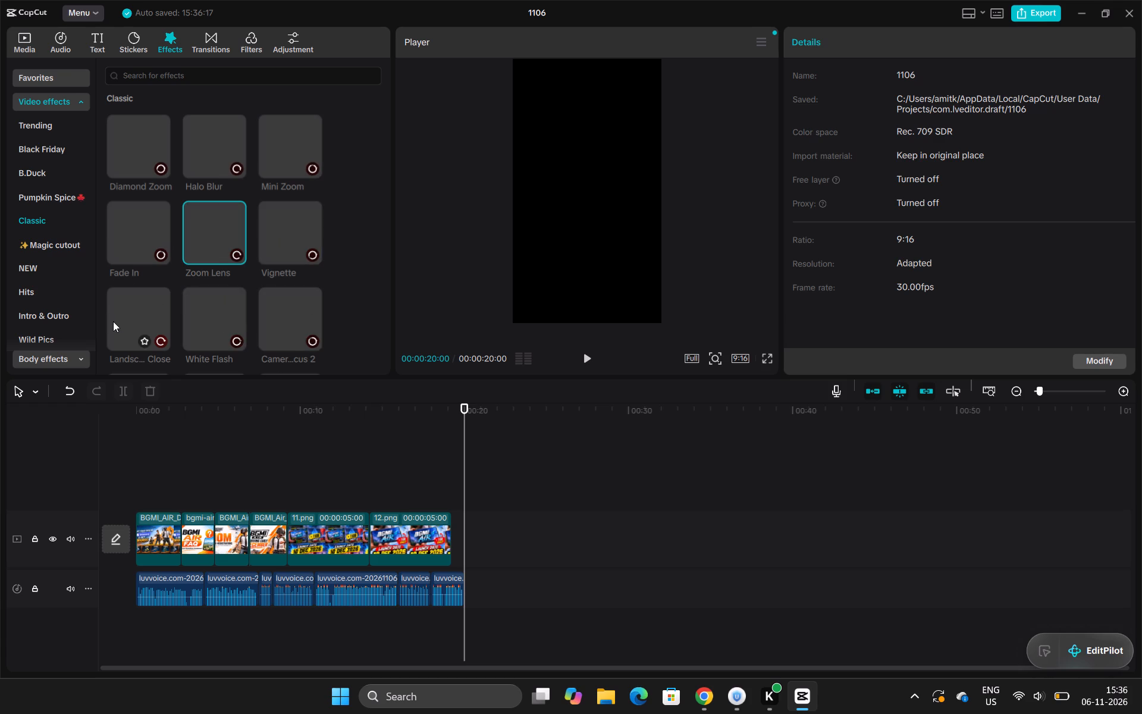
{"action": "left_click", "coordinate": [144, 330]}
{"action": "scroll", "coordinate": [161, 322], "scroll_direction": "down", "scroll_amount": 1}
{"action": "left_click", "coordinate": [219, 315]}
{"action": "left_click", "coordinate": [268, 322]}
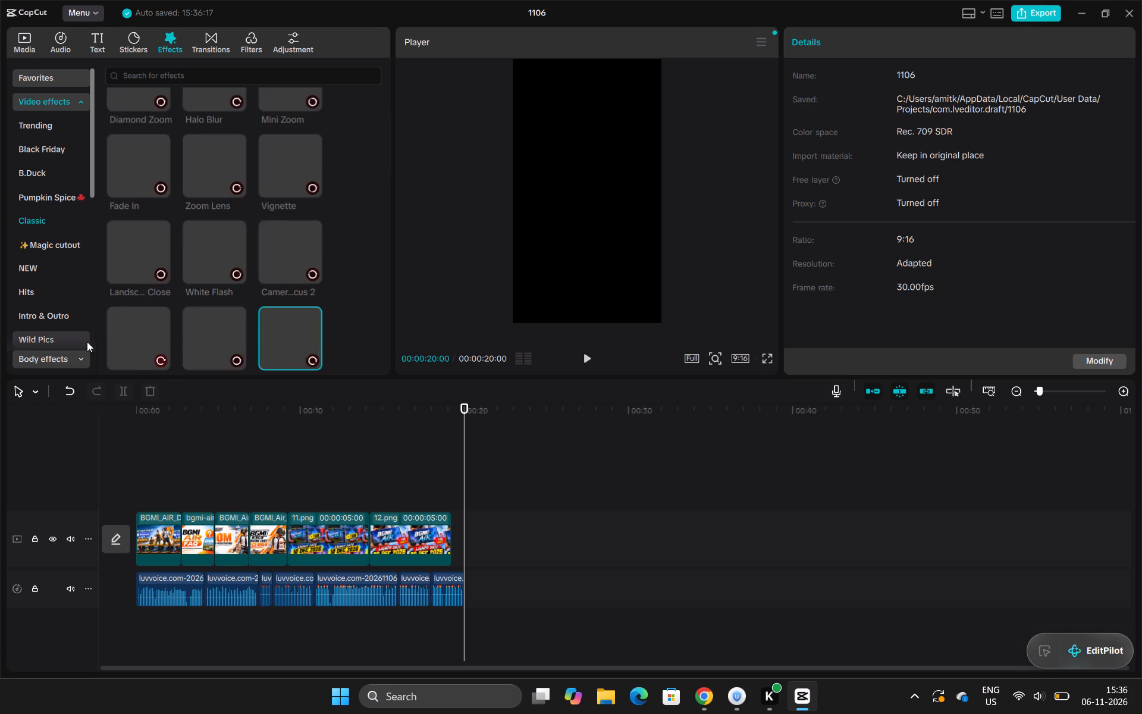
{"action": "left_click", "coordinate": [87, 342]}
{"action": "left_click", "coordinate": [131, 333]}
{"action": "left_click", "coordinate": [51, 212]}
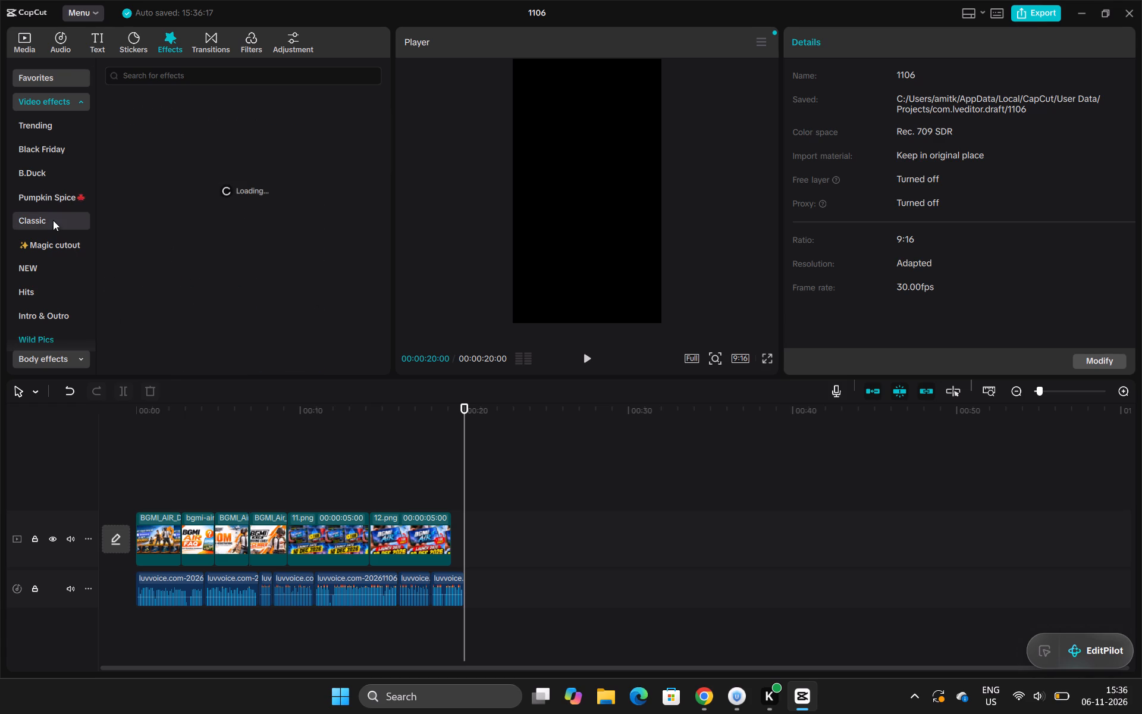
{"action": "left_click", "coordinate": [53, 223]}
{"action": "scroll", "coordinate": [192, 259], "scroll_direction": "up", "scroll_amount": 5}
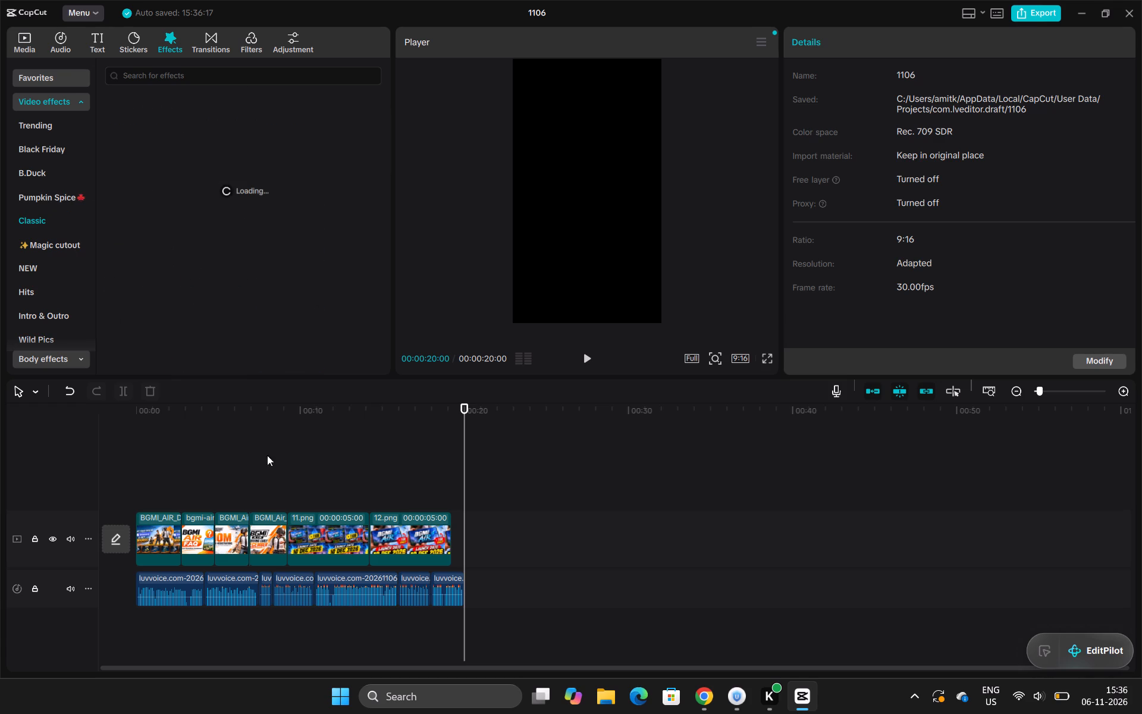
Select the cut between the second and third image clips and bring up the transitions library.
{"action": "left_click", "coordinate": [214, 544]}
{"action": "left_click", "coordinate": [205, 45]}
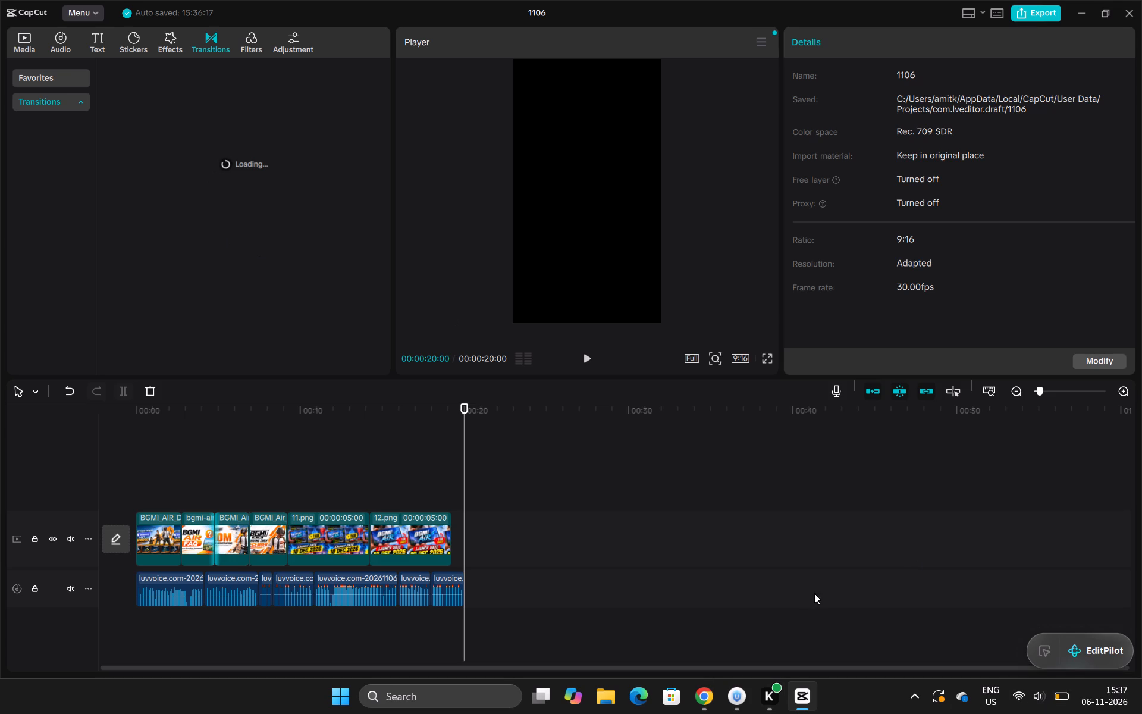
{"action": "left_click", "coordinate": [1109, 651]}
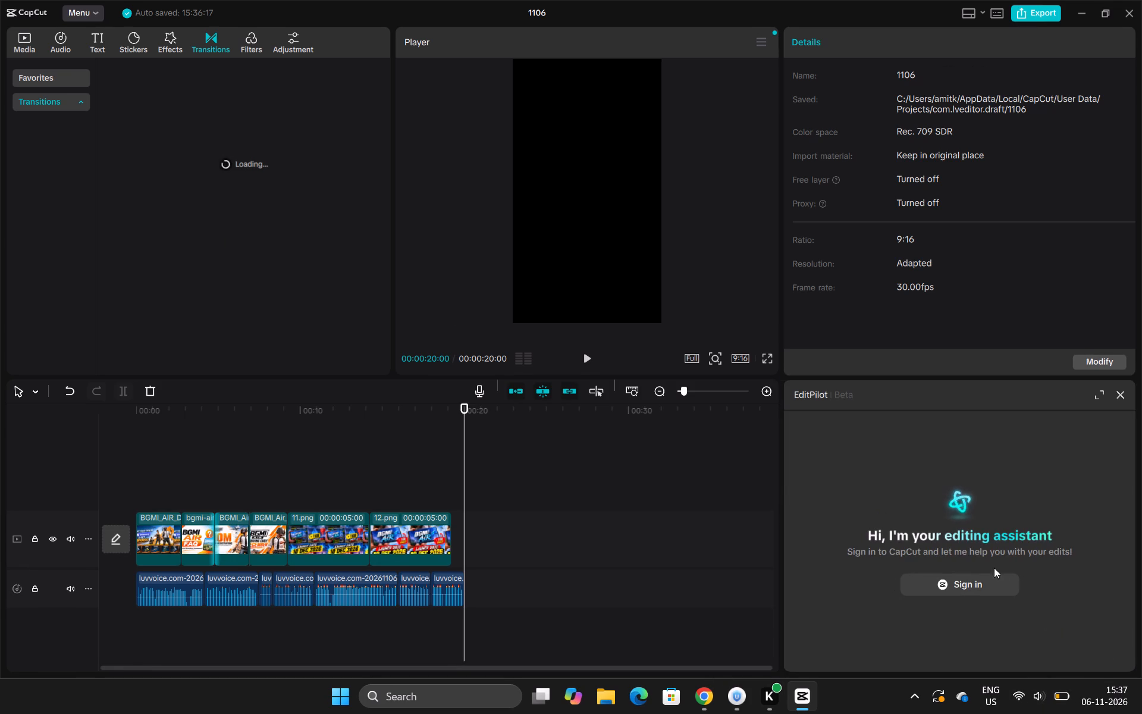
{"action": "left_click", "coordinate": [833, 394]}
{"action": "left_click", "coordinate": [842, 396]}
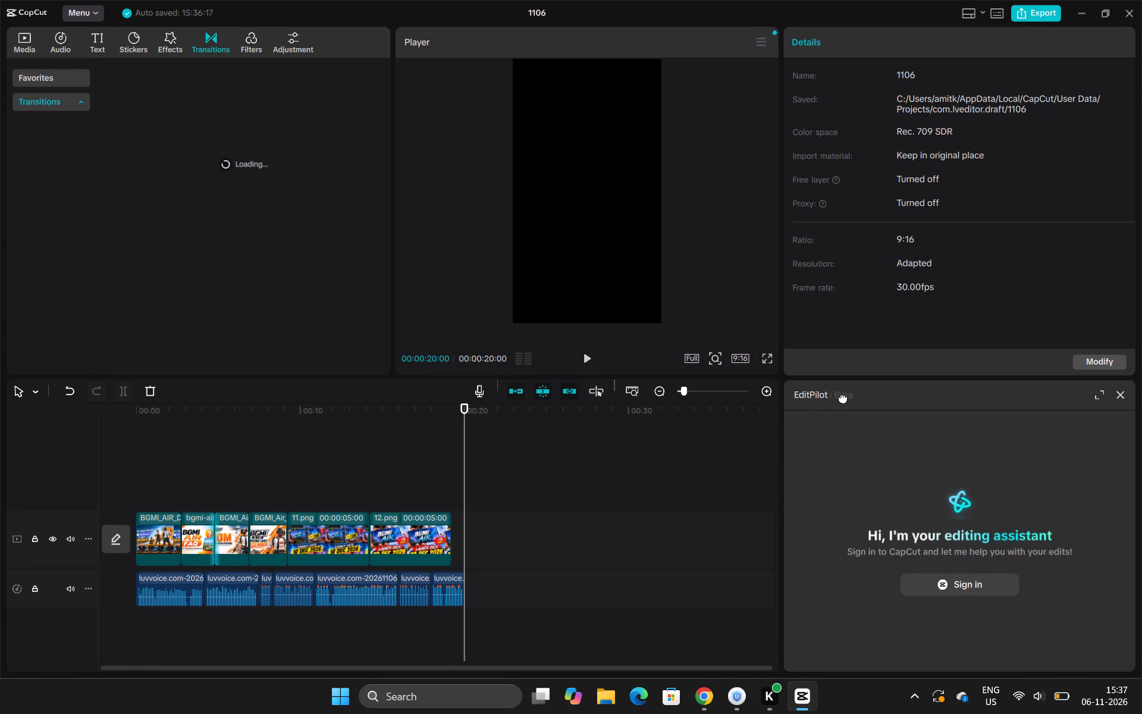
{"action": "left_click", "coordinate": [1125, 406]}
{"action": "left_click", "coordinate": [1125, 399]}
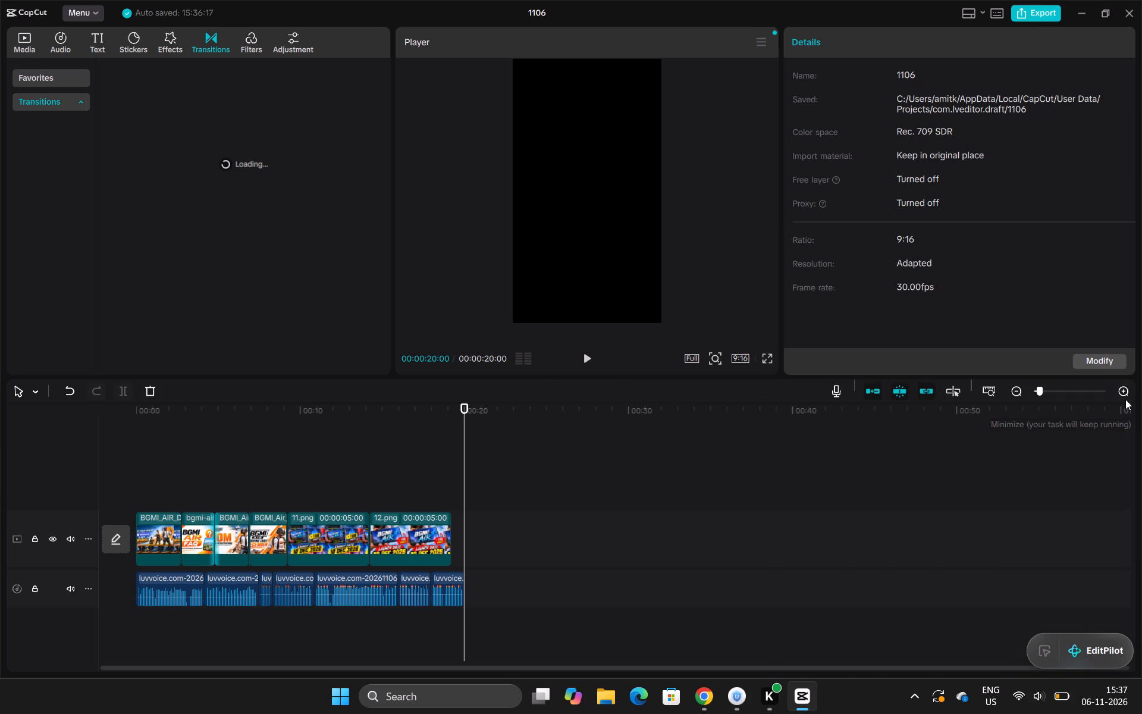
Park the playhead just past the first cut and add the Trending Shake & Flash transition between the first two image clips.
{"action": "key", "text": "space"}
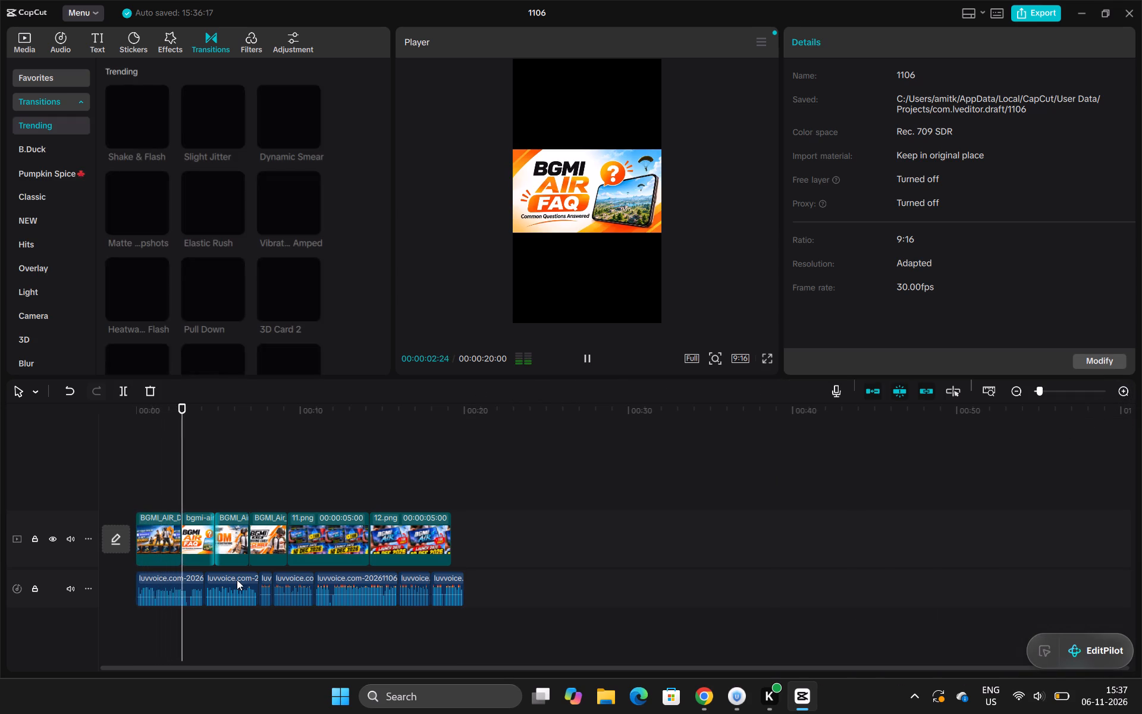
{"action": "key", "text": "space"}
{"action": "left_click", "coordinate": [149, 129]}
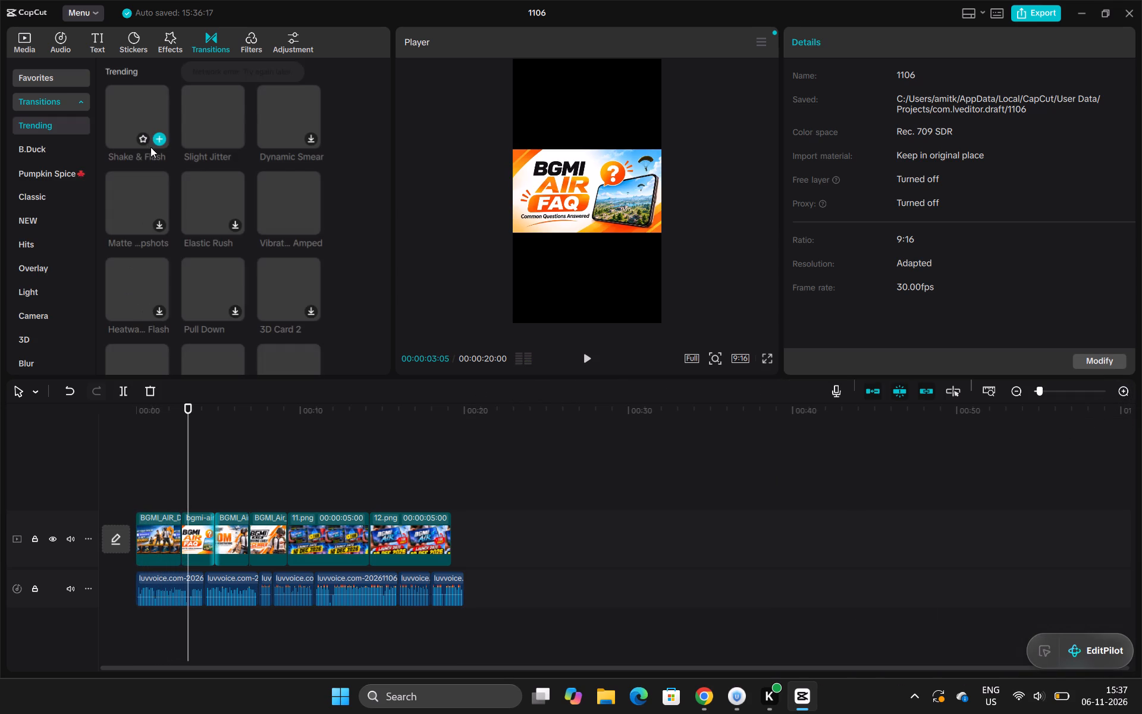
{"action": "left_click", "coordinate": [156, 136]}
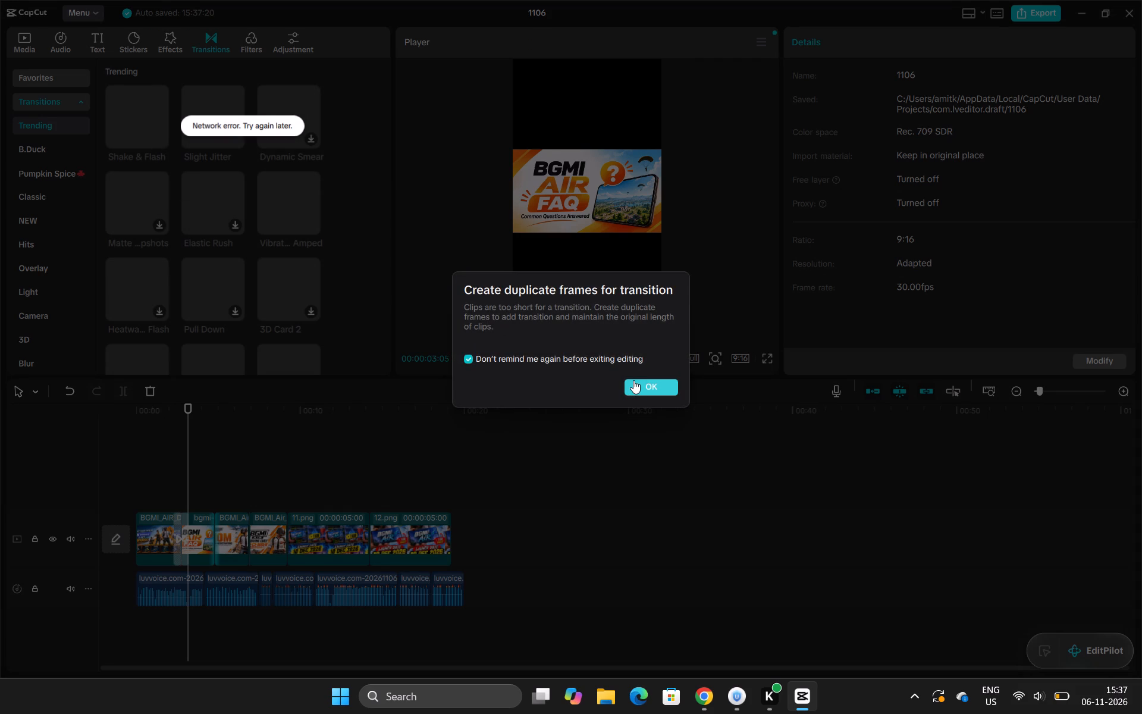
Accept creating duplicate frames for the transition between the first two image clips and play back the timeline from there.
{"action": "left_click", "coordinate": [633, 380]}
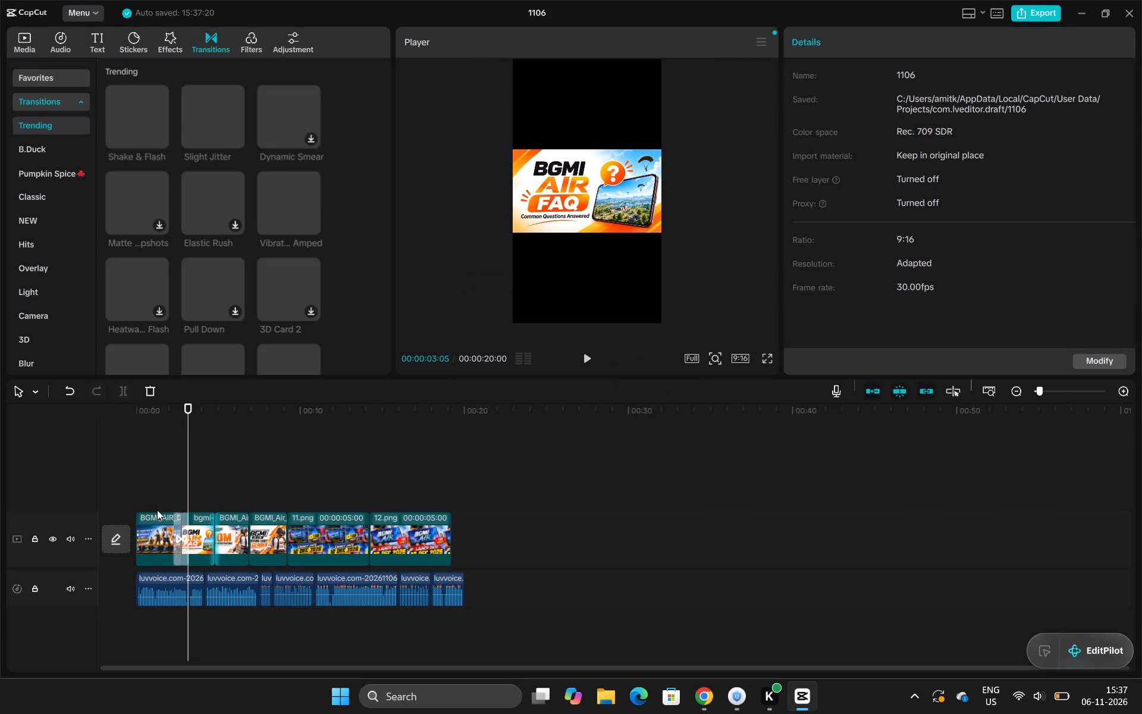
{"action": "left_click", "coordinate": [172, 495]}
{"action": "left_click", "coordinate": [166, 490]}
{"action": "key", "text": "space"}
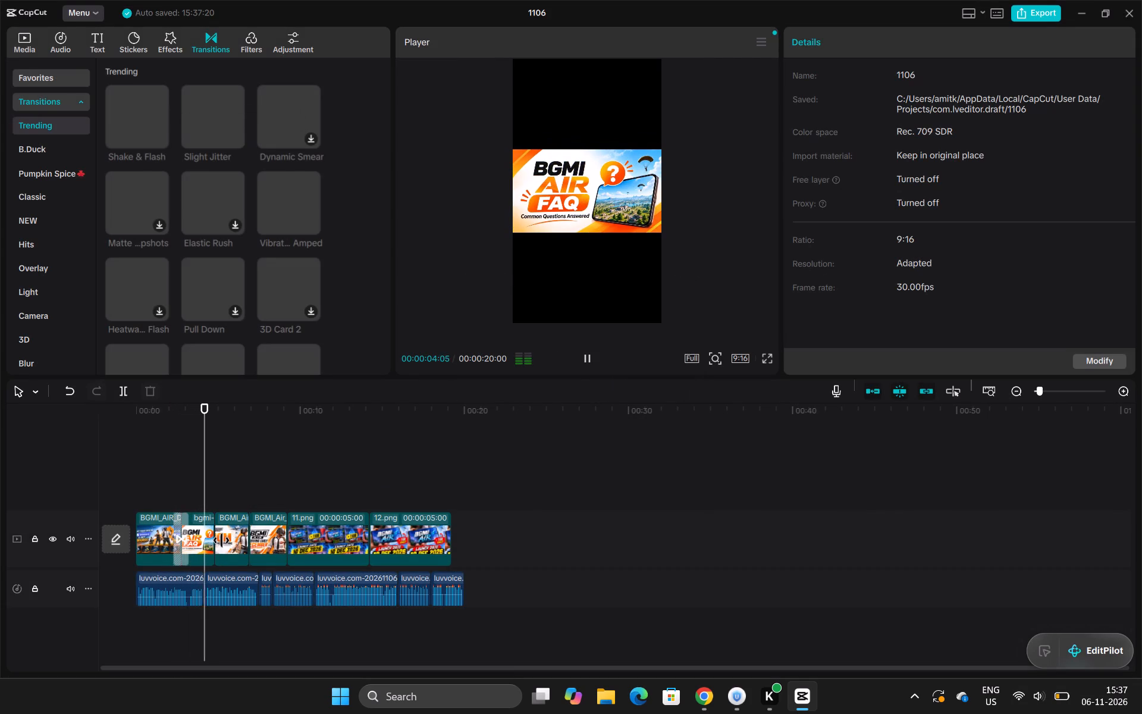
Select the cut between the second and third image clips and try the Trending Slight Jitter transition on it.
{"action": "left_click", "coordinate": [215, 525]}
{"action": "left_click", "coordinate": [212, 133]}
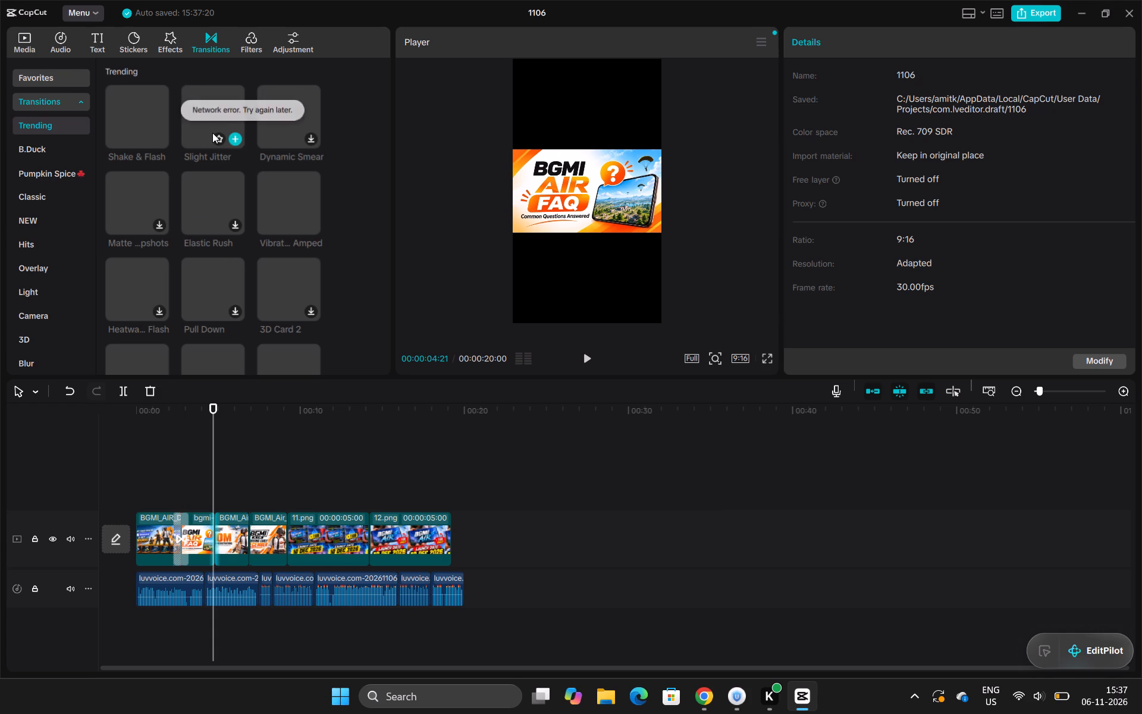
{"action": "left_click", "coordinate": [699, 181]}
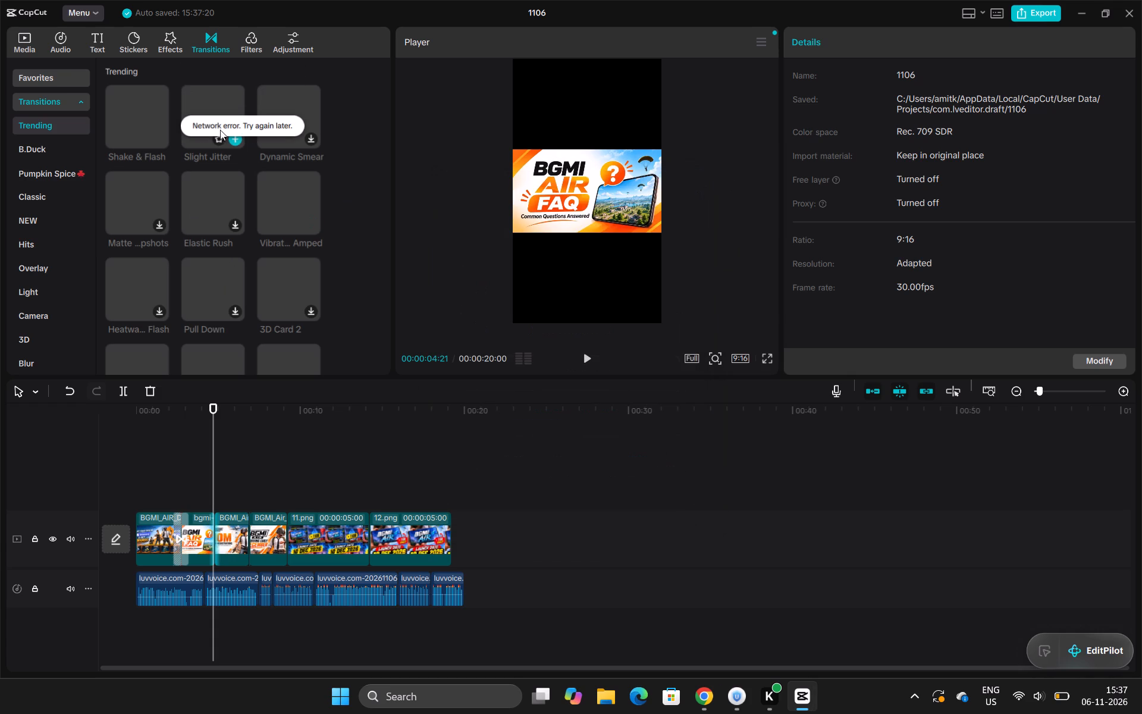
{"action": "double_click", "coordinate": [213, 102]}
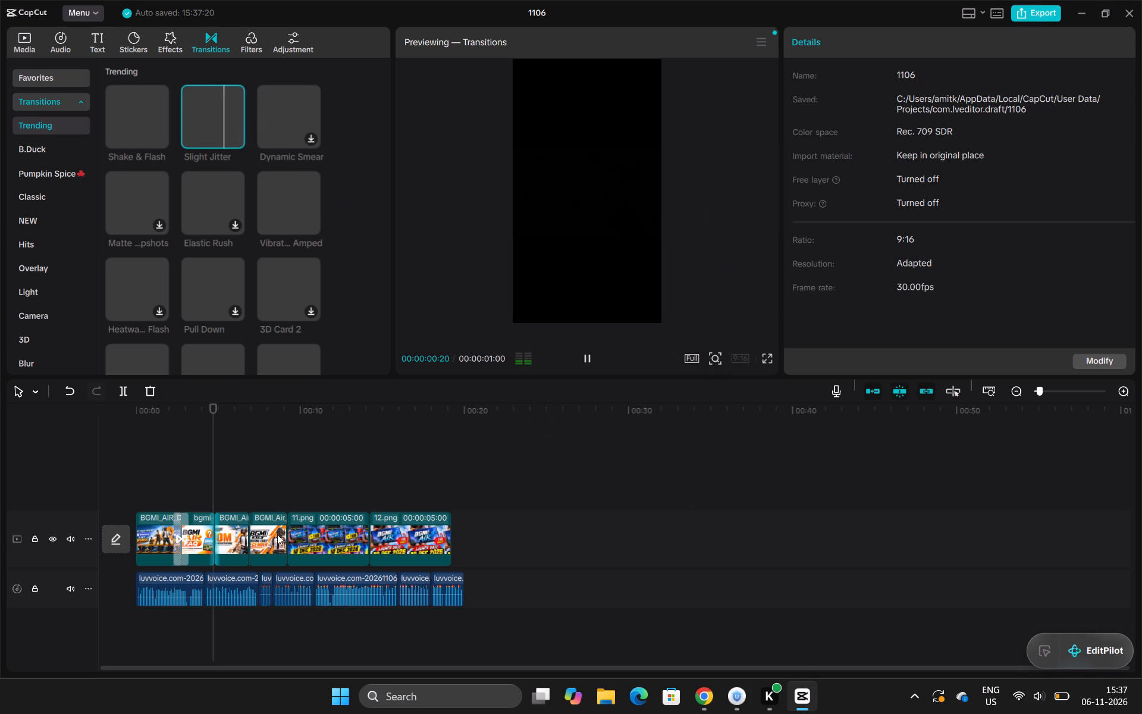
Select the cut between the third and fourth image clips and try the Dynamic Smear and Vibrat... Amped transitions.
{"action": "left_click", "coordinate": [247, 534]}
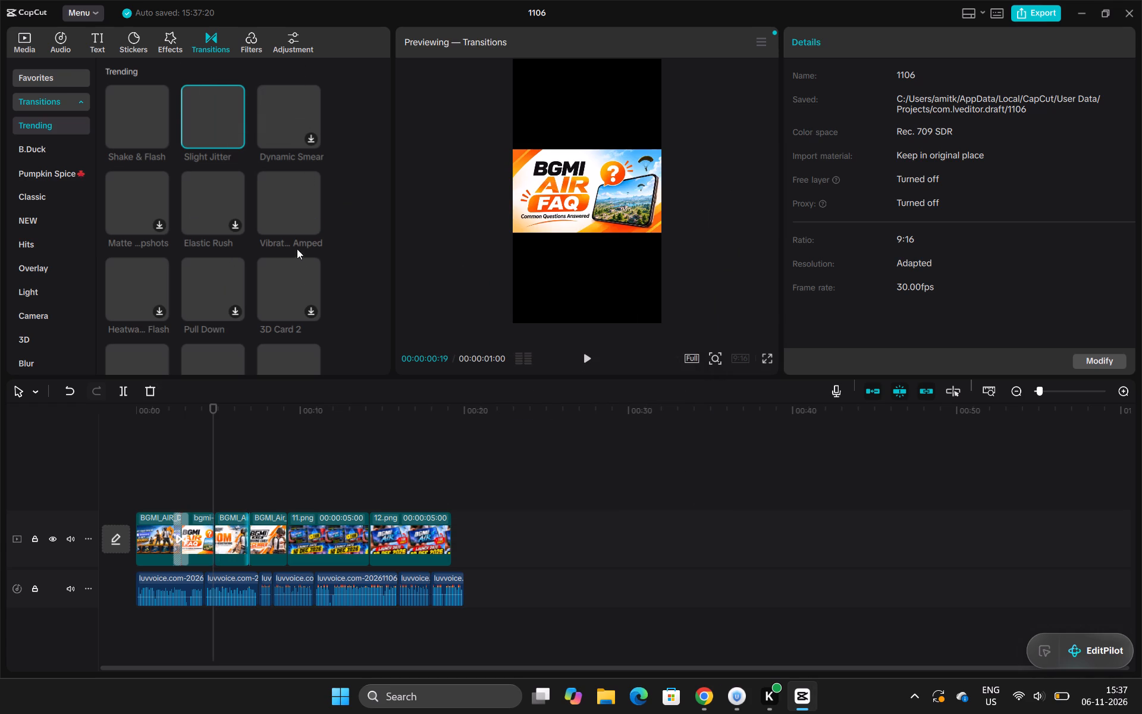
{"action": "left_click", "coordinate": [308, 126]}
{"action": "left_click", "coordinate": [290, 194]}
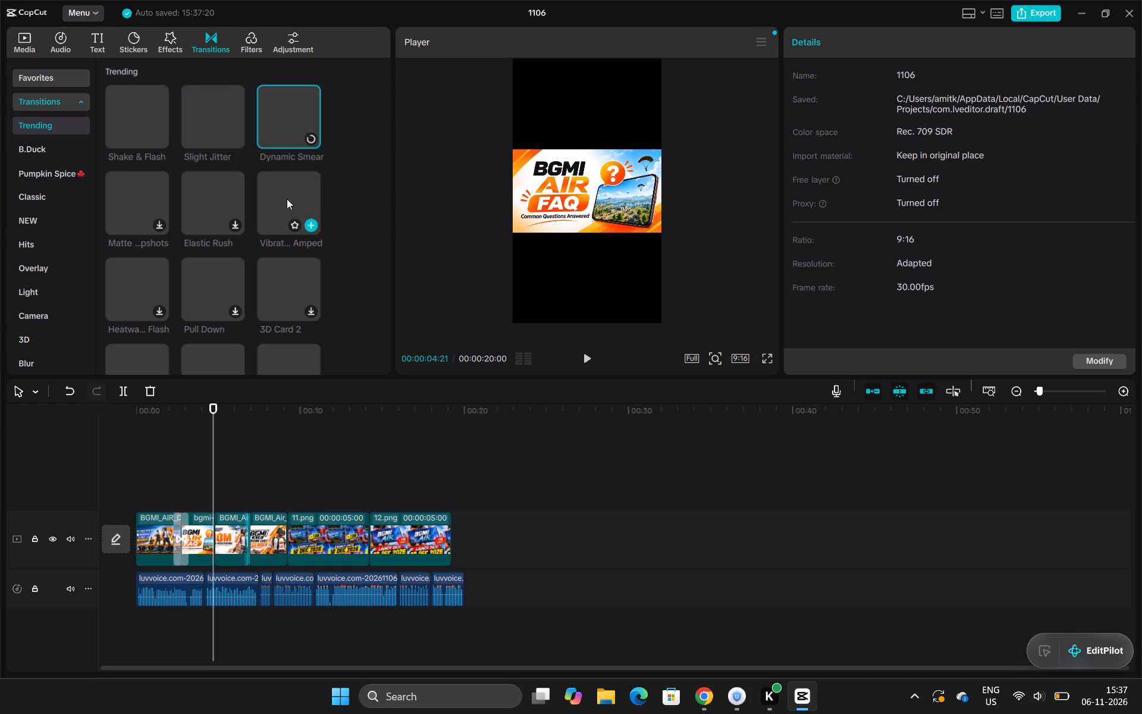
{"action": "left_click", "coordinate": [284, 202]}
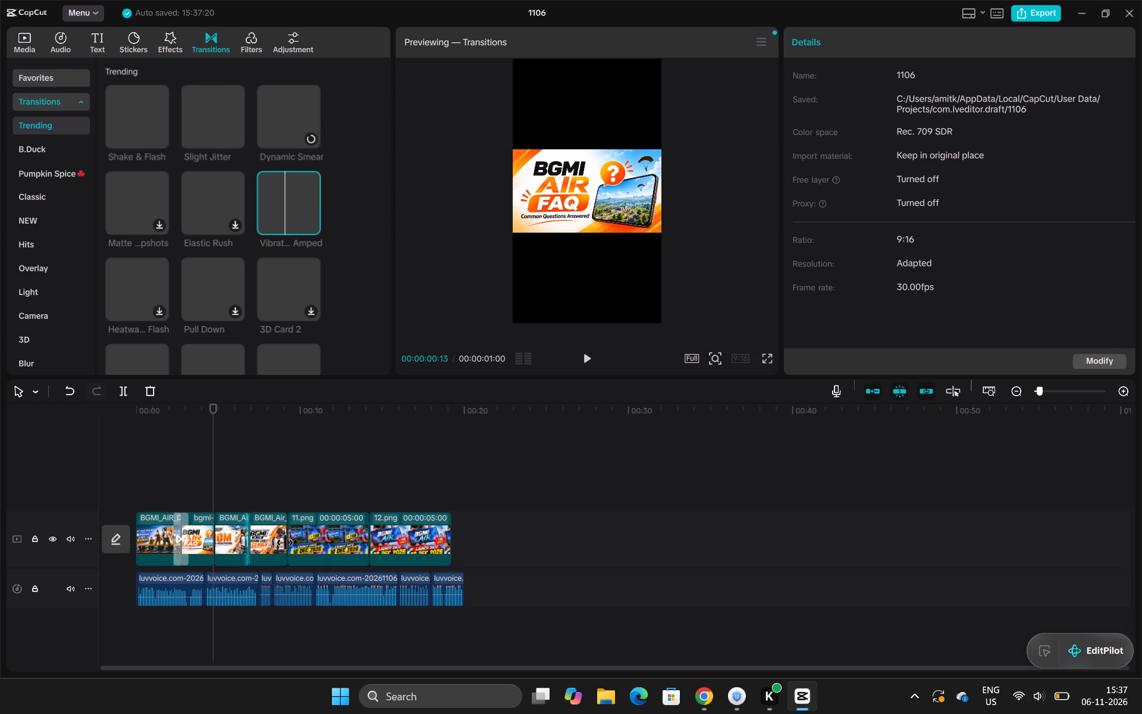
Select the cut between the fourth clip and 11.png and try Trending transitions such as Ghost Glow, Snap Back, Elastic Rush and Matte ...pshots.
{"action": "left_click", "coordinate": [285, 541]}
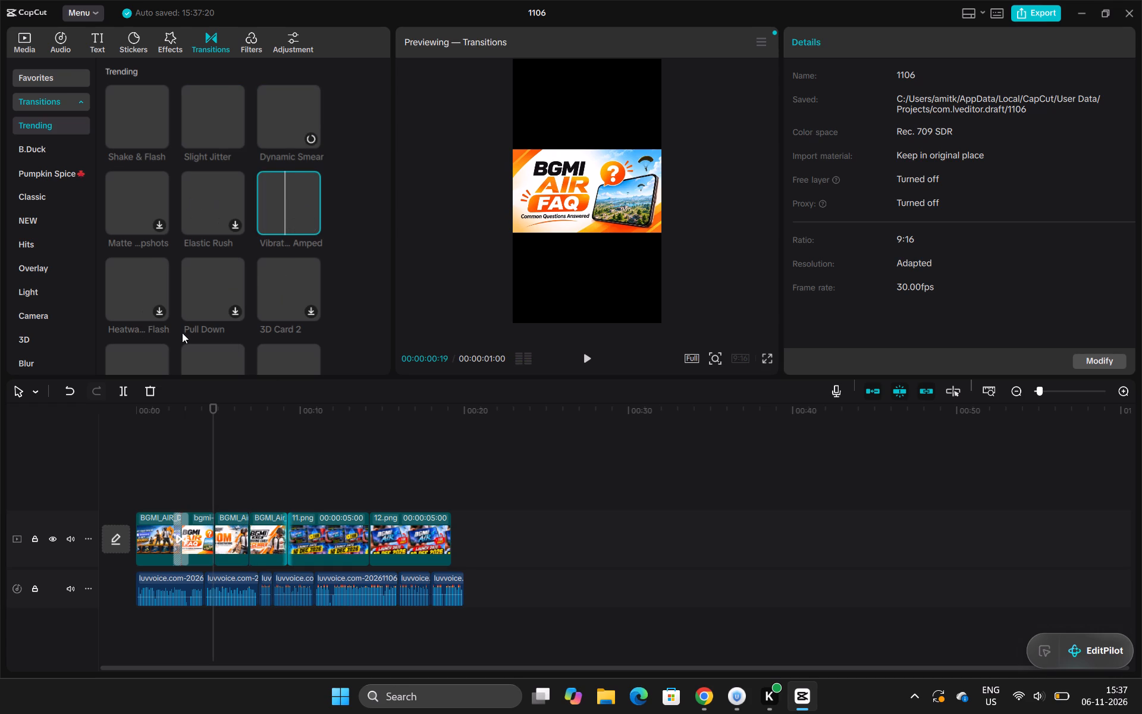
{"action": "scroll", "coordinate": [183, 327], "scroll_direction": "down", "scroll_amount": 2}
{"action": "left_click", "coordinate": [214, 242]}
{"action": "left_click", "coordinate": [171, 237]}
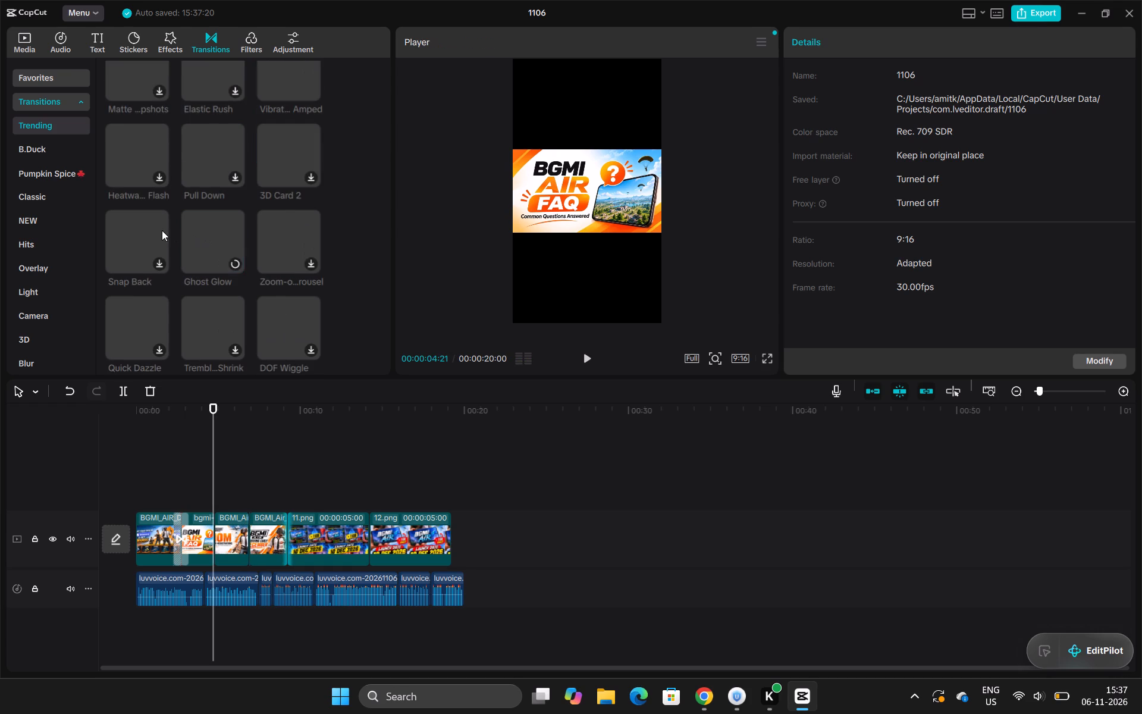
{"action": "left_click", "coordinate": [161, 230]}
{"action": "left_click", "coordinate": [147, 178]}
{"action": "left_click", "coordinate": [199, 159]}
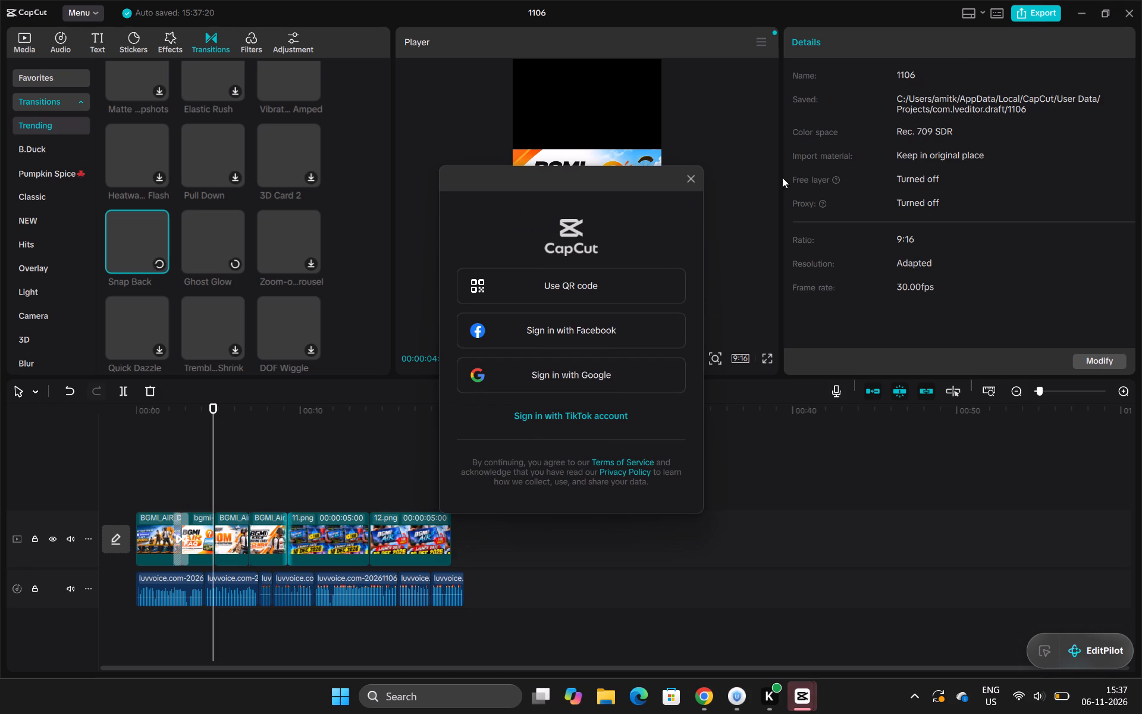
{"action": "left_click", "coordinate": [690, 176]}
{"action": "scroll", "coordinate": [274, 272], "scroll_direction": "up", "scroll_amount": 6}
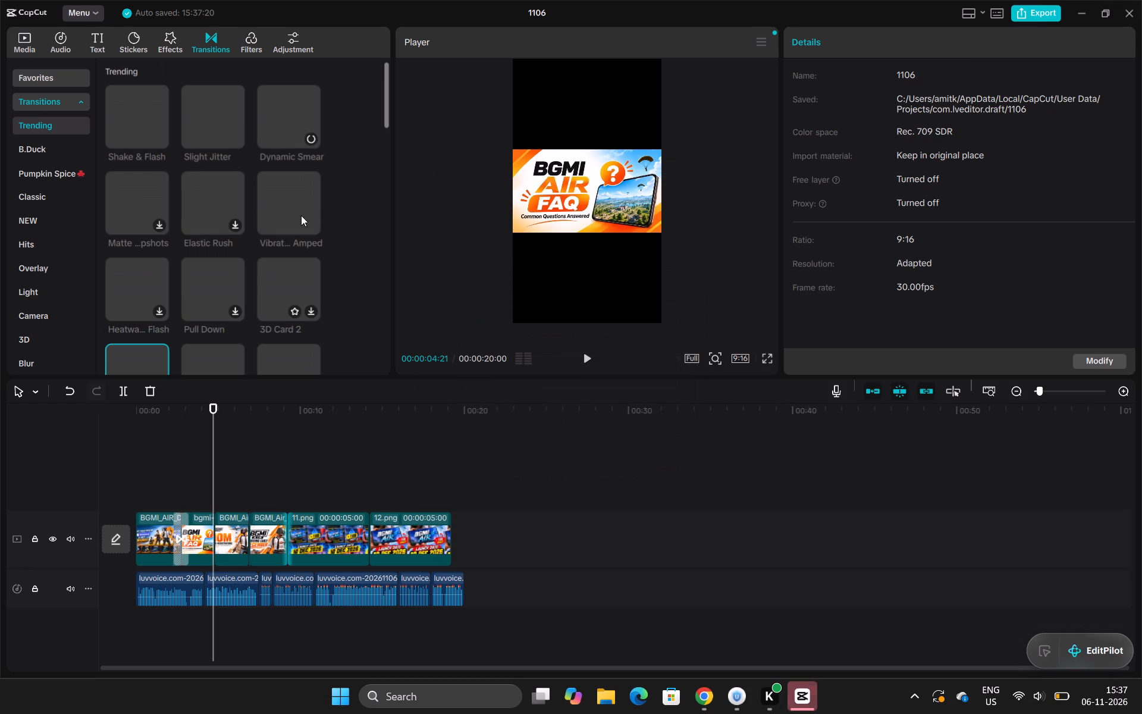
{"action": "left_click", "coordinate": [213, 211]}
{"action": "left_click", "coordinate": [152, 208]}
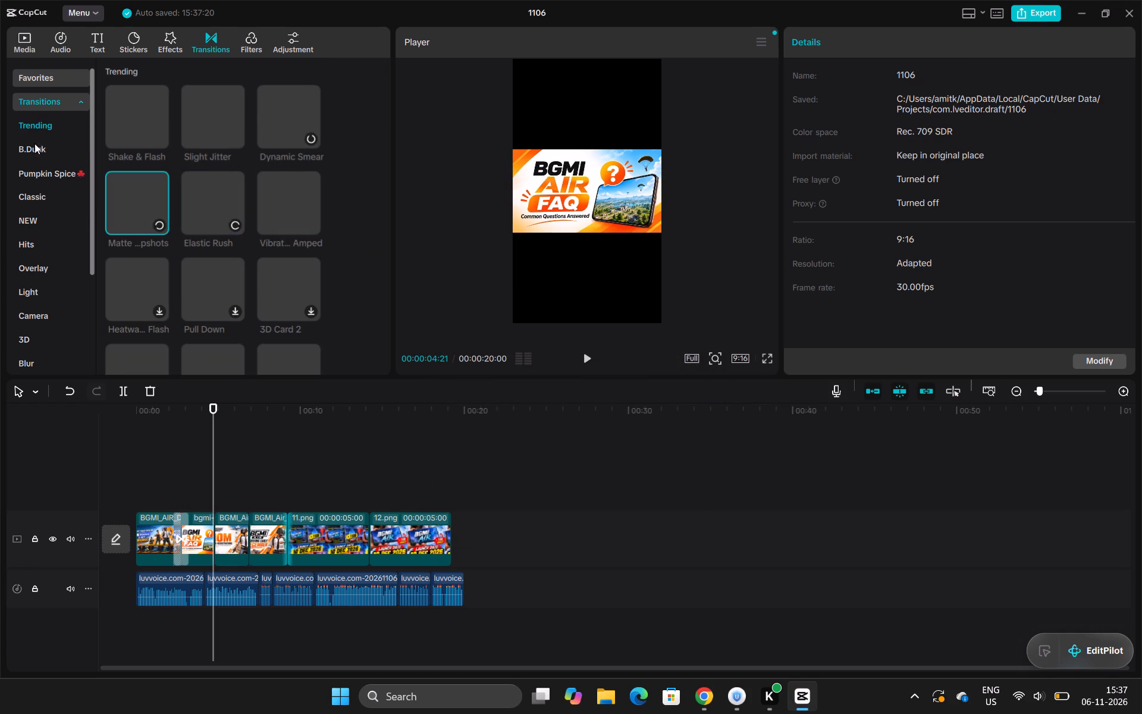
Bring up the Classic transitions and select the cut between the third and fourth image clips.
{"action": "left_click", "coordinate": [46, 197]}
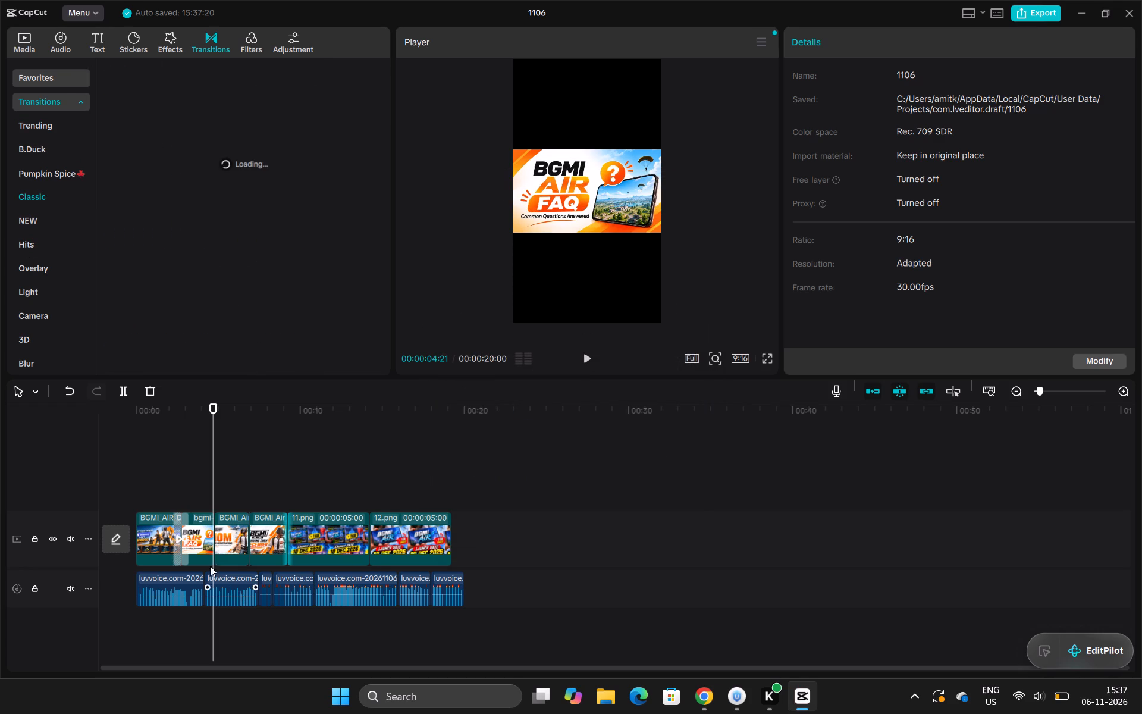
{"action": "left_click", "coordinate": [249, 545]}
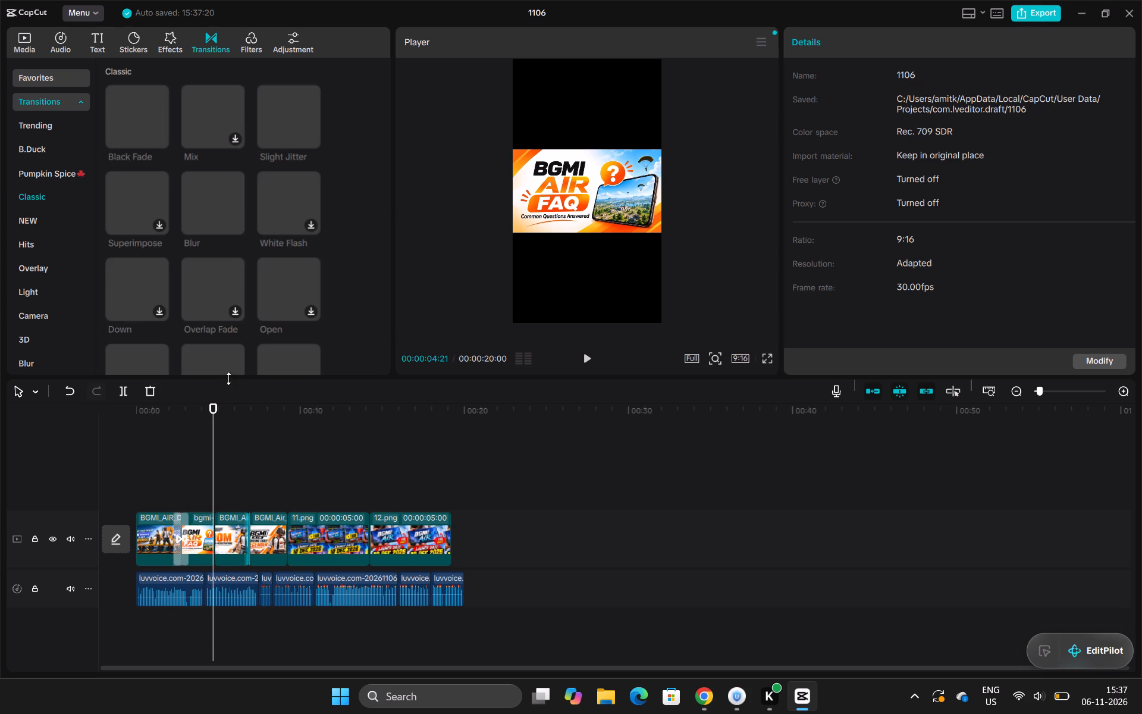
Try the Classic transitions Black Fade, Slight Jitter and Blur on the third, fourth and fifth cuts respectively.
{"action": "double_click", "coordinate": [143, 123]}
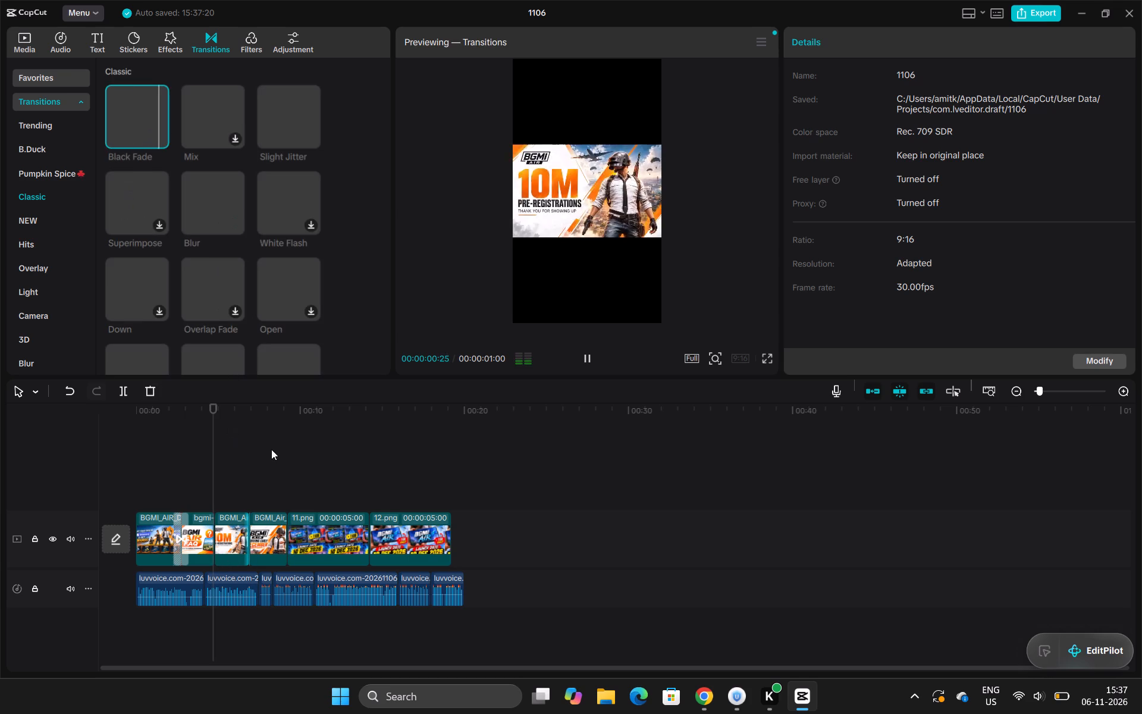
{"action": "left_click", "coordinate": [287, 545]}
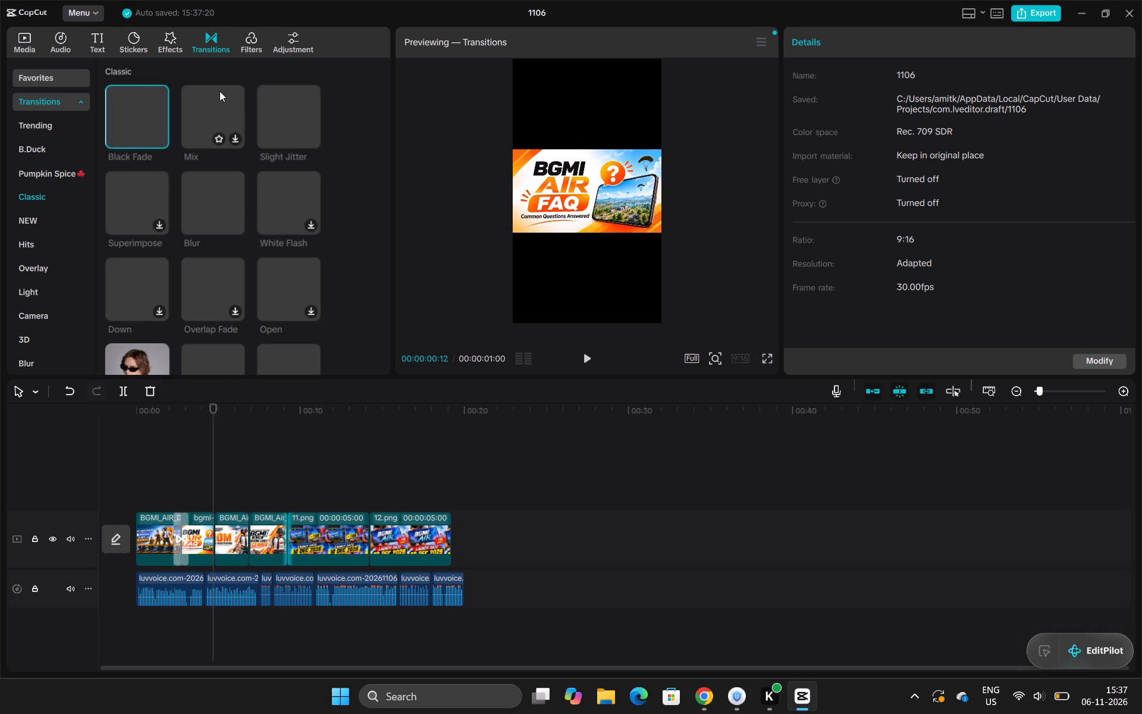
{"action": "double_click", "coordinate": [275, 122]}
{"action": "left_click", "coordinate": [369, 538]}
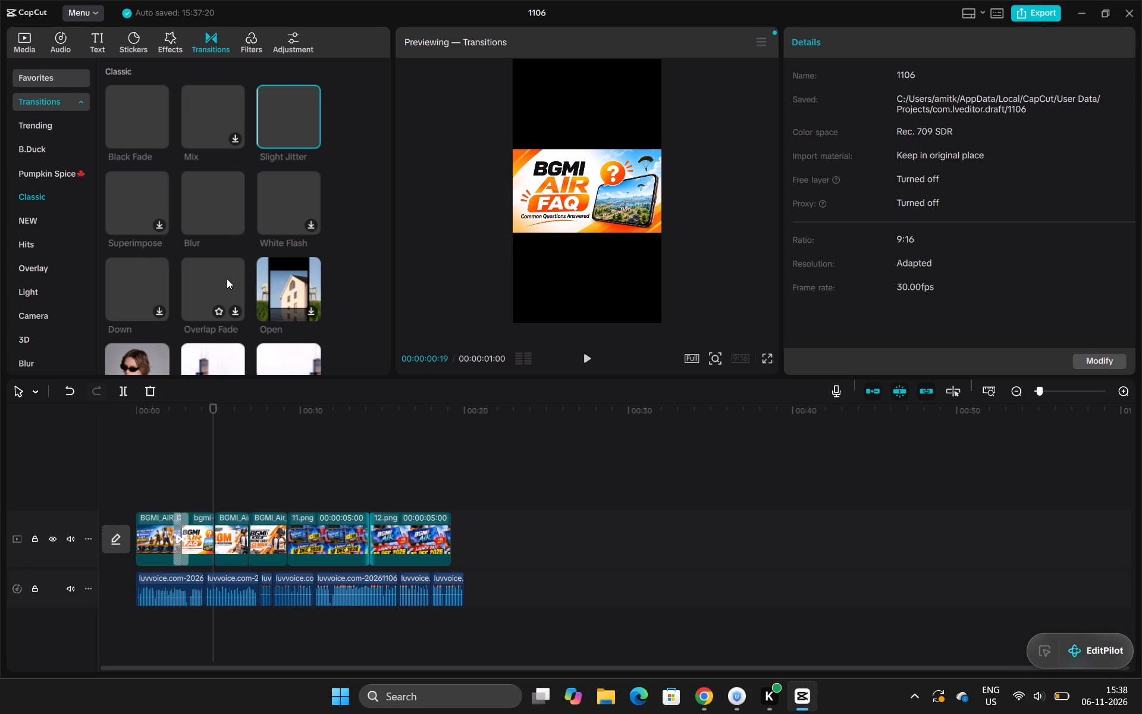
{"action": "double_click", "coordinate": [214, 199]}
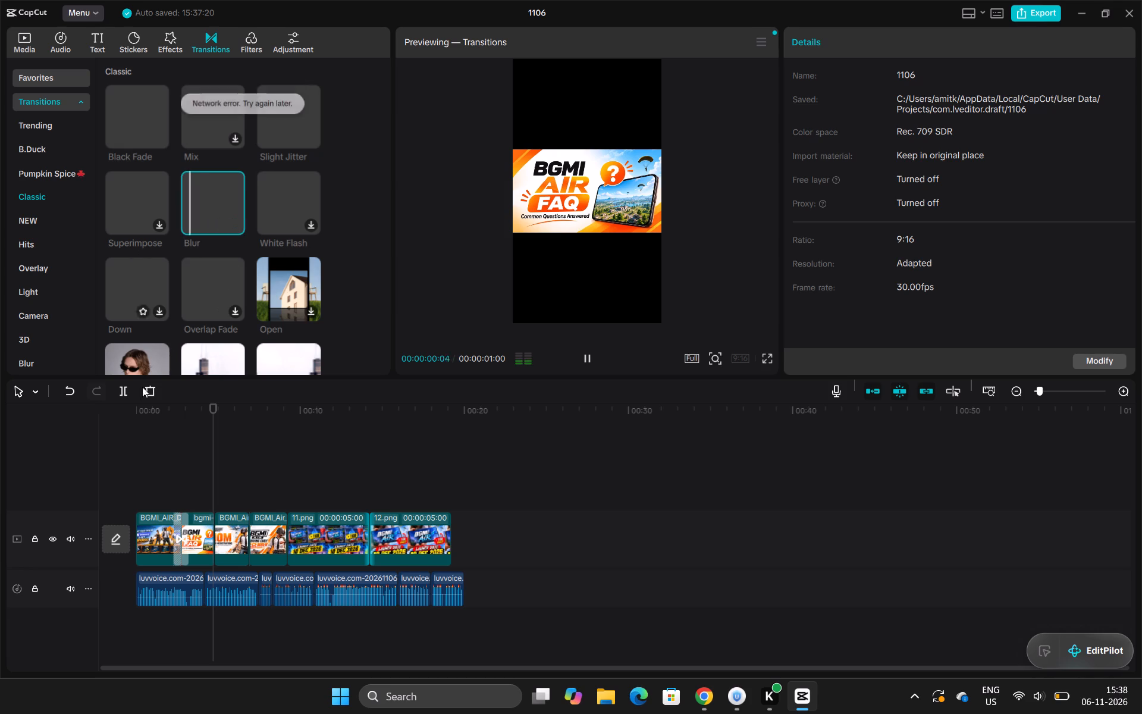
Play on to just before the fourth cut and add the Classic Slight Jitter transition between the fourth image clip and 11.png.
{"action": "left_click", "coordinate": [138, 483]}
{"action": "key", "text": "space"}
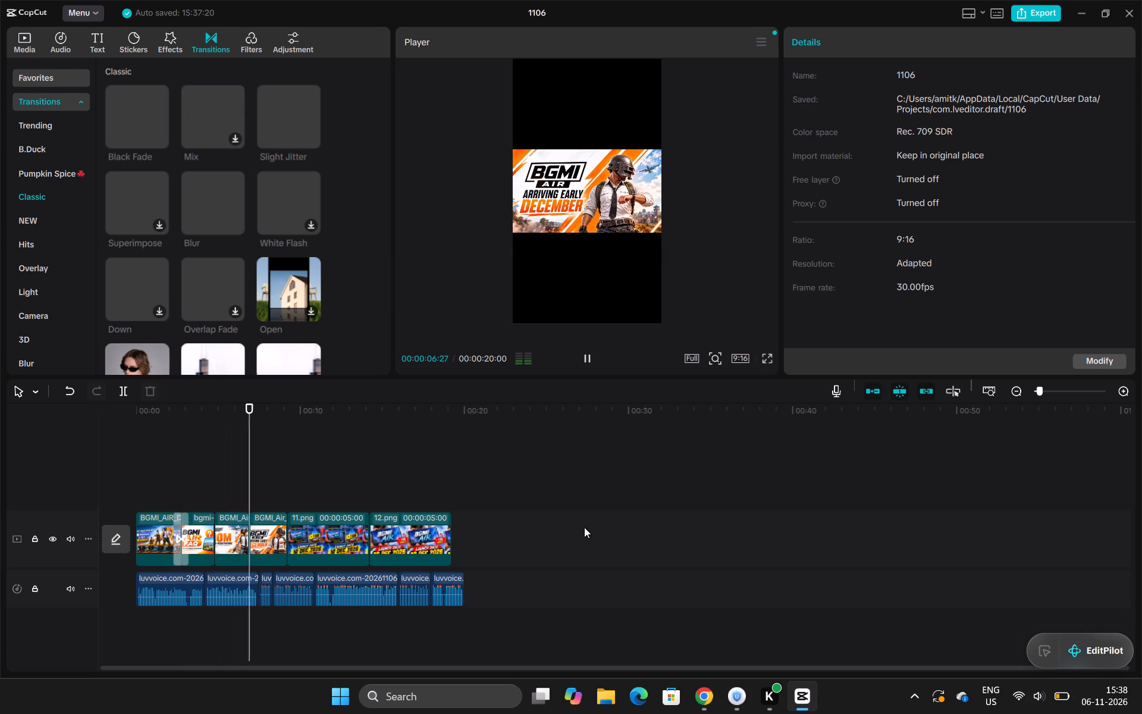
{"action": "left_click", "coordinate": [250, 537]}
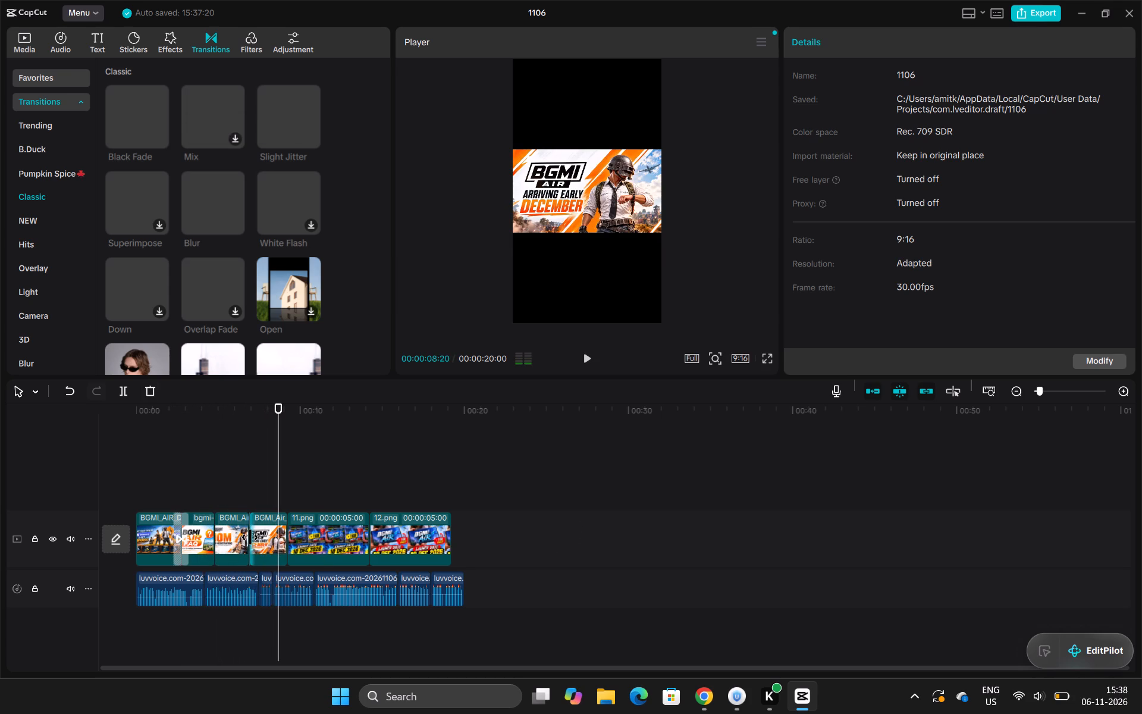
{"action": "left_click", "coordinate": [249, 537]}
{"action": "left_click", "coordinate": [152, 121]}
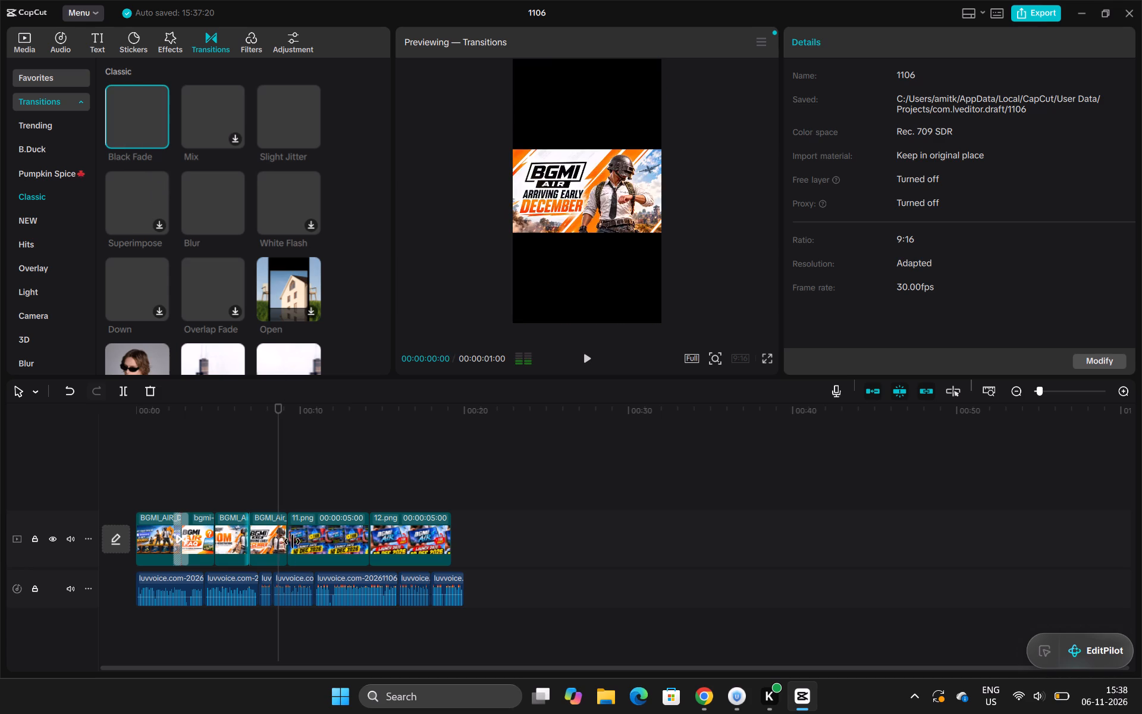
{"action": "left_click", "coordinate": [287, 539]}
{"action": "double_click", "coordinate": [278, 121]}
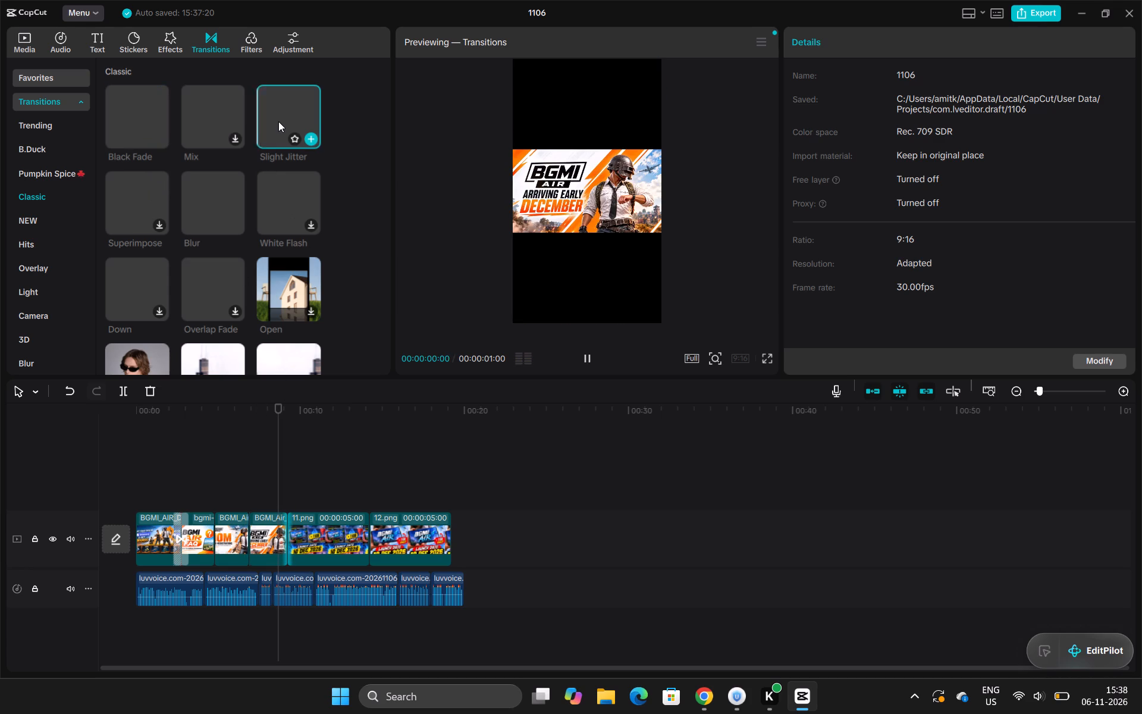
{"action": "left_click", "coordinate": [308, 139]}
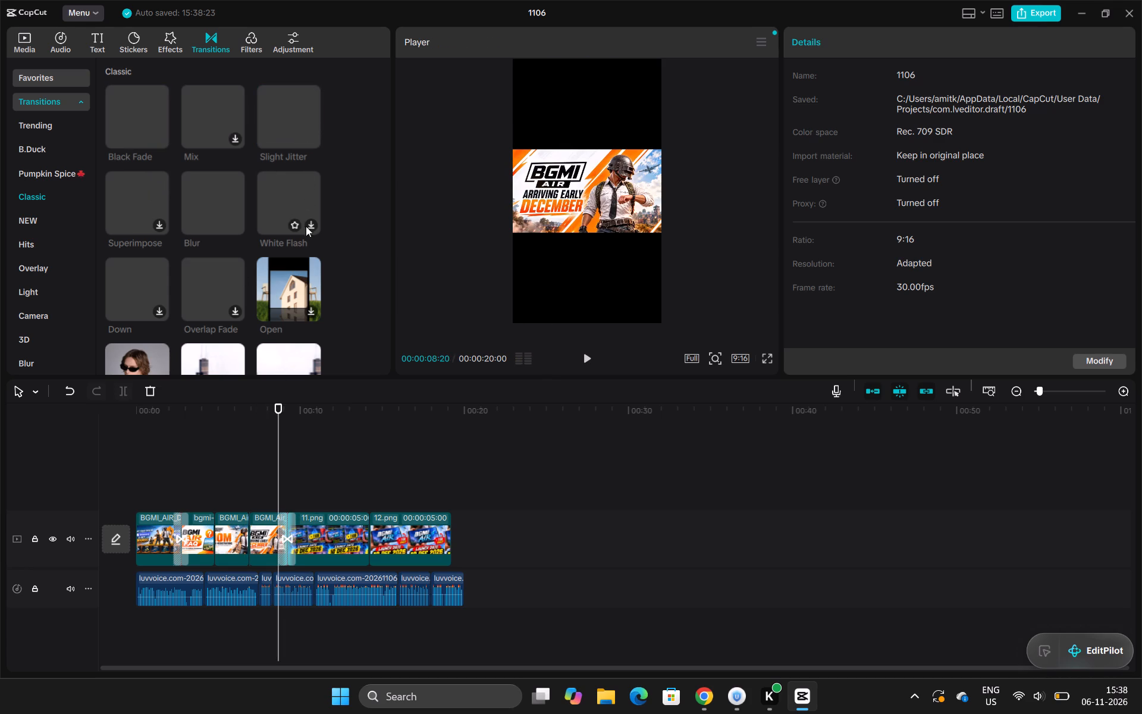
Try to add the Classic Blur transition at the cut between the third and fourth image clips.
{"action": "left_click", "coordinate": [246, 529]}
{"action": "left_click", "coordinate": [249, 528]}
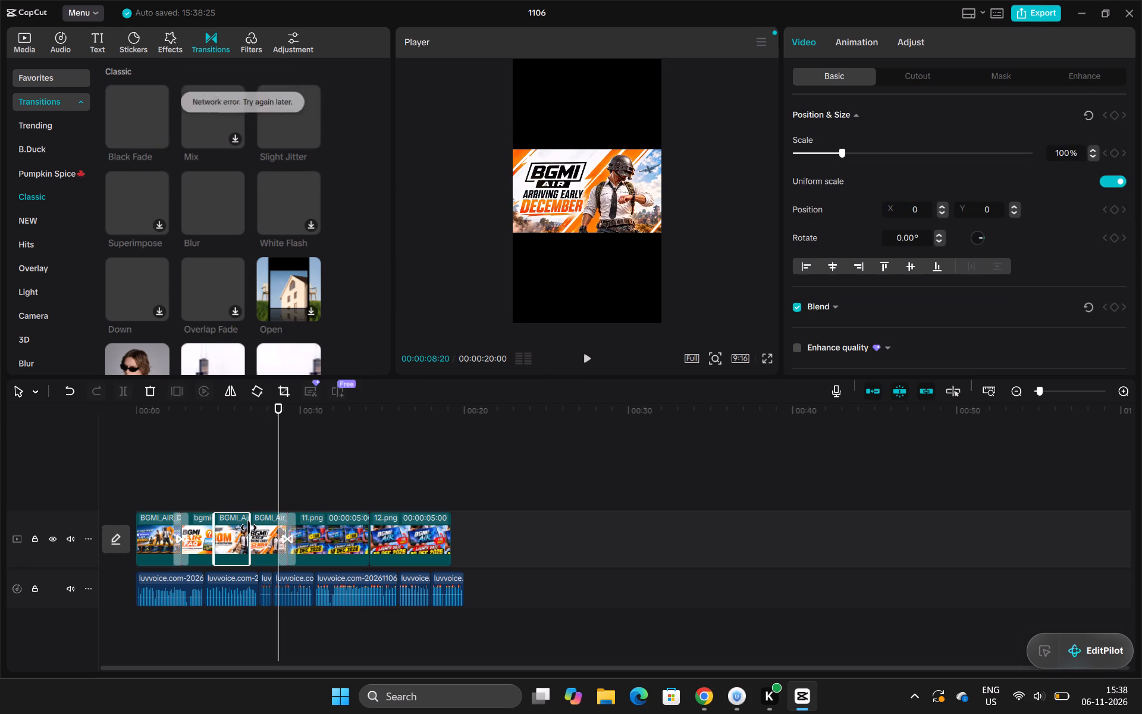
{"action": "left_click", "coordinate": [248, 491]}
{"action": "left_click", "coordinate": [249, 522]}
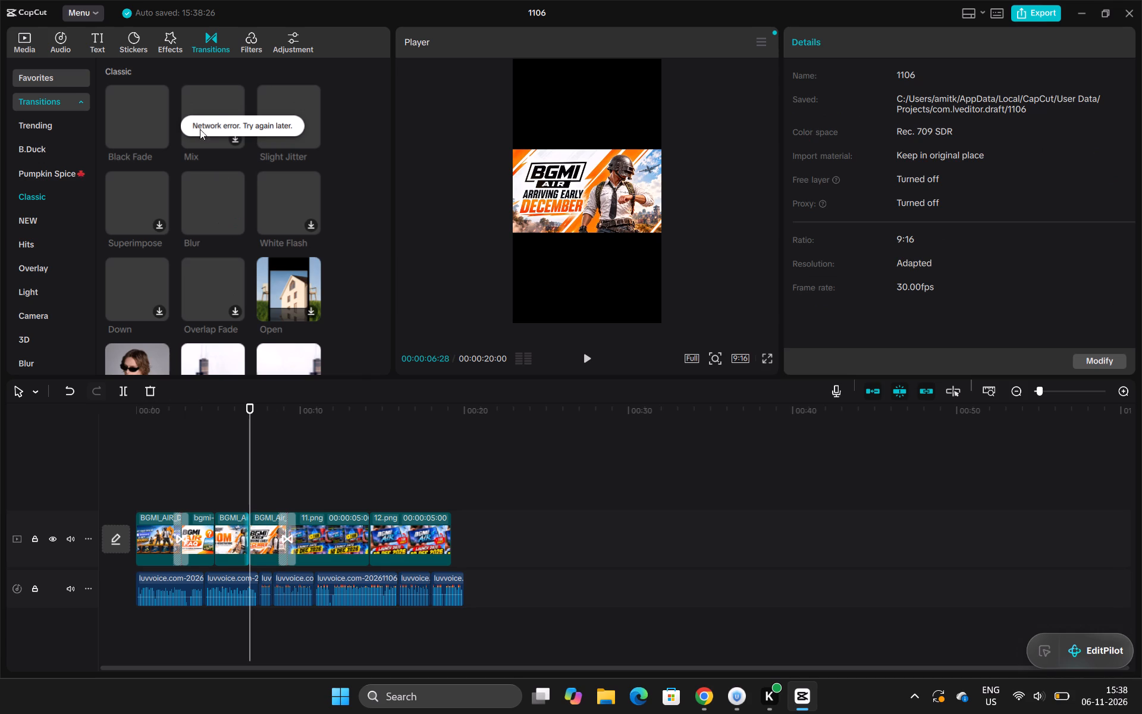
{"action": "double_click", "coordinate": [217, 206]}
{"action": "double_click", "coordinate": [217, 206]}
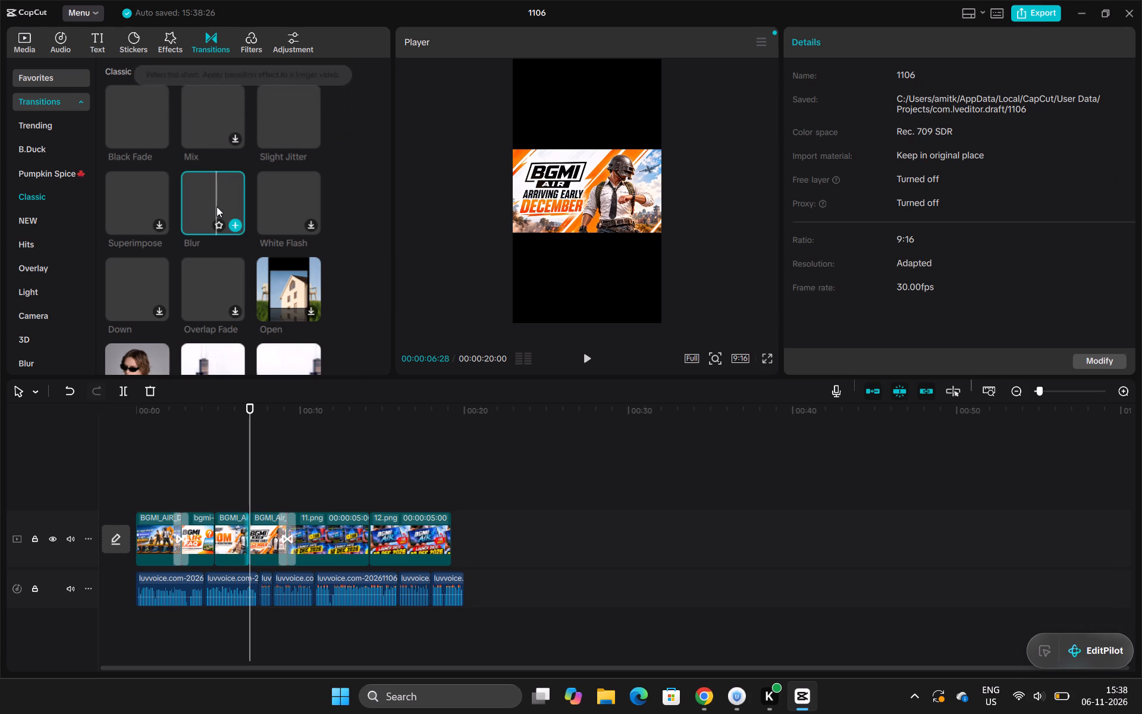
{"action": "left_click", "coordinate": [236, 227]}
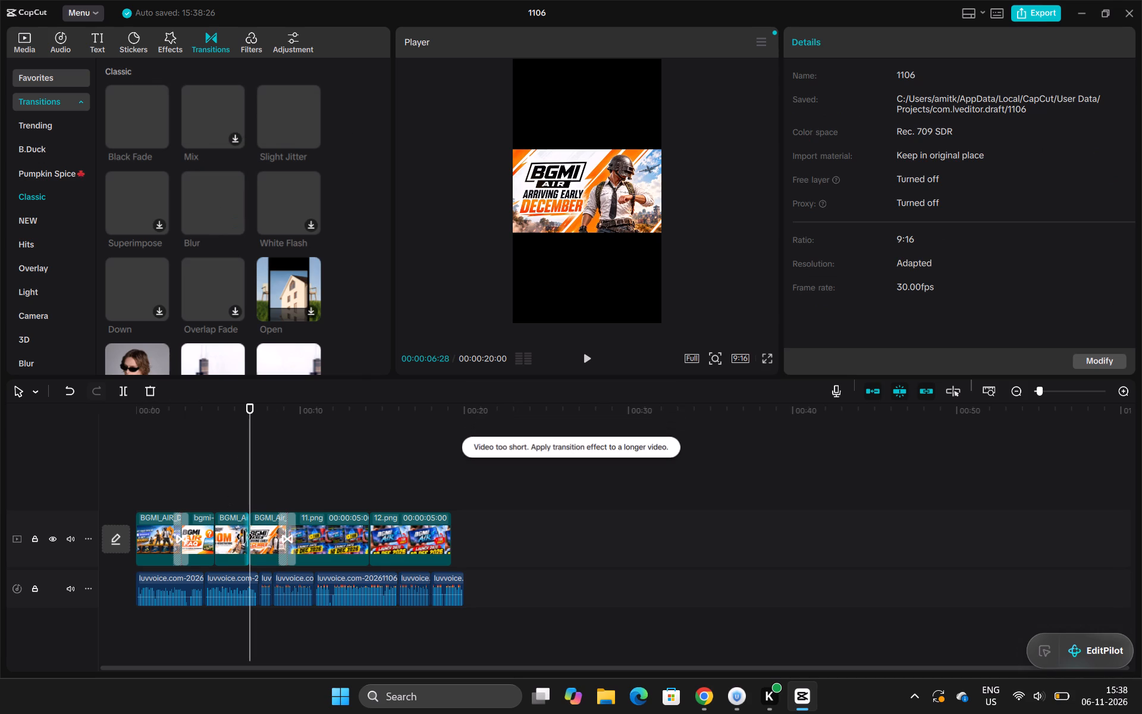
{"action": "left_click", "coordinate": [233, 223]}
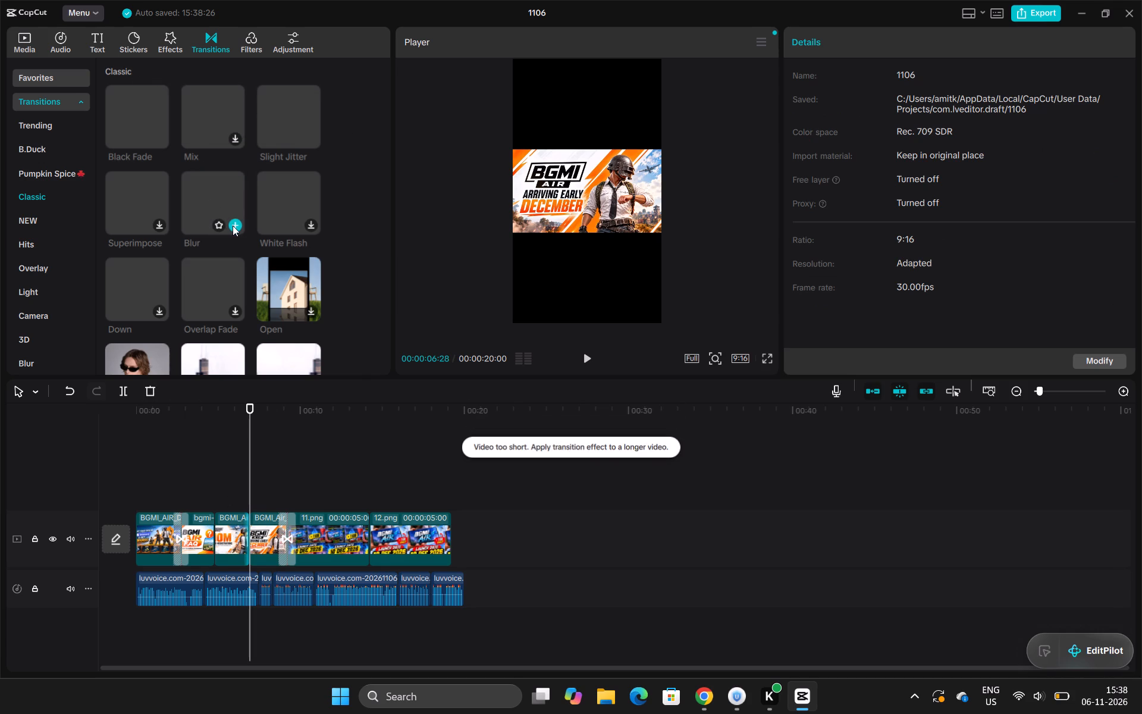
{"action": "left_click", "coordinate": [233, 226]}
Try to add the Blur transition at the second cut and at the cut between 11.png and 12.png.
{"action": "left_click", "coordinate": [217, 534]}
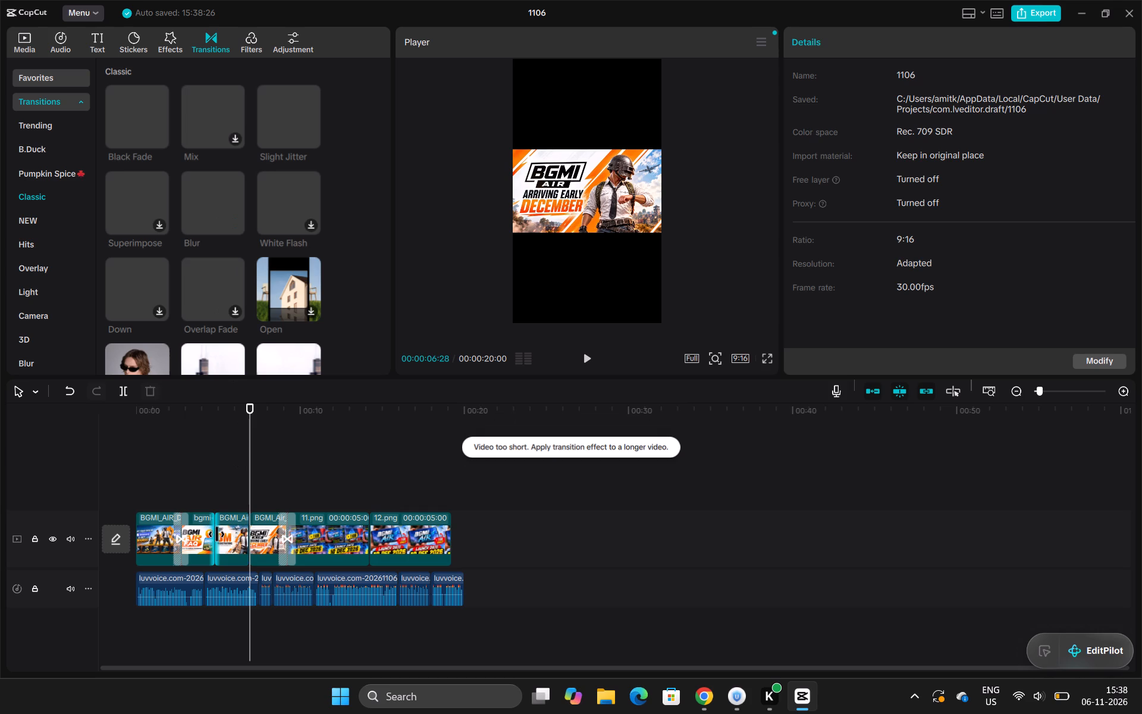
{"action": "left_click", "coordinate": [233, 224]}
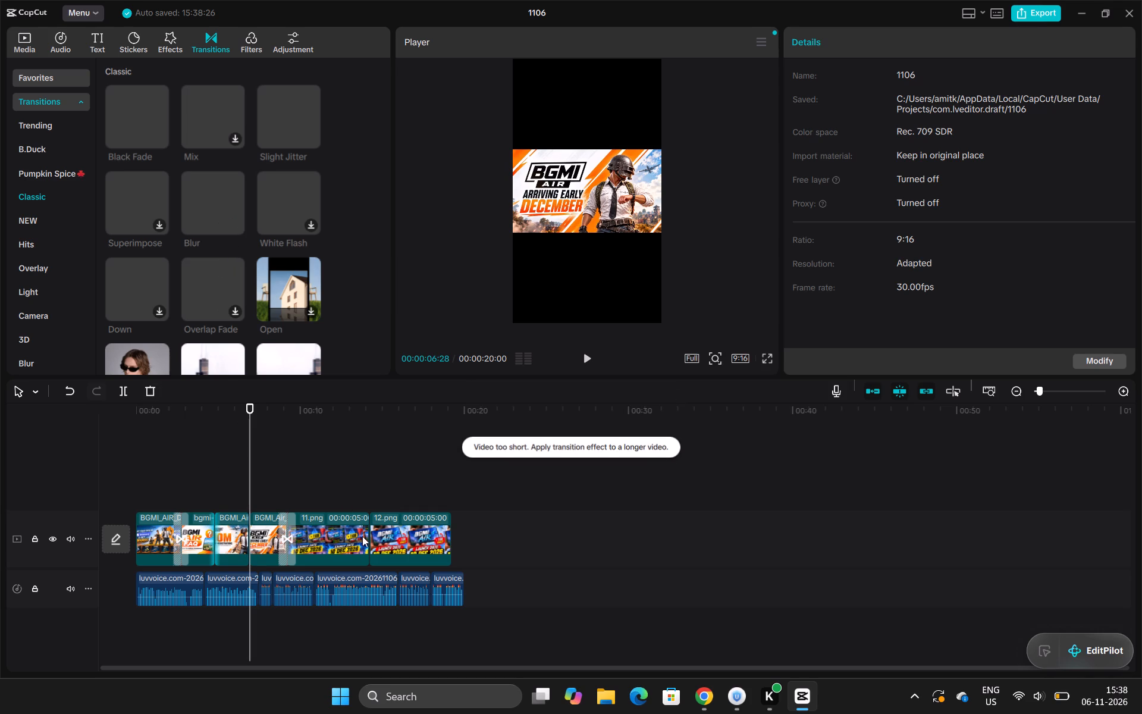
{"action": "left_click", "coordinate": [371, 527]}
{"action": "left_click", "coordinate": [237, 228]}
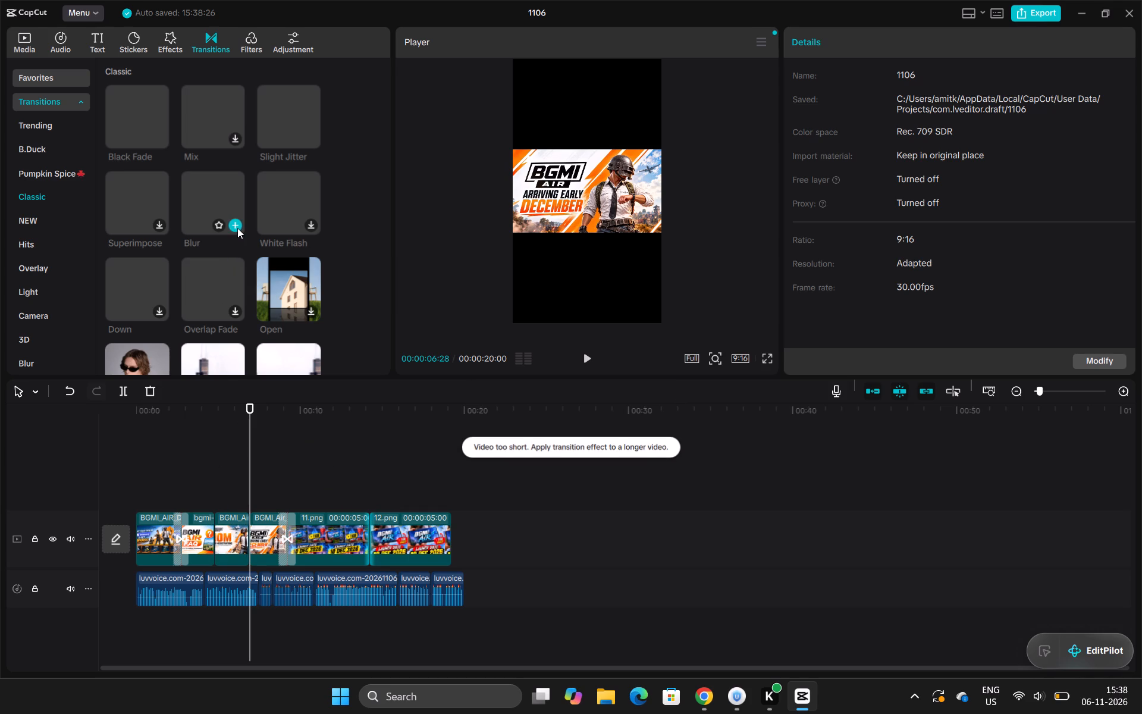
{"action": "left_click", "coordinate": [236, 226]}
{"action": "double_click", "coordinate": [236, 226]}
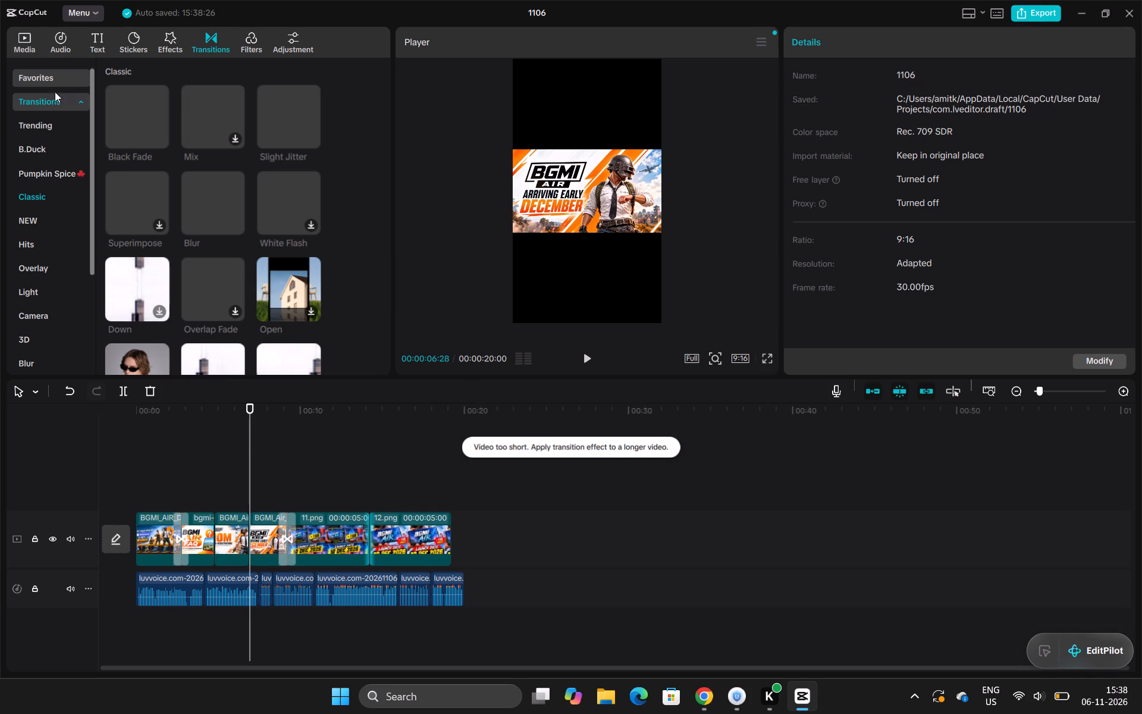
Look through the Trending and Classic video effects.
{"action": "left_click", "coordinate": [177, 49]}
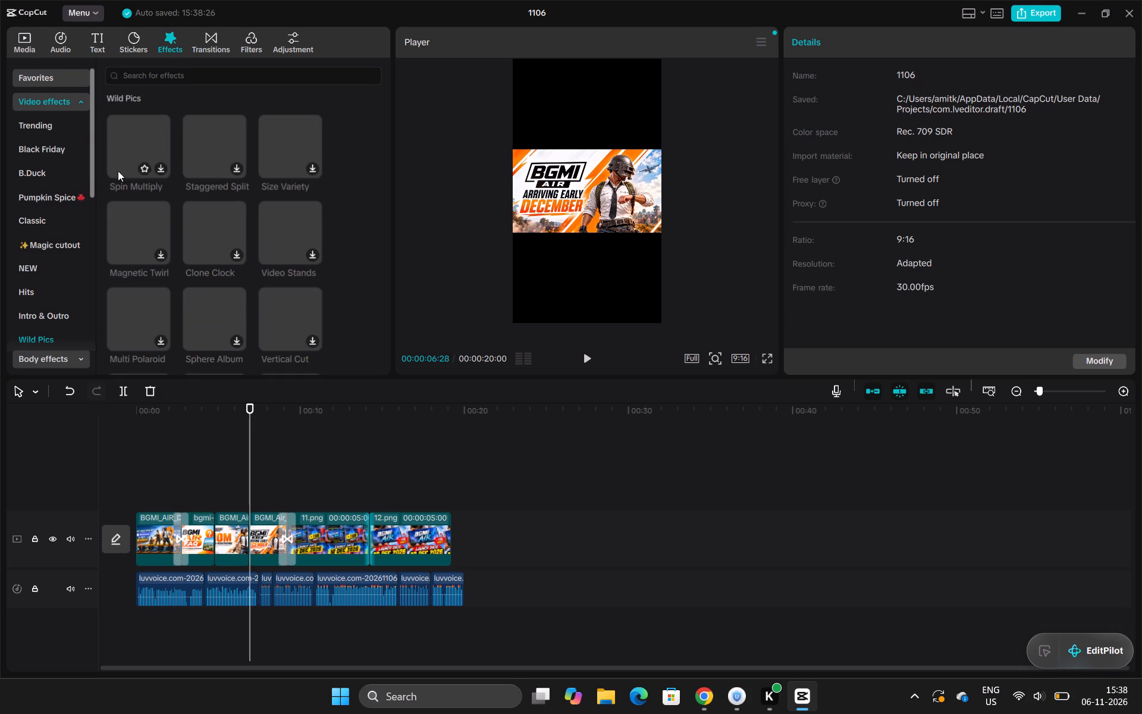
{"action": "left_click", "coordinate": [61, 122]}
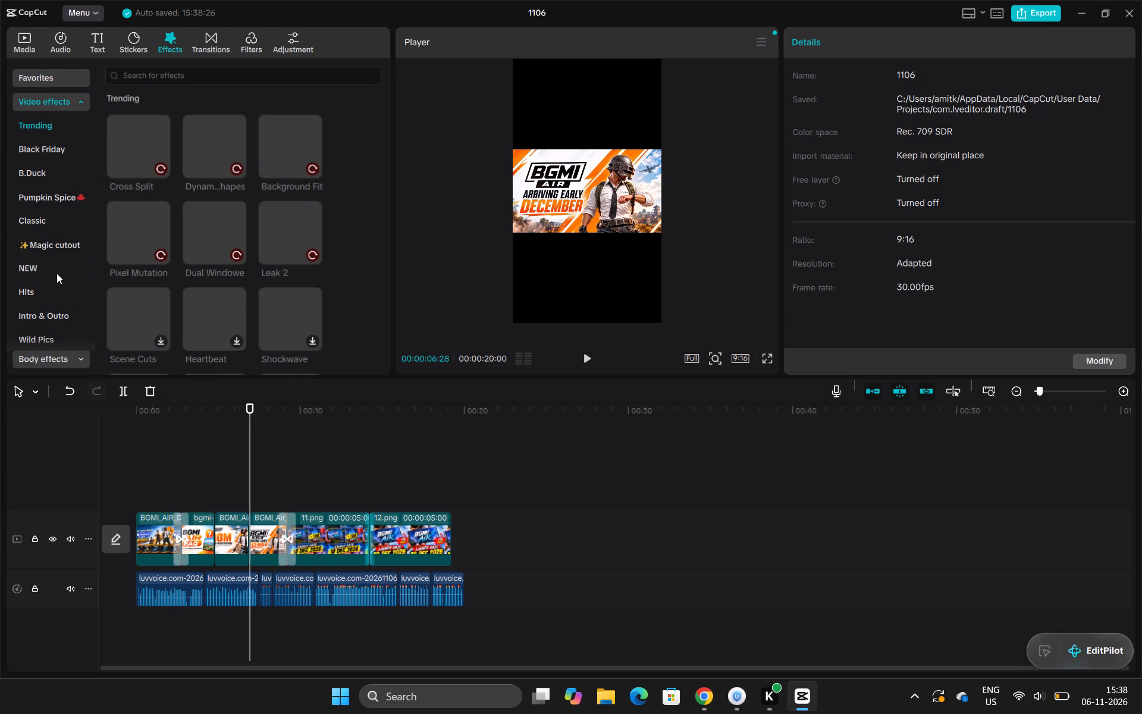
{"action": "left_click", "coordinate": [63, 219]}
{"action": "scroll", "coordinate": [250, 231], "scroll_direction": "down", "scroll_amount": 3}
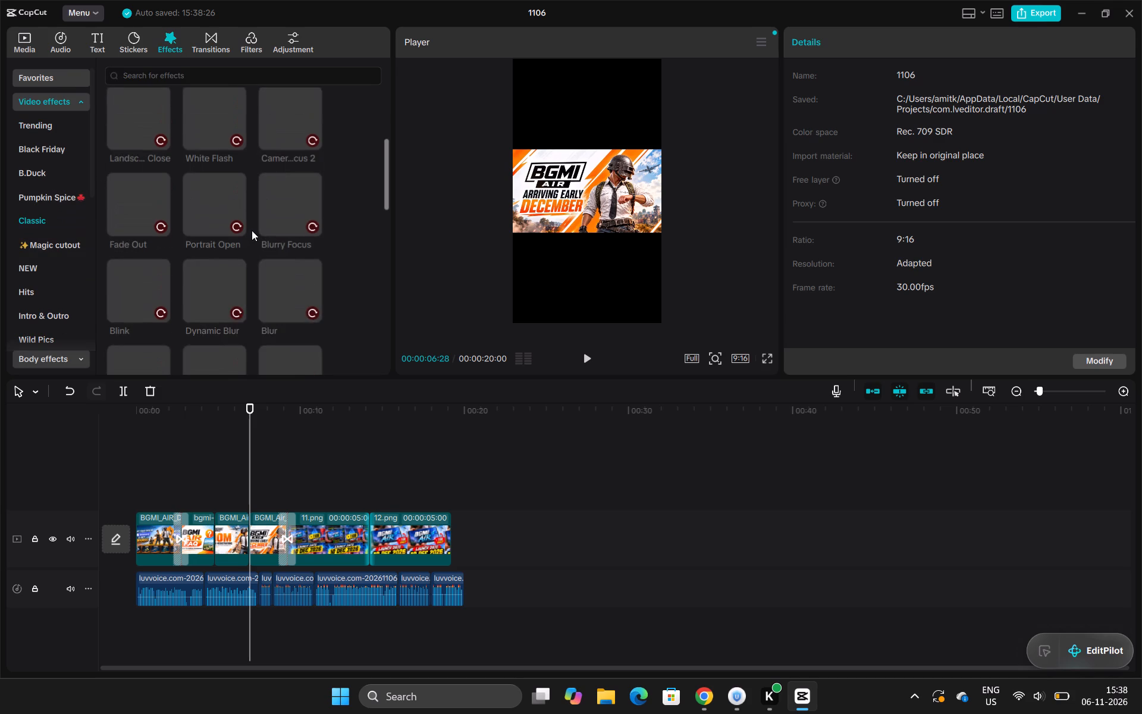
{"action": "scroll", "coordinate": [252, 230], "scroll_direction": "down", "scroll_amount": 6}
Play the timeline from the fourth image clip into 12.png to review the edit.
{"action": "left_click", "coordinate": [140, 500]}
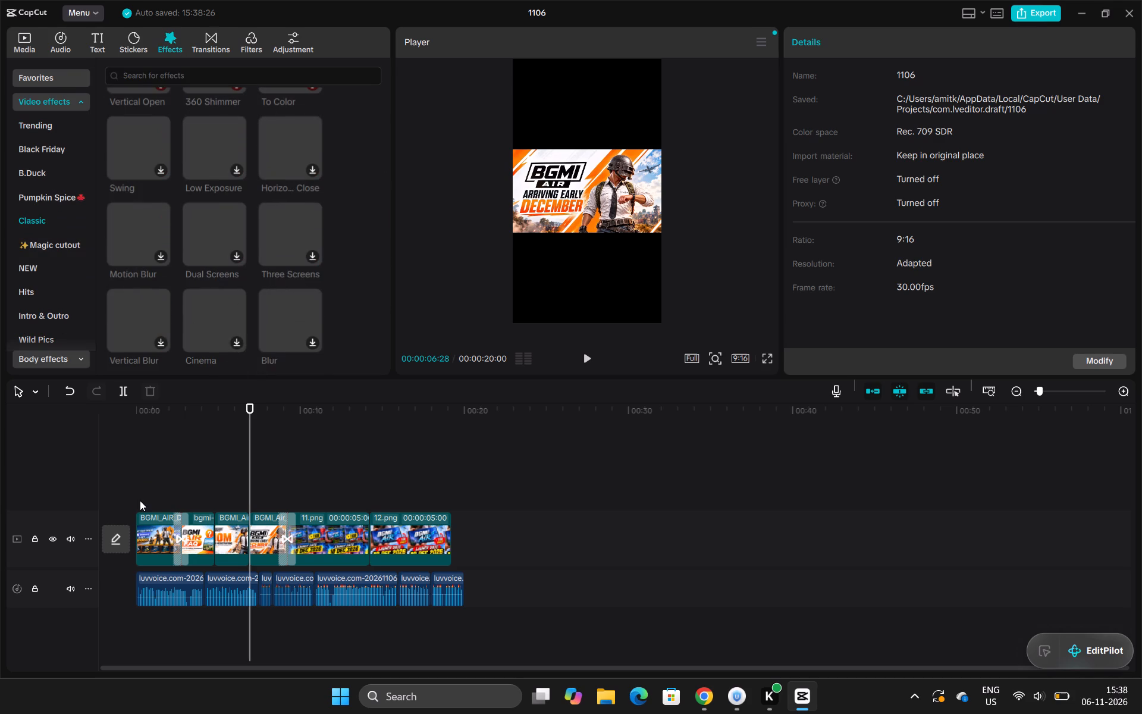
{"action": "key", "text": "space"}
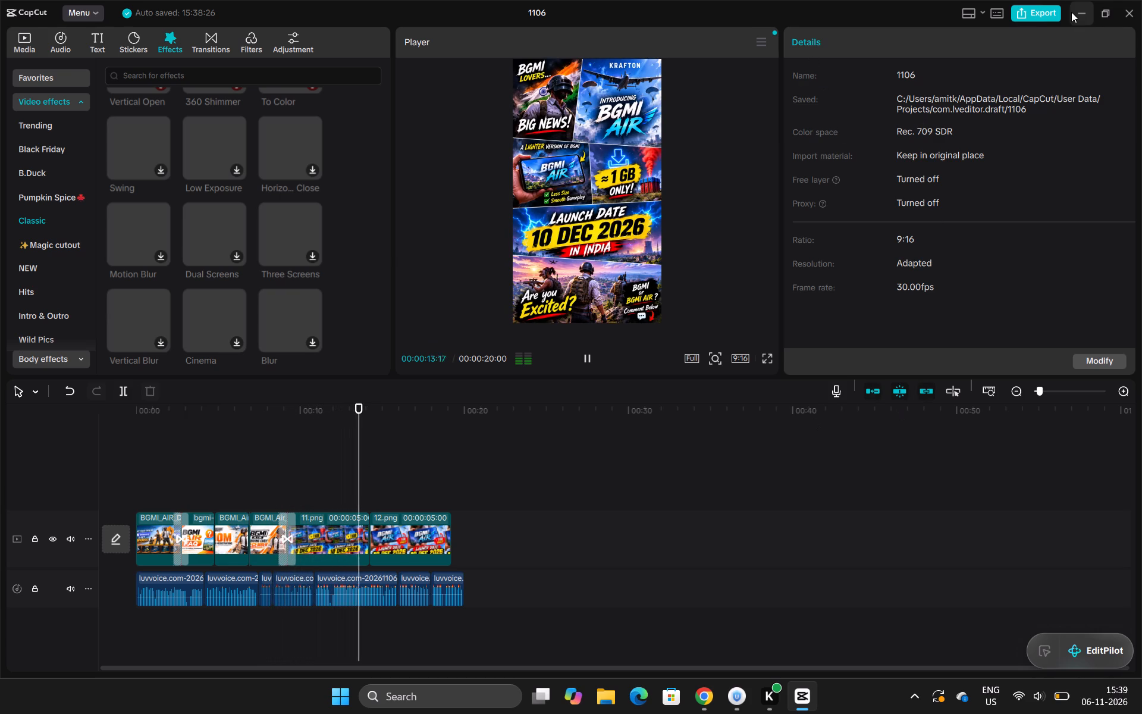
Export the video titled 1106 as a 1080P H.264 mp4 at 30fps with recommended bit rate and AI ultra HD off, and close the export window.
{"action": "left_click", "coordinate": [1039, 17]}
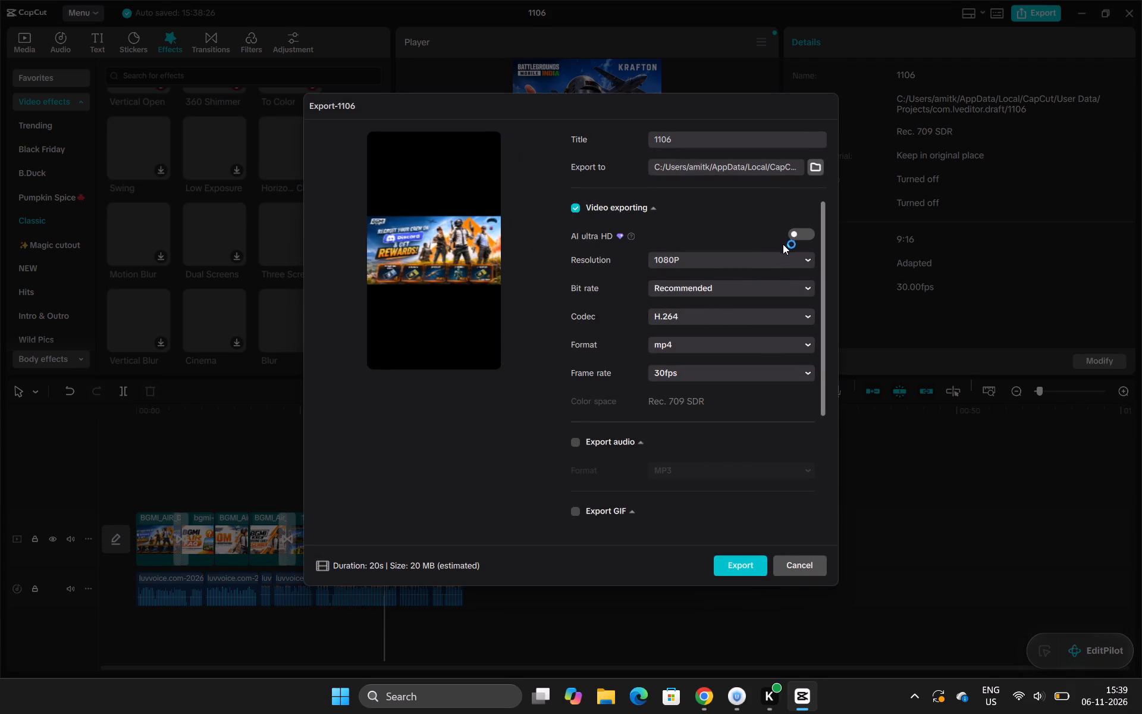
{"action": "left_click", "coordinate": [807, 230]}
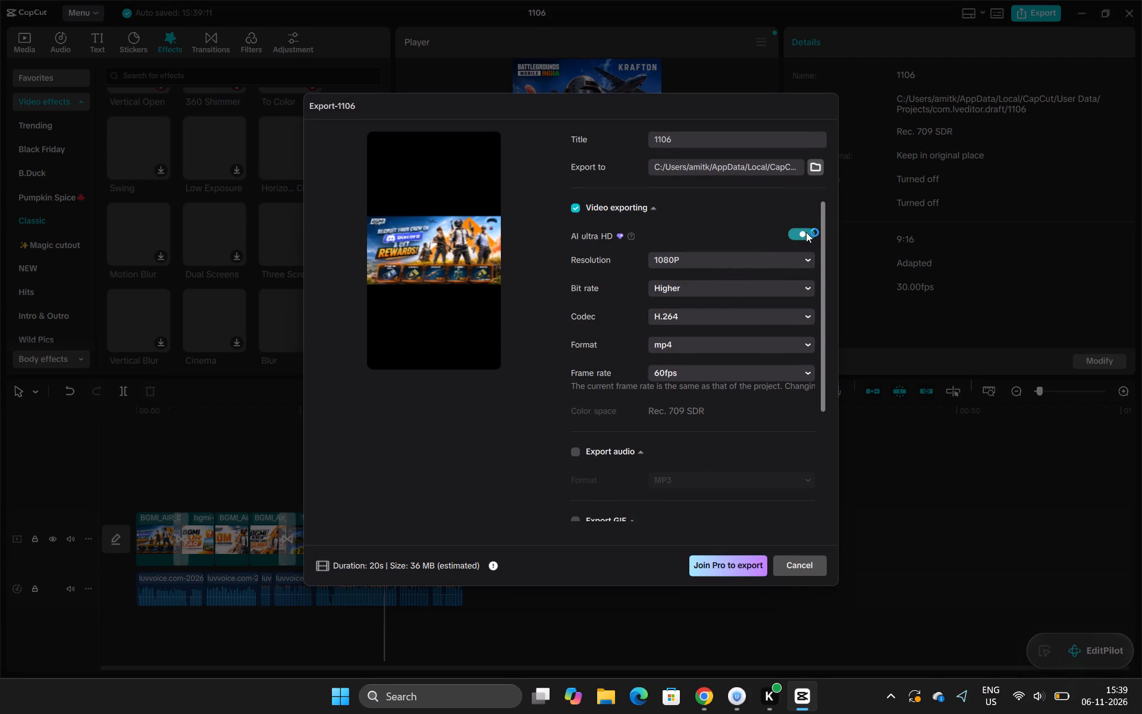
{"action": "left_click", "coordinate": [806, 232]}
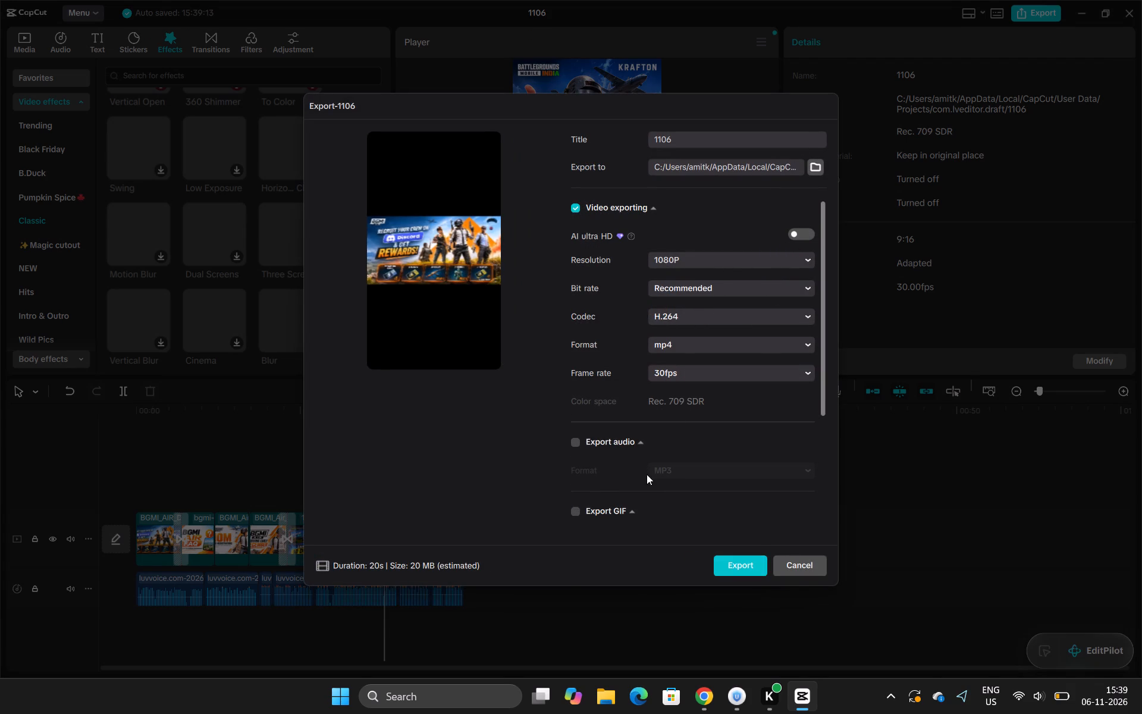
{"action": "scroll", "coordinate": [642, 462], "scroll_direction": "down", "scroll_amount": 3}
{"action": "scroll", "coordinate": [710, 467], "scroll_direction": "up", "scroll_amount": 1}
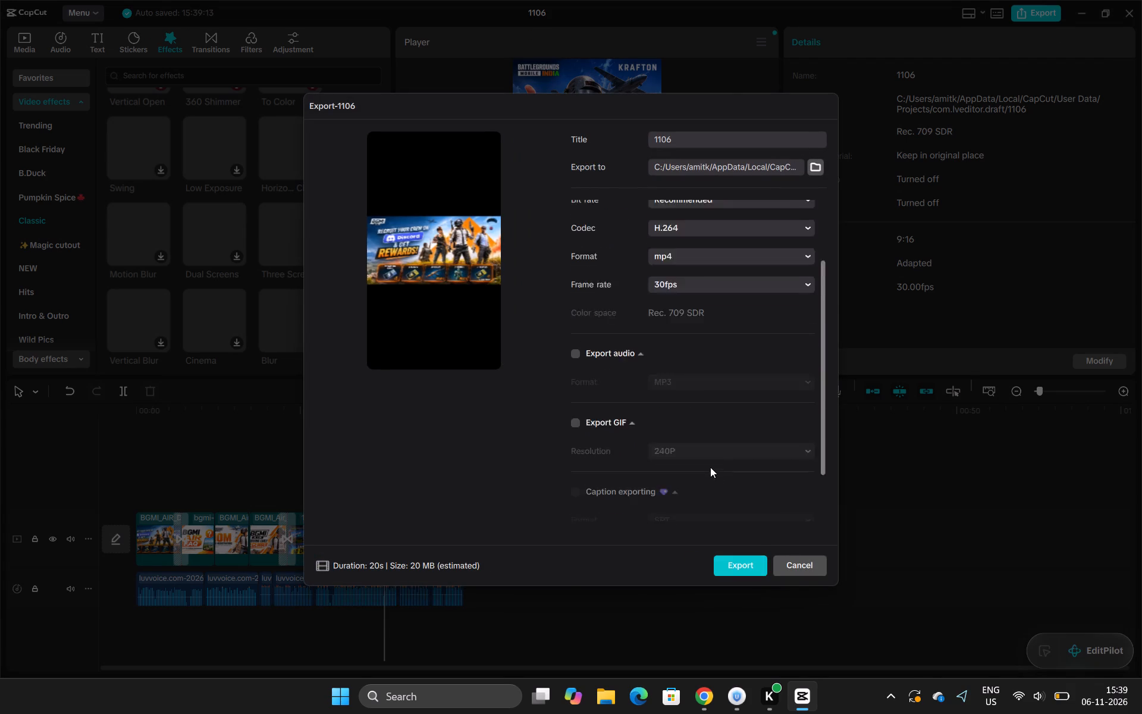
{"action": "scroll", "coordinate": [710, 467], "scroll_direction": "up", "scroll_amount": 5}
{"action": "left_click", "coordinate": [739, 563]}
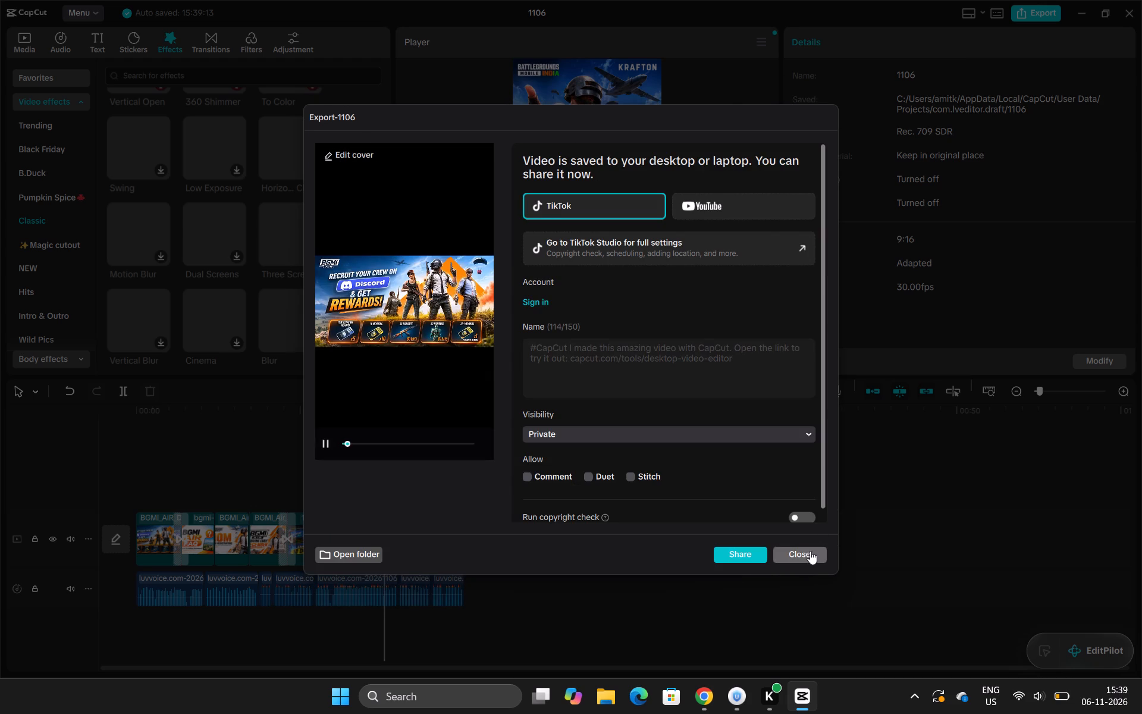
{"action": "left_click", "coordinate": [810, 547]}
{"action": "left_click", "coordinate": [1088, 1]}
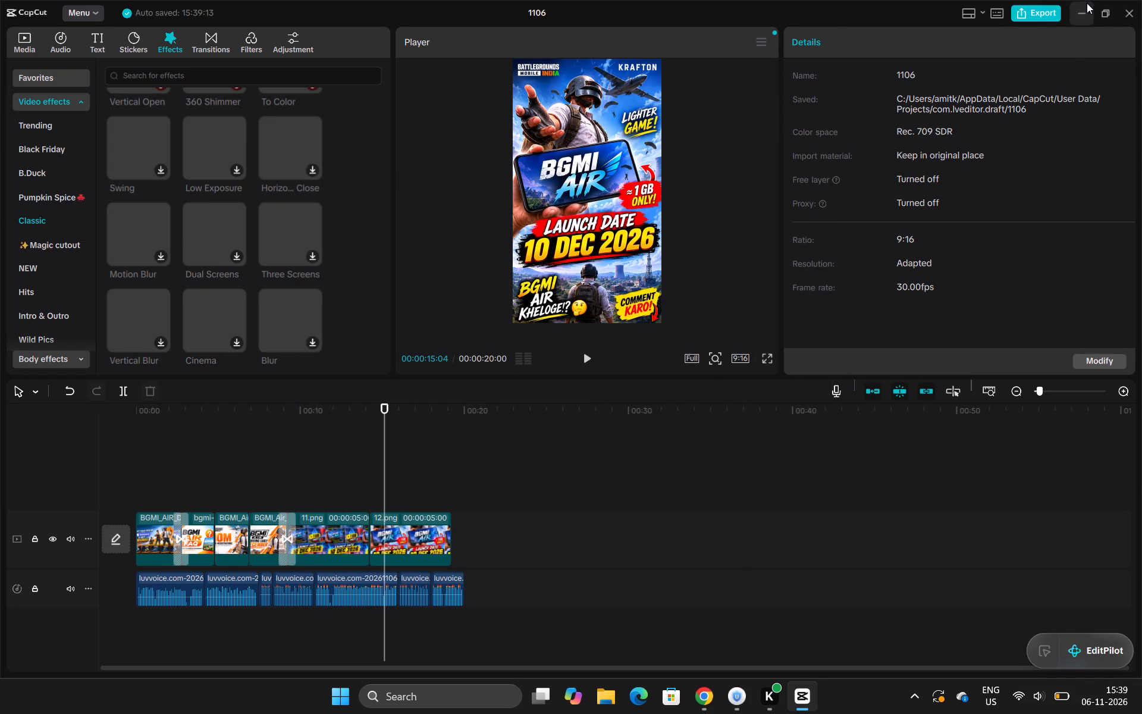